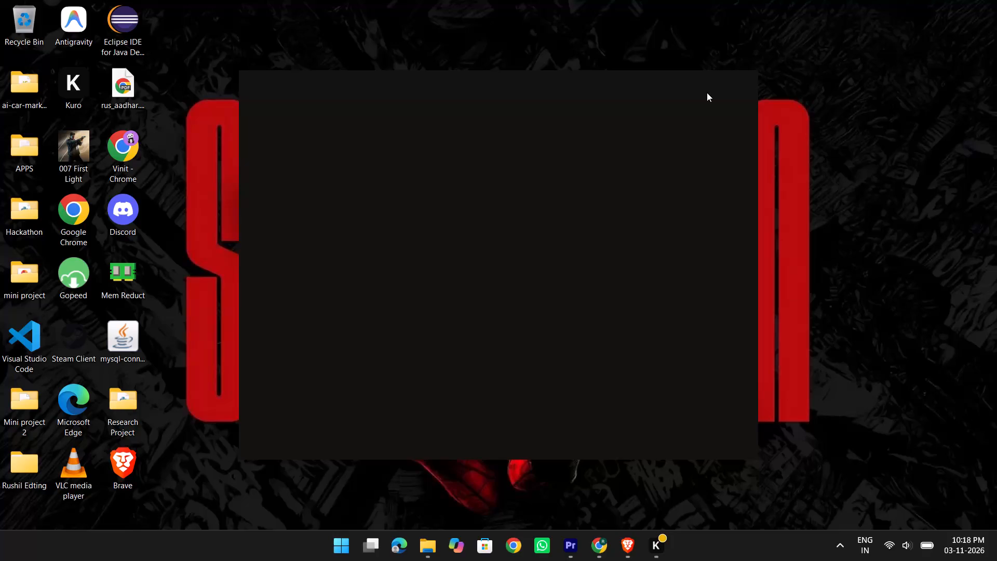
# Close the Kuro window and switch to the Griffmass practice project in Adobe Premiere.
pyautogui.hotkey('alt', 'Tab')
pyautogui.hotkey('alt', 'Tab')
pyautogui.hotkey('alt', 'Tab')
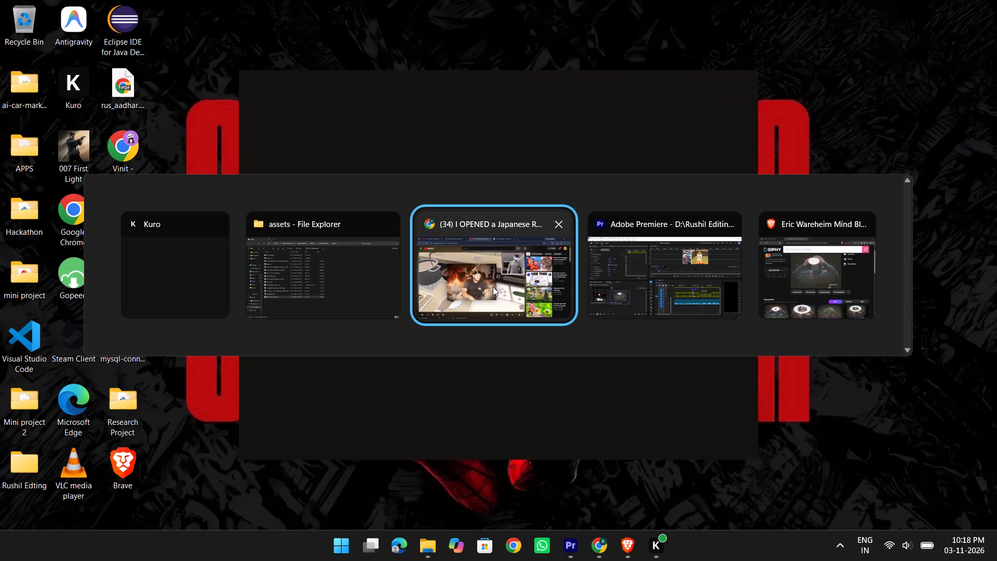
pyautogui.keyDown('alt'); pyautogui.click(221, 227); pyautogui.keyUp('alt')
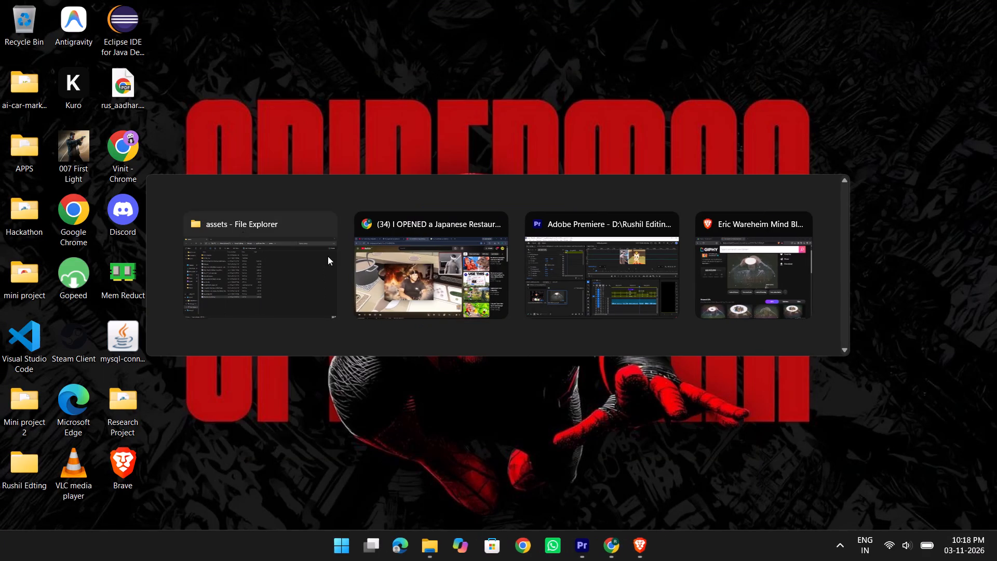
pyautogui.keyDown('alt'); pyautogui.click(626, 282); pyautogui.keyUp('alt')
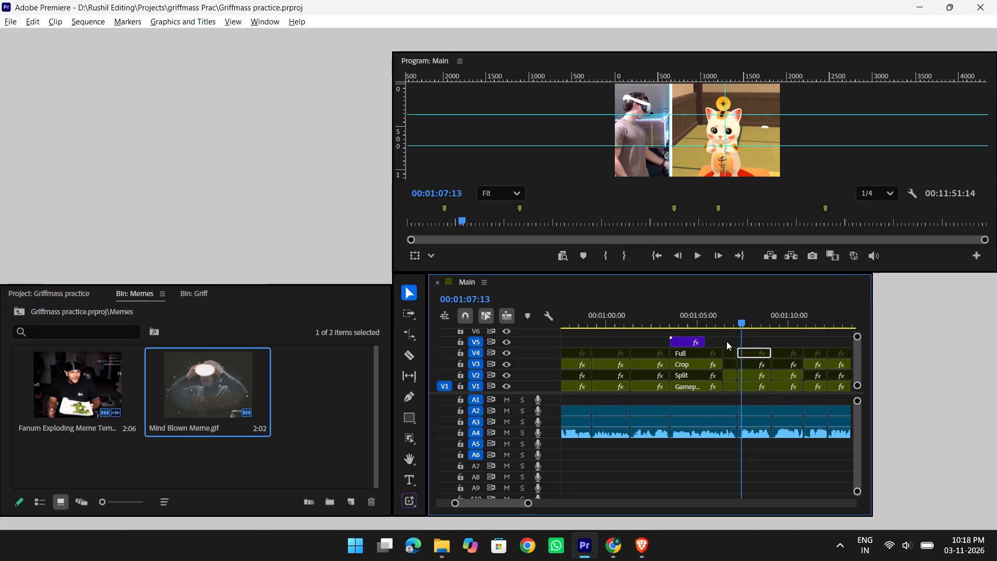
# Move the Main sequence's playhead back to about 00:01:01:11 and save the project.
pyautogui.moveTo(717, 317); pyautogui.dragTo(667, 318)
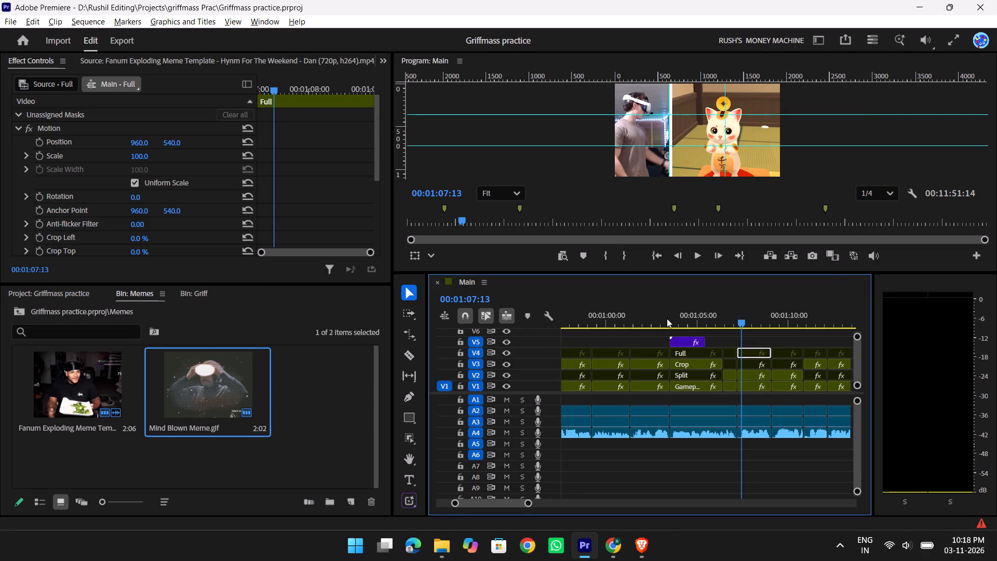
pyautogui.moveTo(667, 318); pyautogui.dragTo(653, 318)
pyautogui.moveTo(656, 325); pyautogui.dragTo(632, 323)
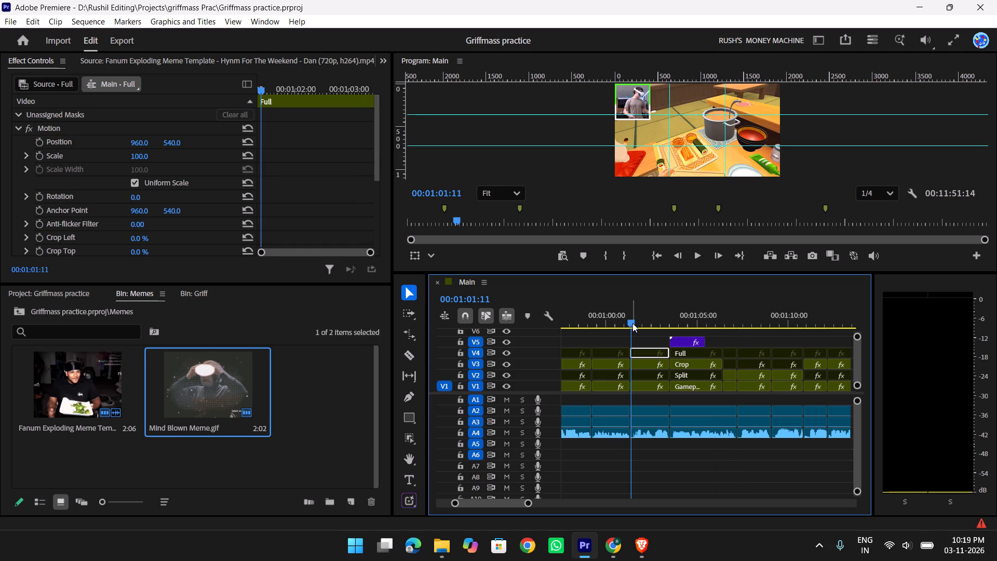
pyautogui.hotkey('ctrl', 's')
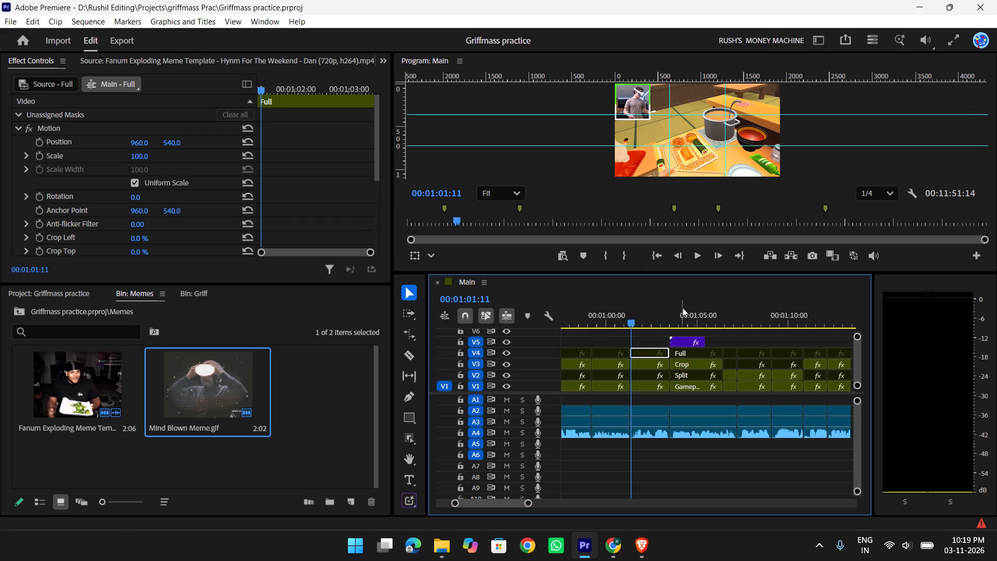
# Play and scrub the Main sequence from about 00:01:00 to 00:01:16, ending on the hand holding the swirled fish cakes at 00:01:14:22.
pyautogui.moveTo(649, 319); pyautogui.dragTo(644, 322)
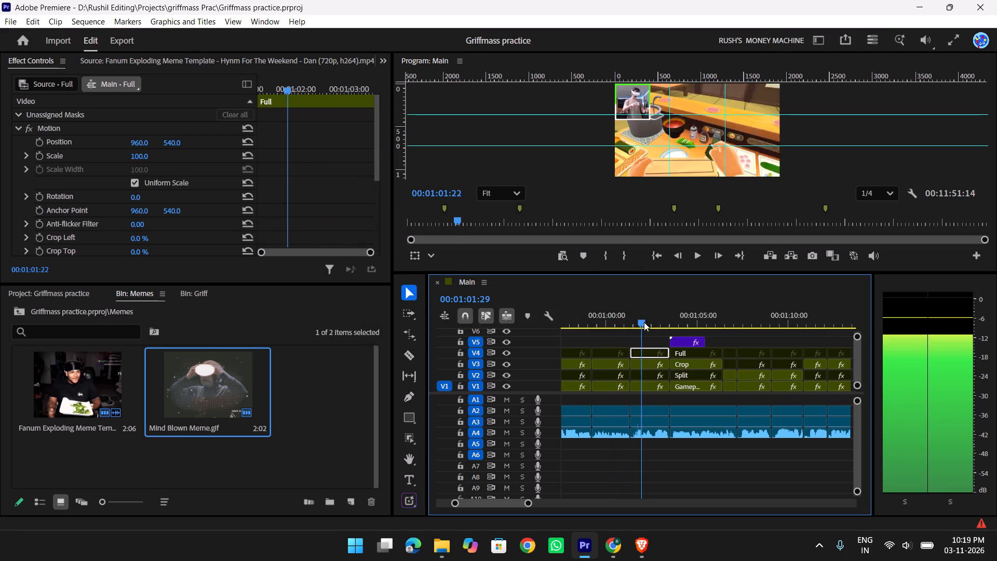
pyautogui.moveTo(644, 322); pyautogui.dragTo(737, 329)
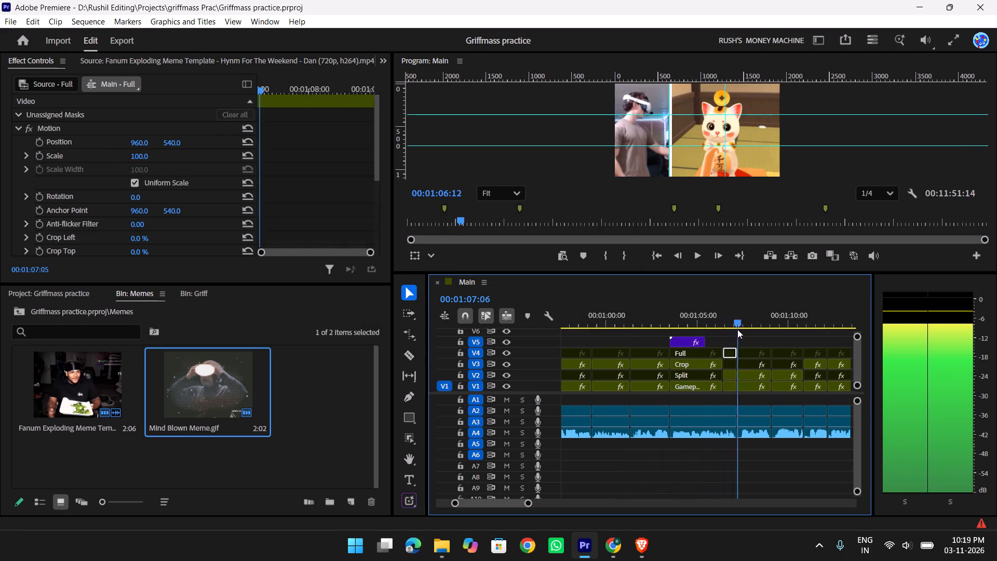
pyautogui.moveTo(737, 329); pyautogui.dragTo(575, 331)
pyautogui.press('space')
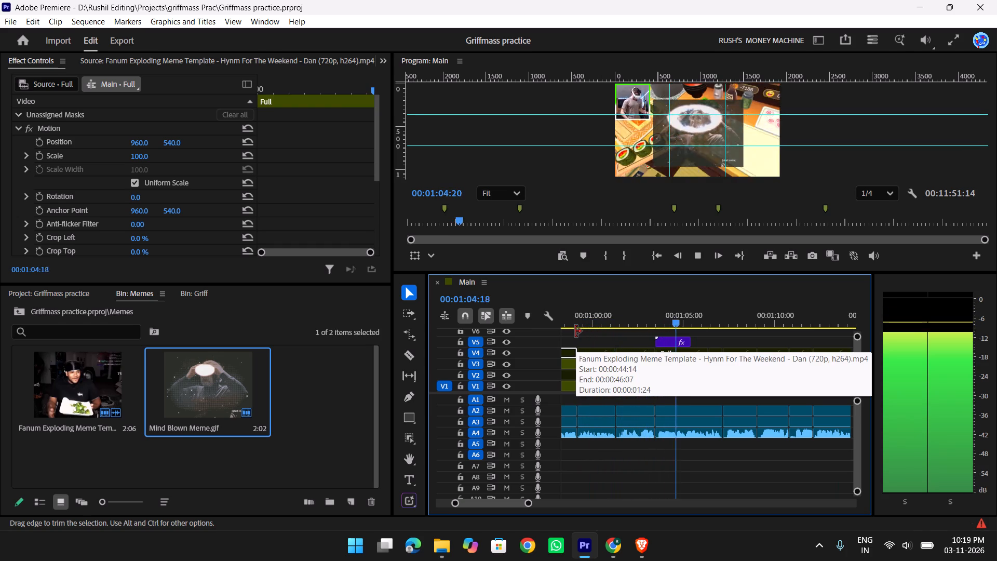
pyautogui.press('space')
pyautogui.scroll(-2, 751, 341)
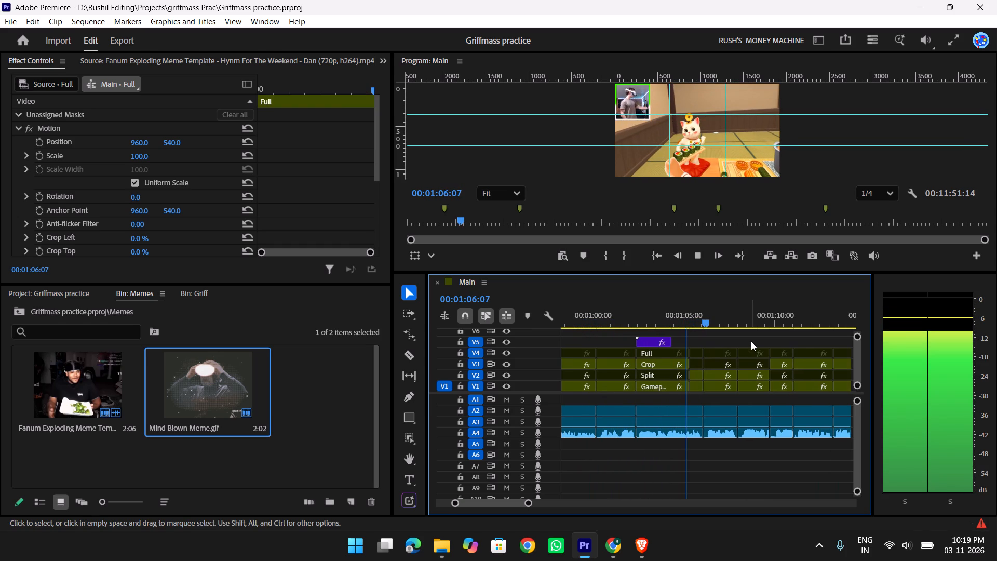
pyautogui.press('space')
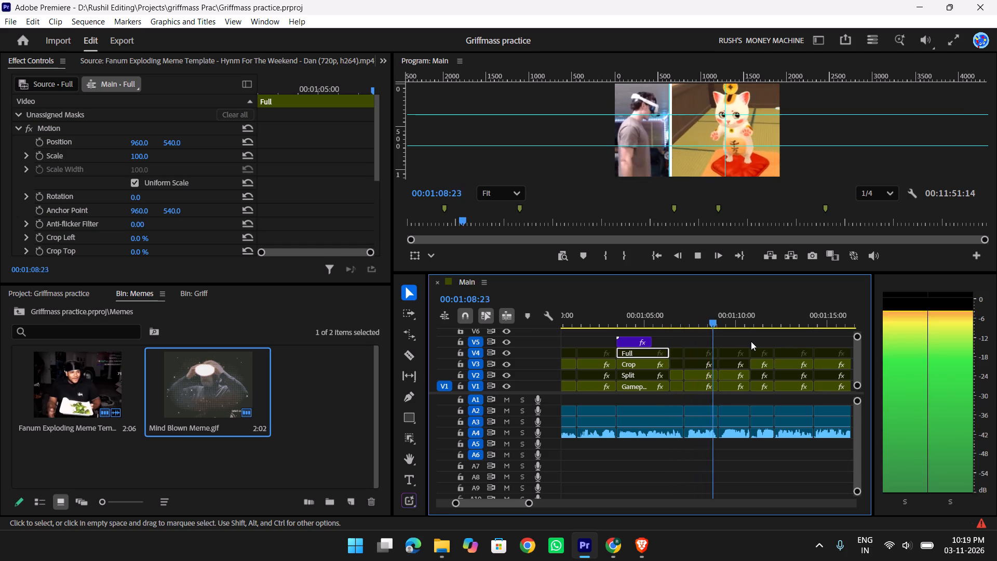
pyautogui.scroll(-2, 751, 341)
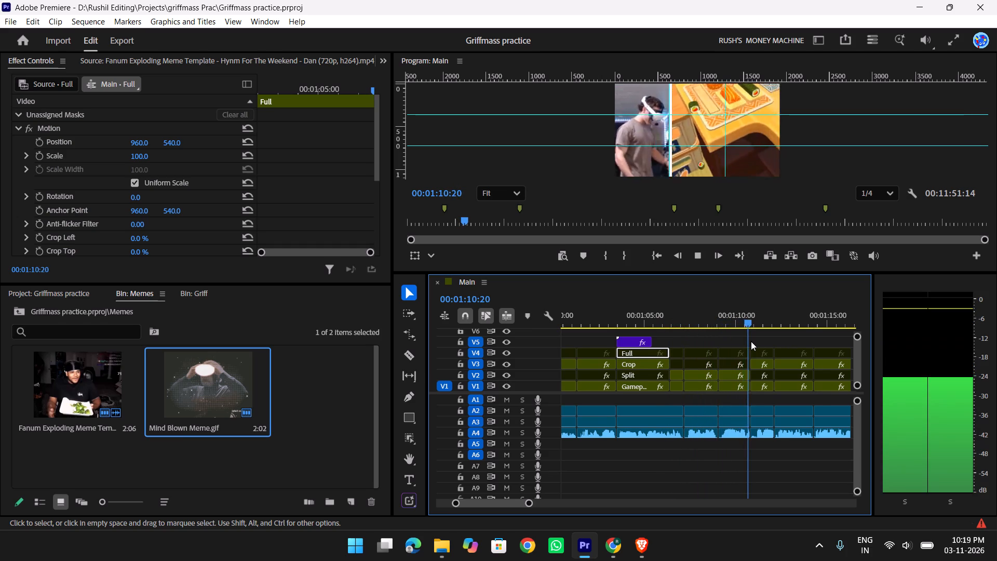
pyautogui.scroll(-3, 751, 341)
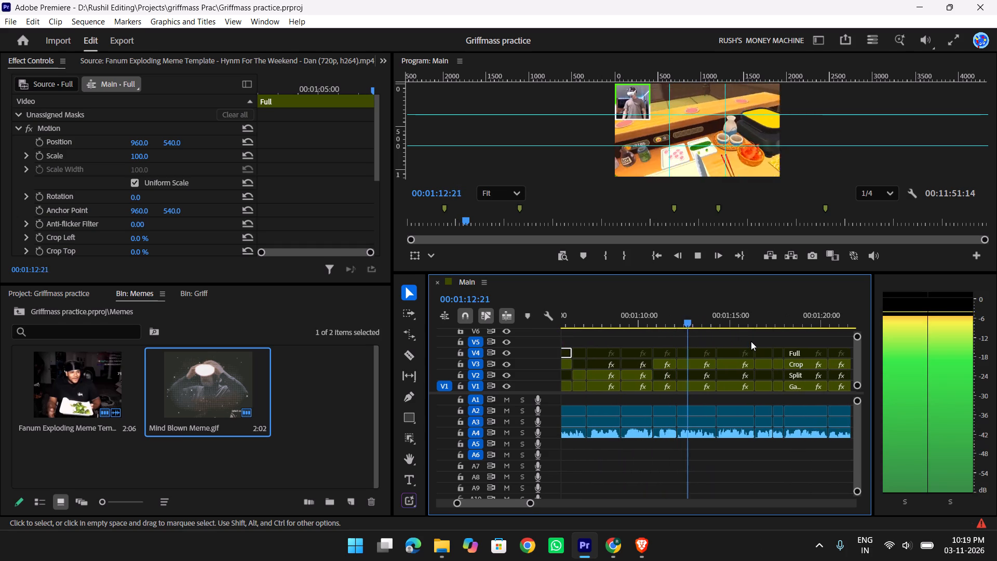
pyautogui.scroll(-2, 751, 341)
pyautogui.press('space')
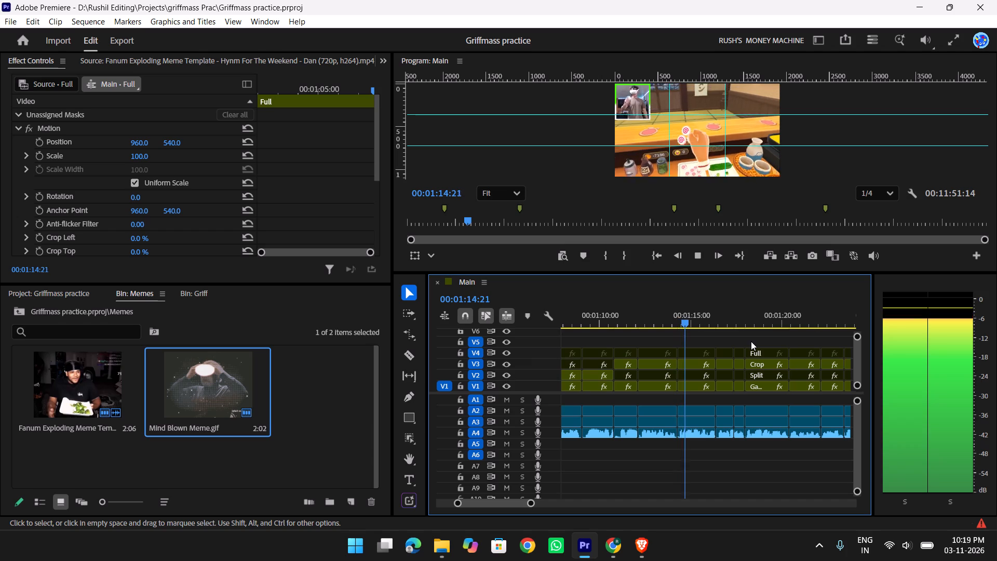
pyautogui.press('space')
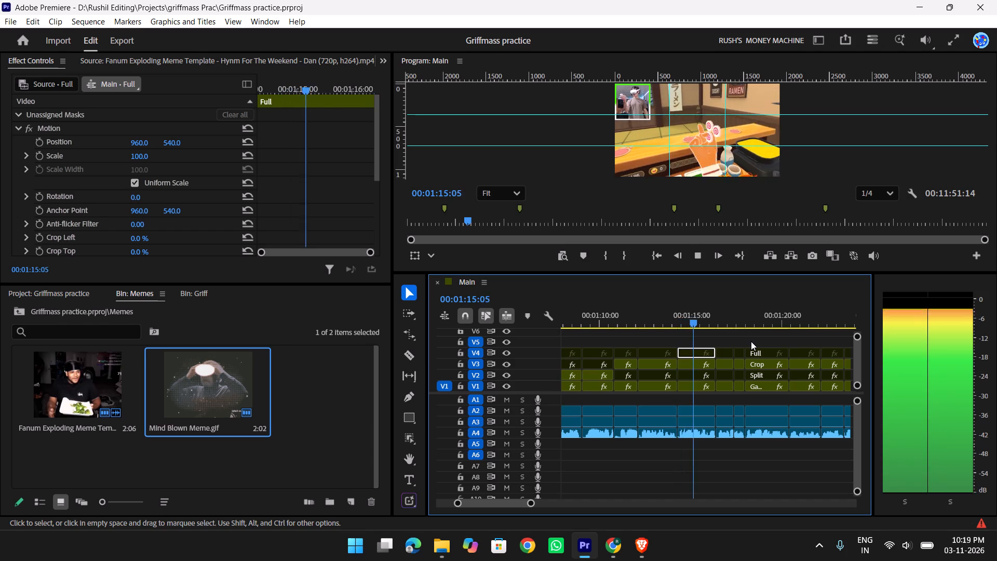
pyautogui.scroll(-2, 751, 341)
pyautogui.press('space')
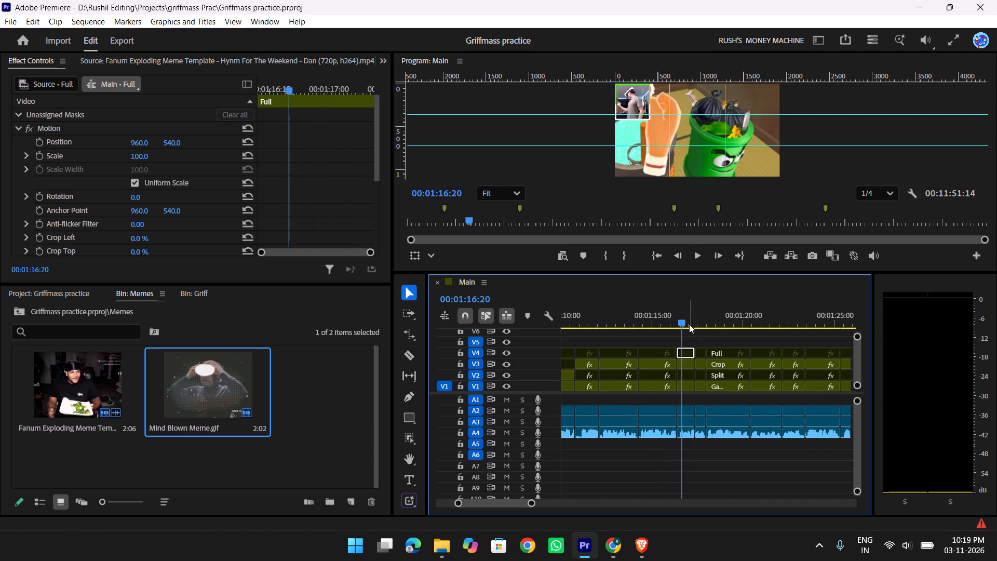
pyautogui.moveTo(683, 322); pyautogui.dragTo(663, 320)
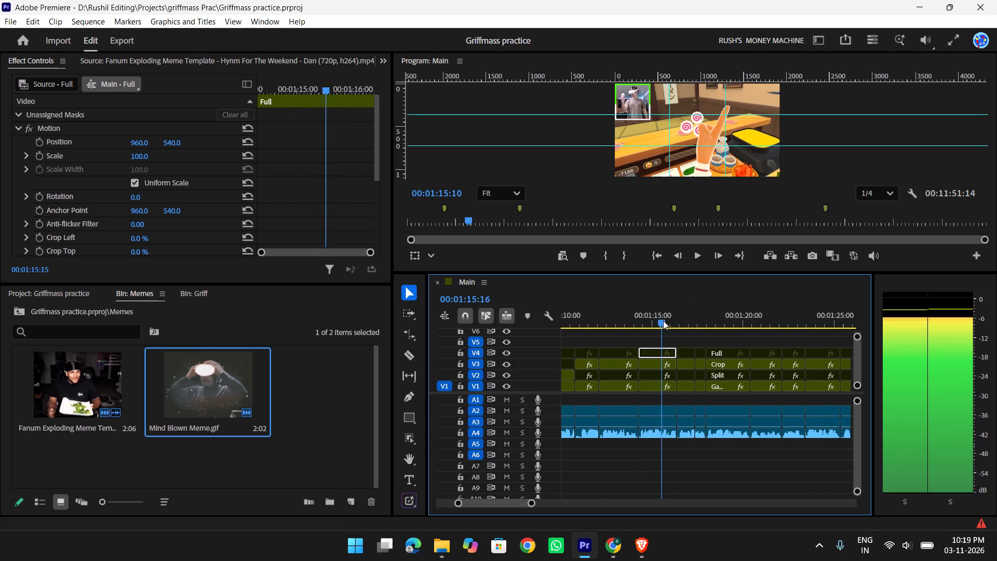
pyautogui.moveTo(663, 320); pyautogui.dragTo(648, 323)
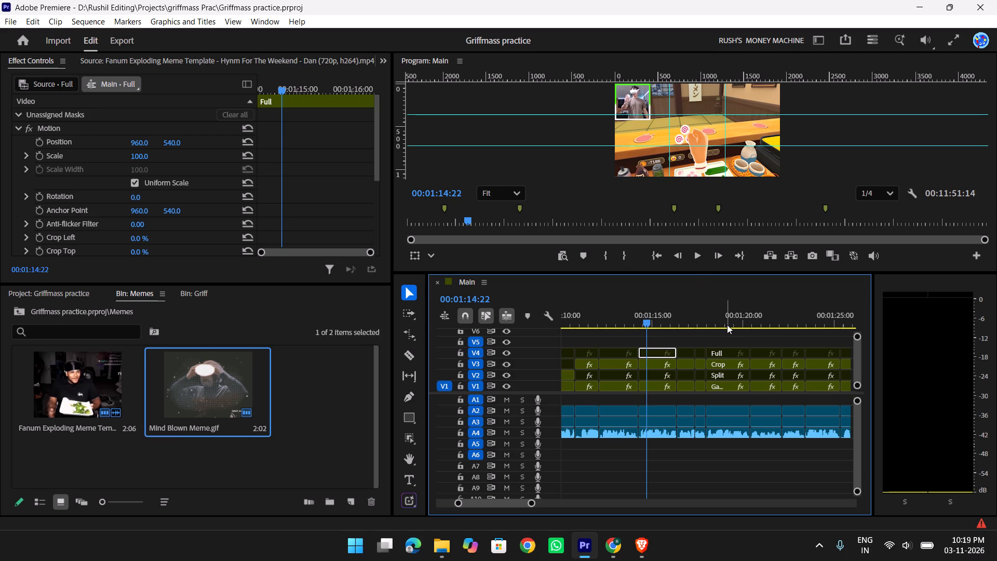
# Switch to the YouTube reference video in Chrome and watch from 0:25 to 0:55 for the overlay used in the matching scene.
pyautogui.hotkey('alt', 'Tab')
pyautogui.hotkey('alt', 'Tab')
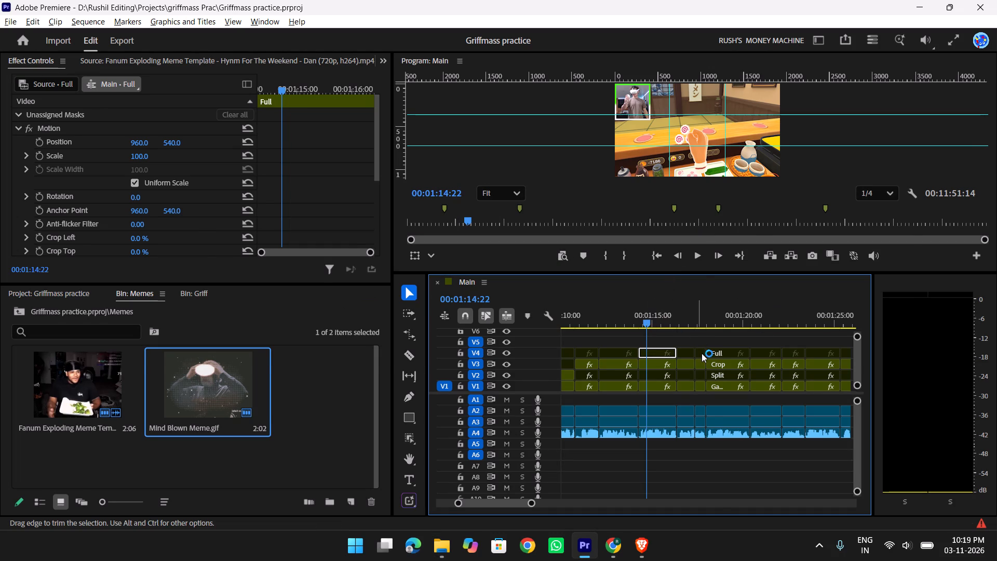
pyautogui.hotkey('alt', 'Tab')
pyautogui.hotkey('alt', 'Tab')
pyautogui.keyDown('alt'); pyautogui.click(586, 268); pyautogui.keyUp('alt')
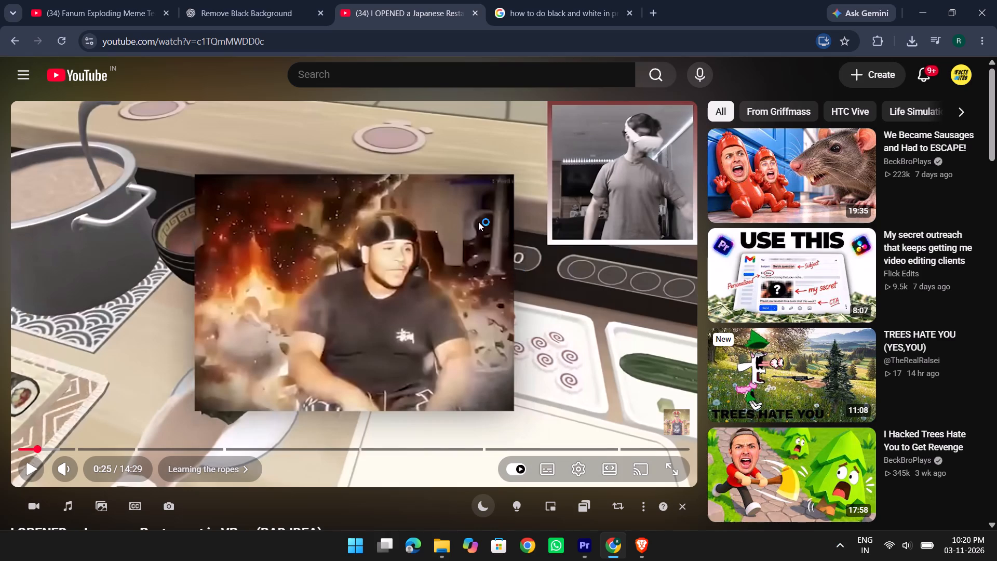
pyautogui.click(478, 222)
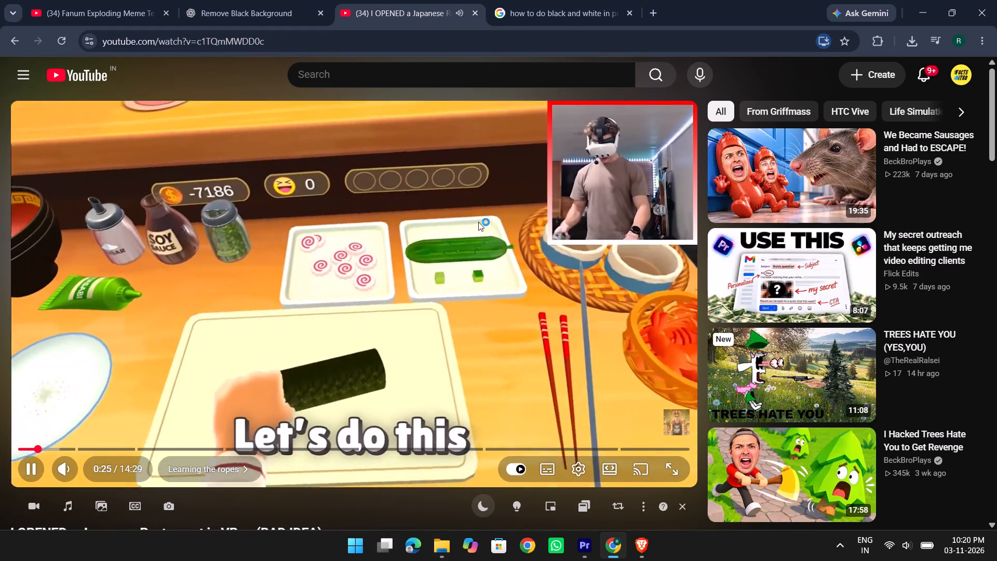
pyautogui.press('Right')
pyautogui.press('Right')
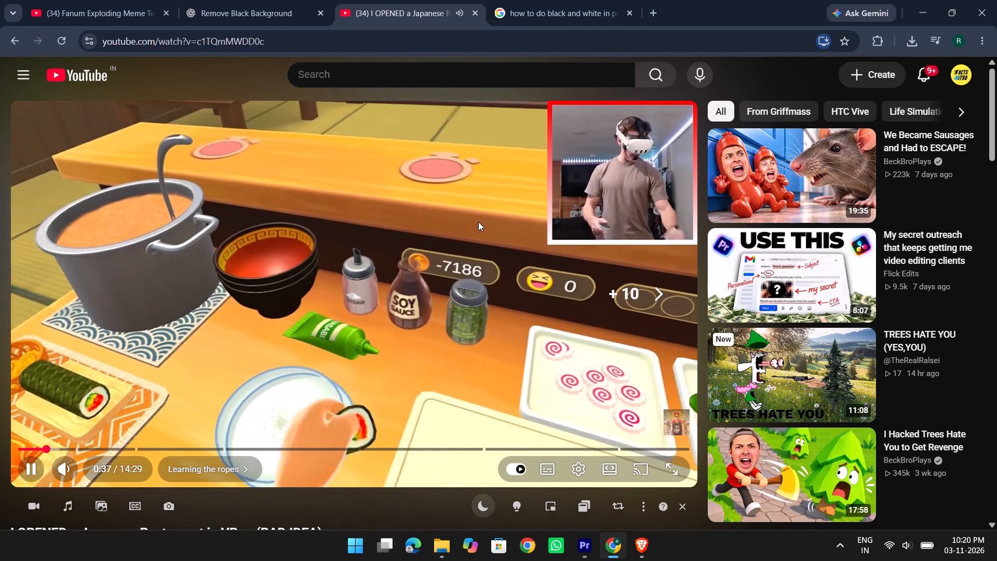
pyautogui.press('Right')
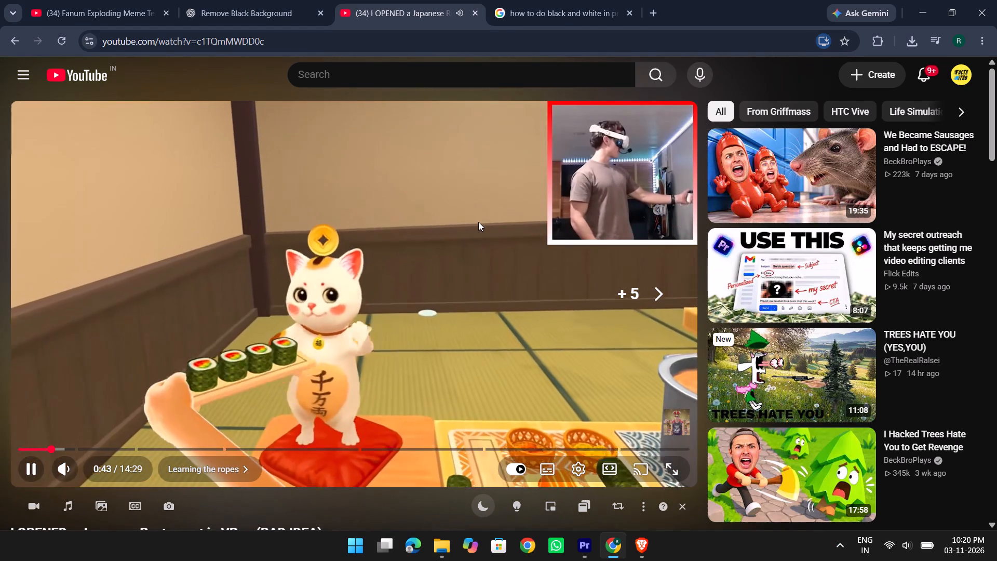
pyautogui.press('Right')
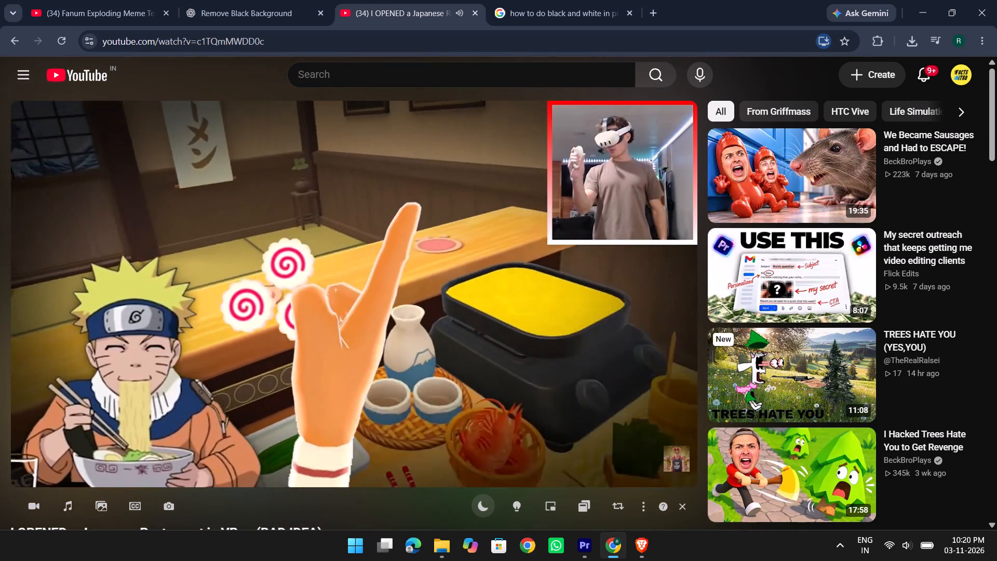
pyautogui.press('space')
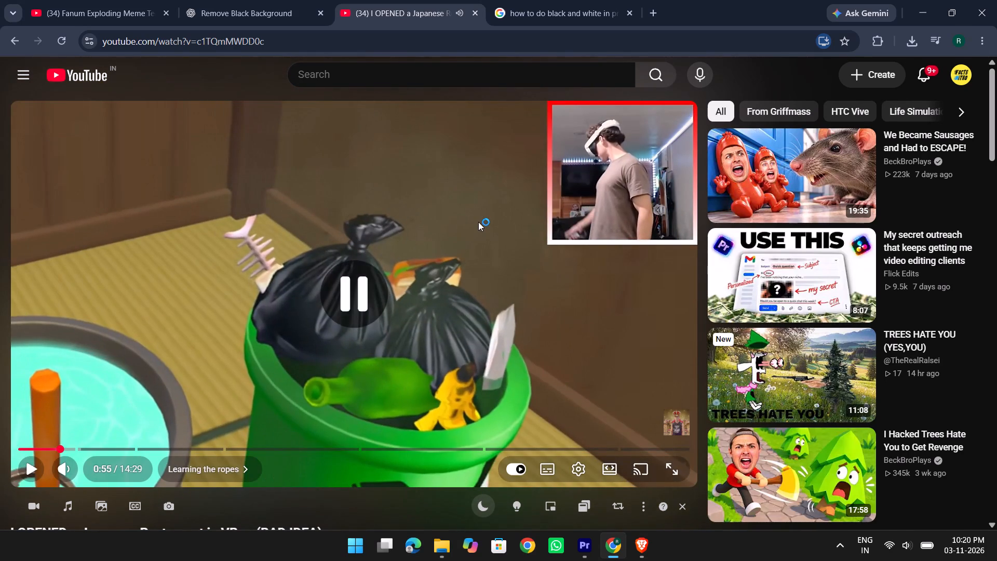
# Return to Premiere and set the playhead to 00:01:14:13, near the start of the fish cake clip.
pyautogui.hotkey('alt', 'Tab')
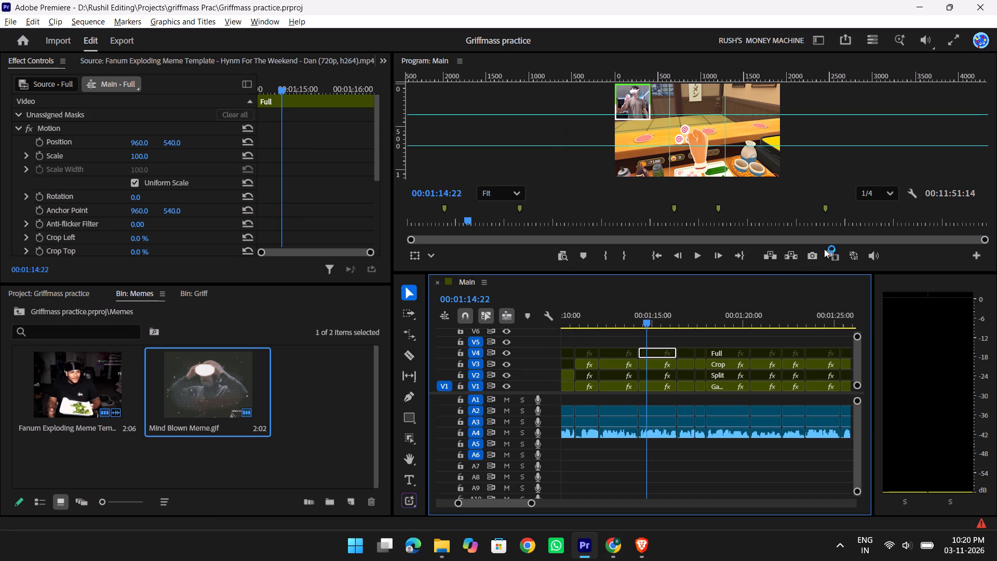
pyautogui.click(647, 316)
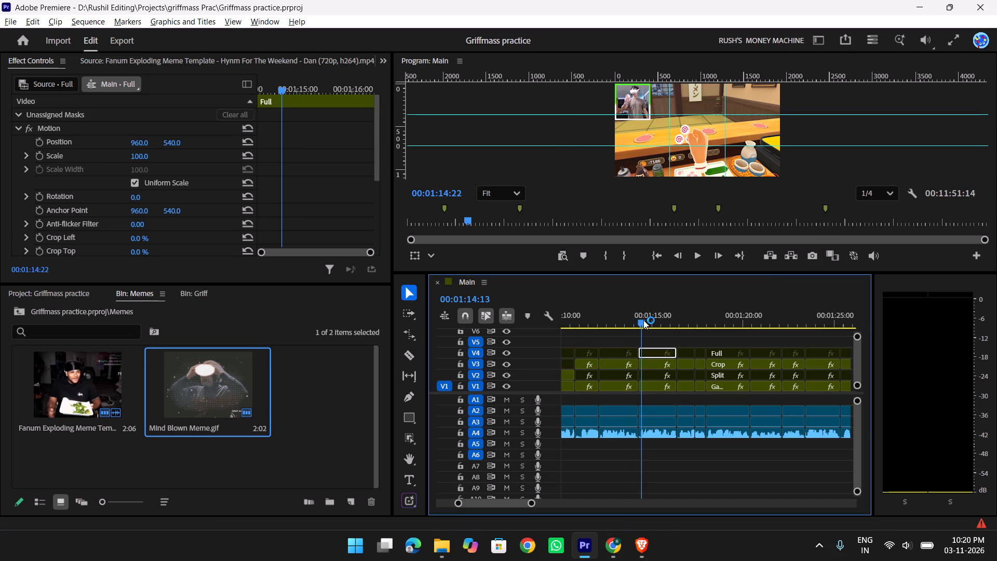
# Switch to Chrome and search the web for "Narutopng" in a new tab.
pyautogui.hotkey('alt', 'Tab')
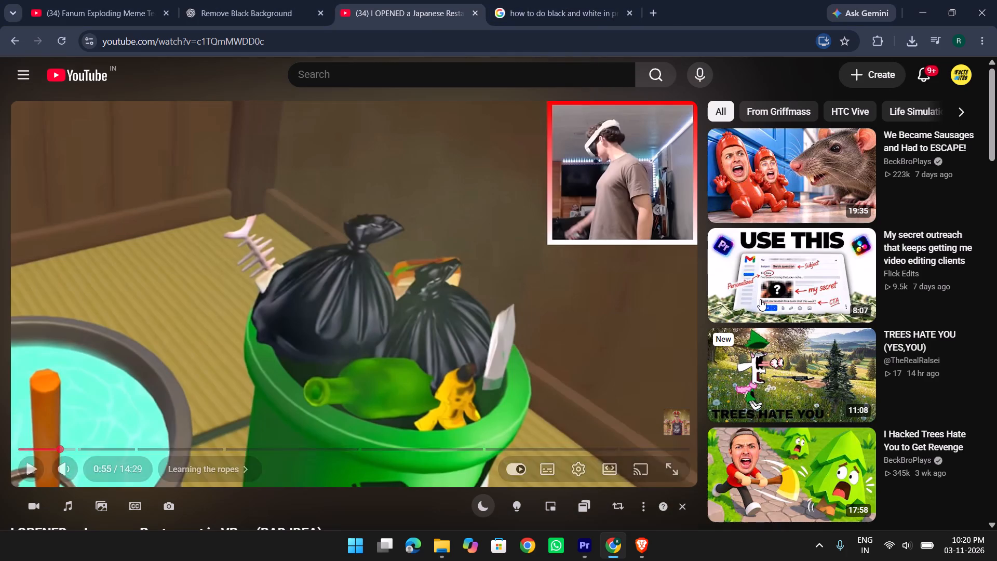
pyautogui.click(584, 0)
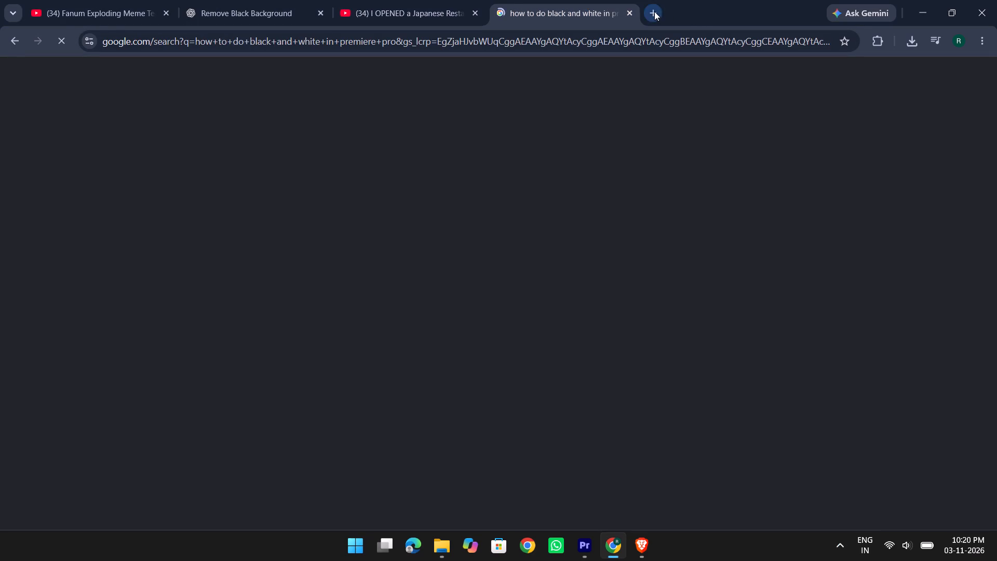
pyautogui.click(654, 11)
pyautogui.click(448, 41)
pyautogui.write('Naruto')
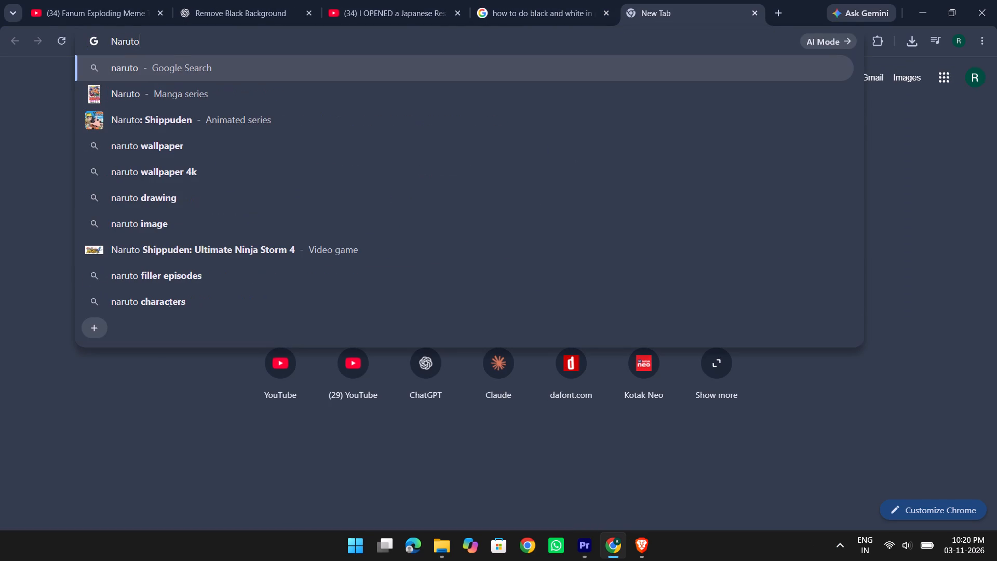
pyautogui.write('png')
pyautogui.press('Return')
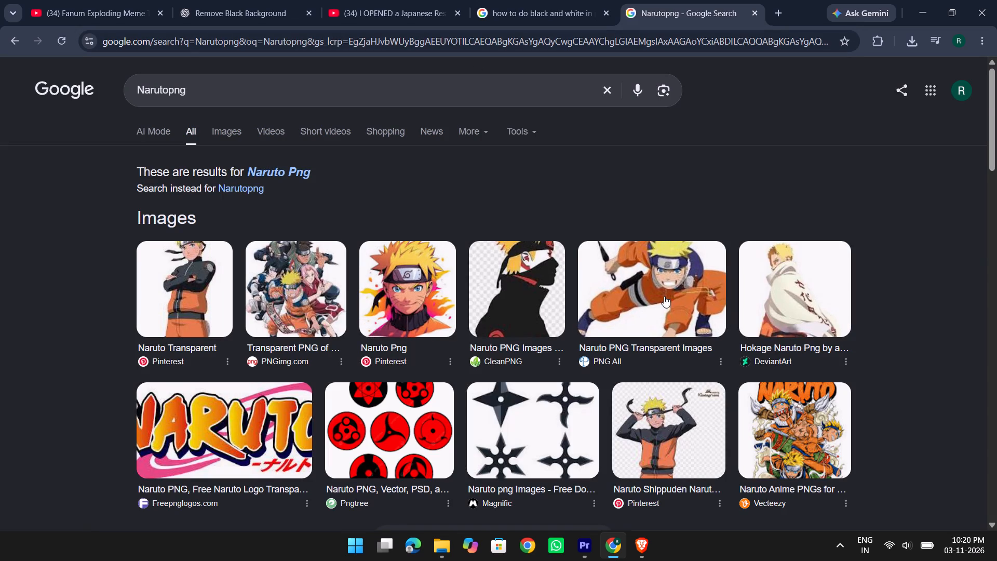
# Open the pngimg.com "Naruto PNG images free download" gallery from the search results.
pyautogui.scroll(-7, 584, 294)
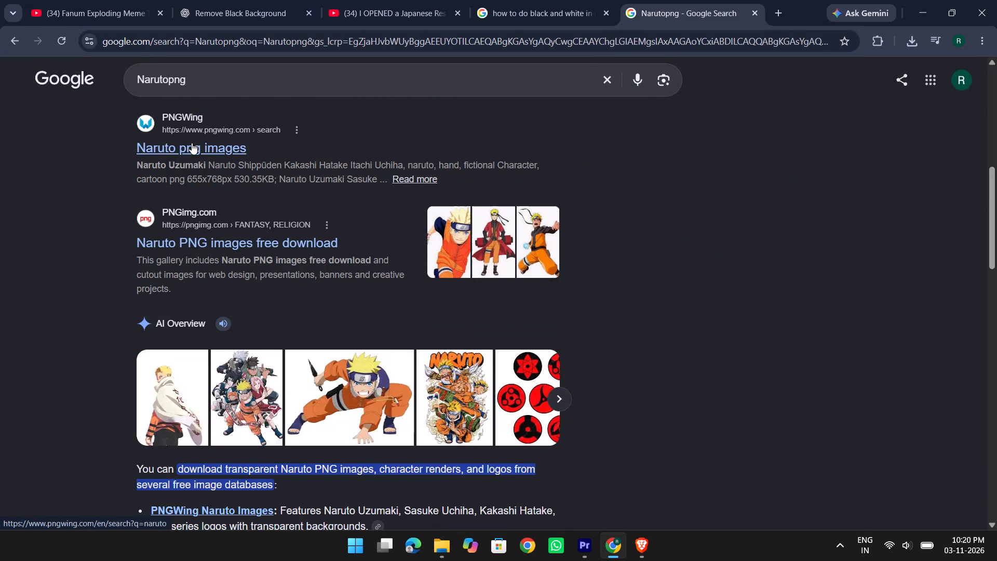
pyautogui.click(241, 251)
pyautogui.click(225, 239)
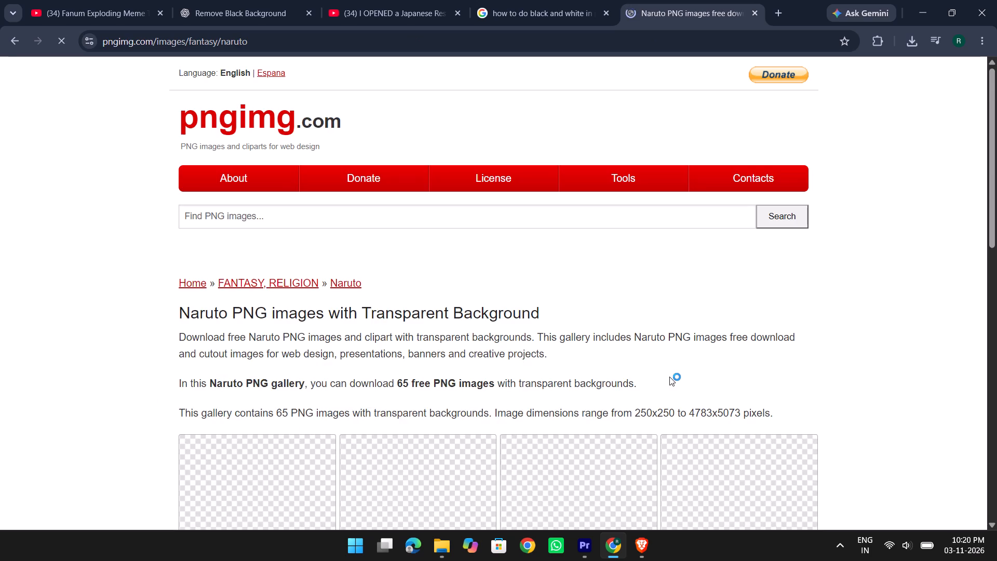
# Browse the Naruto gallery and open the page of the "Naruto forming hand signs character PNG" image.
pyautogui.scroll(-11, 534, 342)
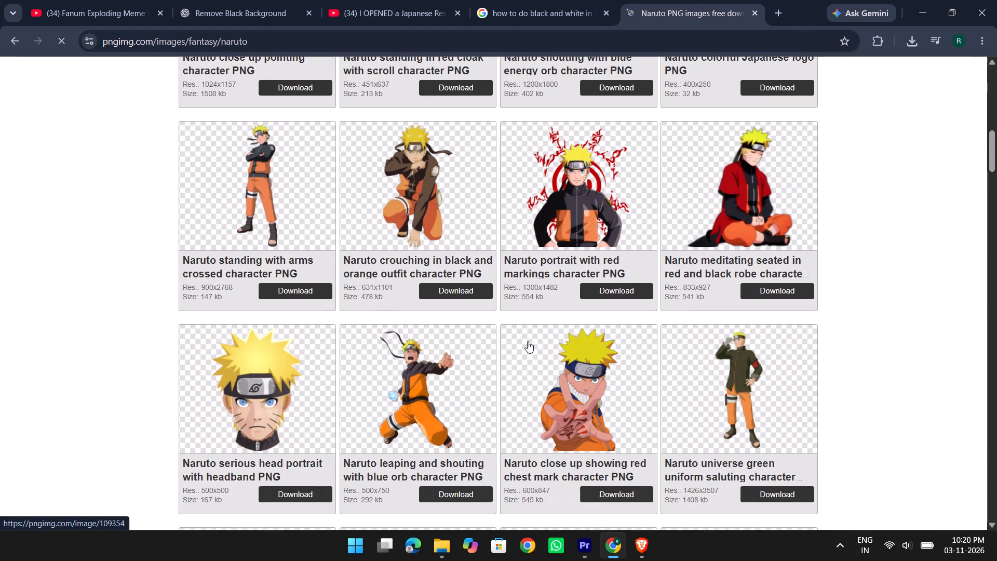
pyautogui.scroll(-3, 525, 341)
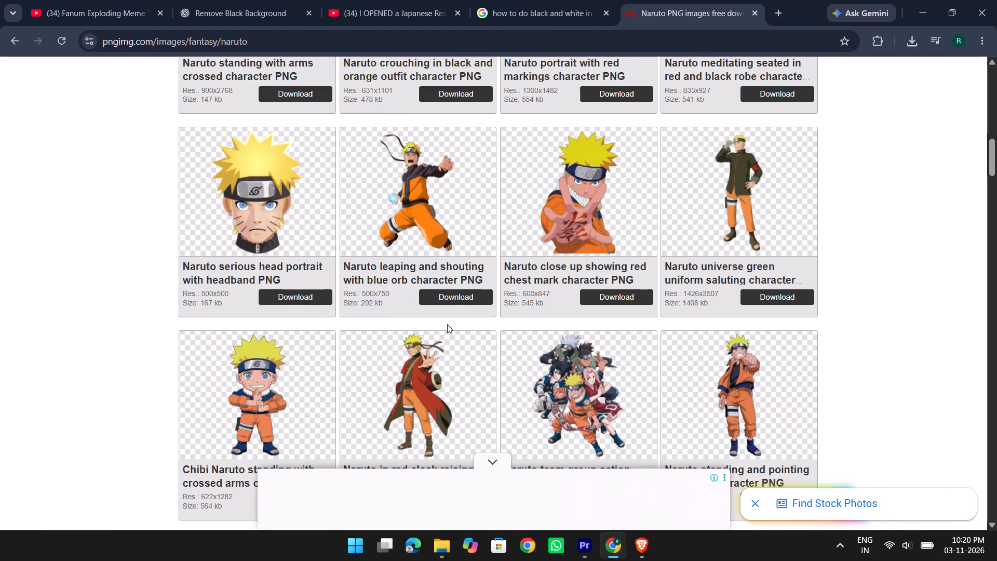
pyautogui.scroll(-5, 447, 324)
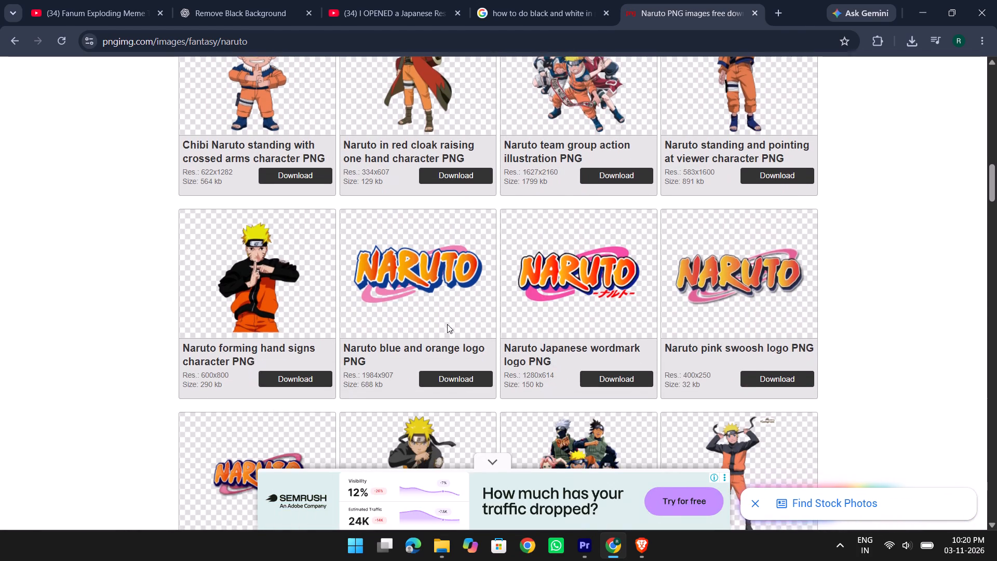
pyautogui.scroll(-1, 447, 324)
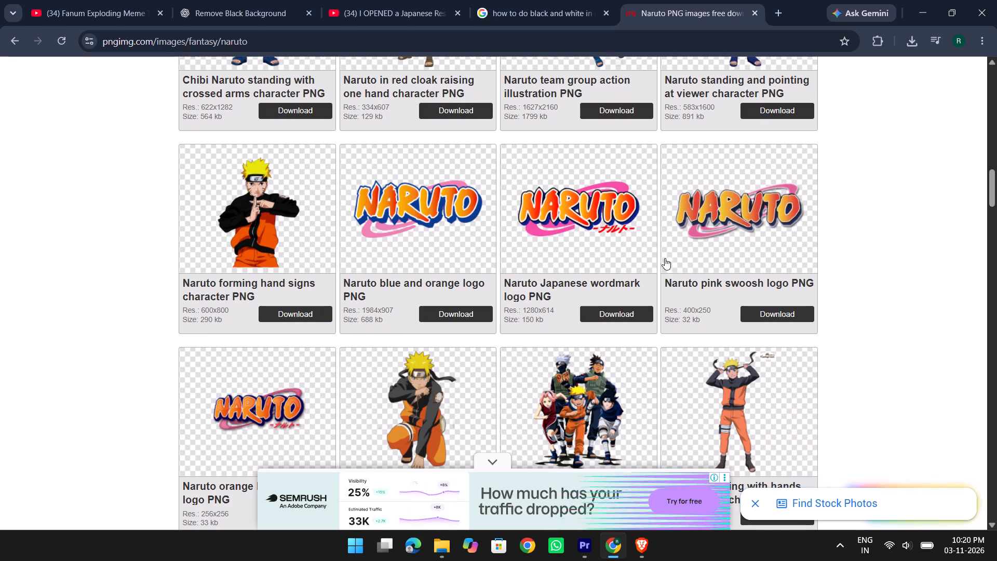
pyautogui.click(257, 178)
pyautogui.click(600, 182)
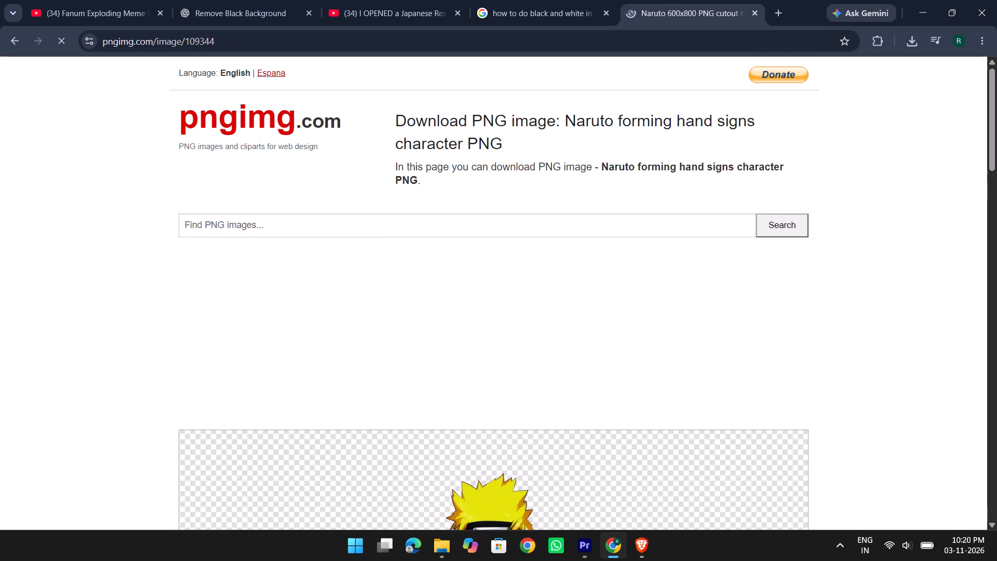
# Look through the image page, from the preview to the related Naruto images, for a way to download the picture.
pyautogui.scroll(-4, 565, 355)
pyautogui.scroll(-9, 704, 294)
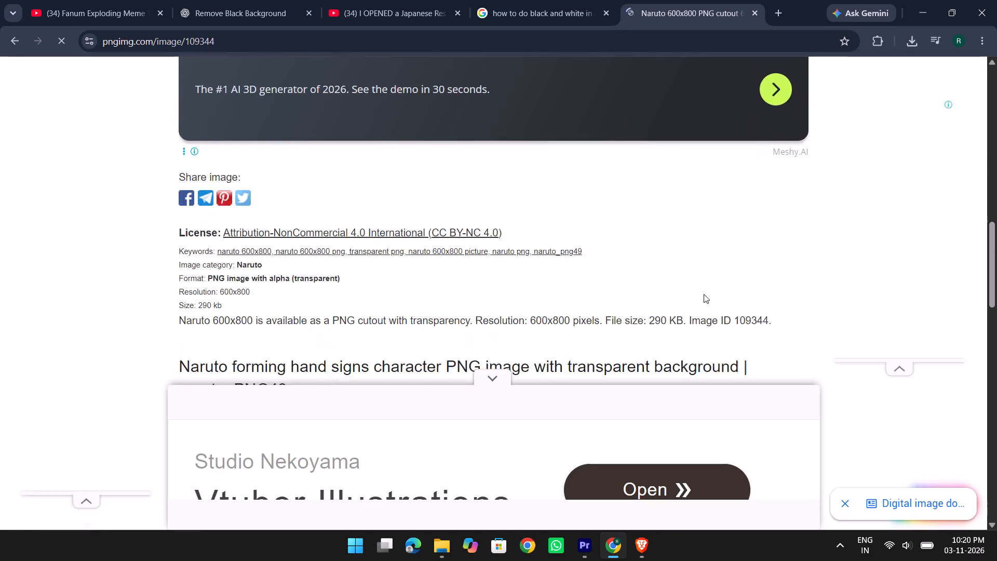
pyautogui.scroll(7, 704, 294)
pyautogui.rightClick(551, 226)
pyautogui.scroll(-5, 434, 212)
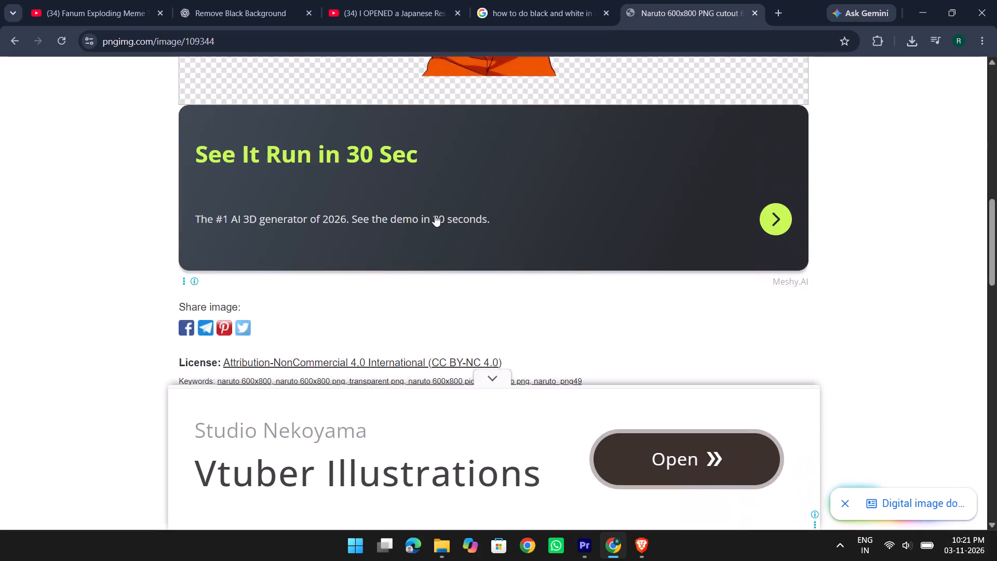
pyautogui.scroll(-10, 435, 215)
pyautogui.scroll(4, 435, 216)
pyautogui.scroll(-3, 659, 217)
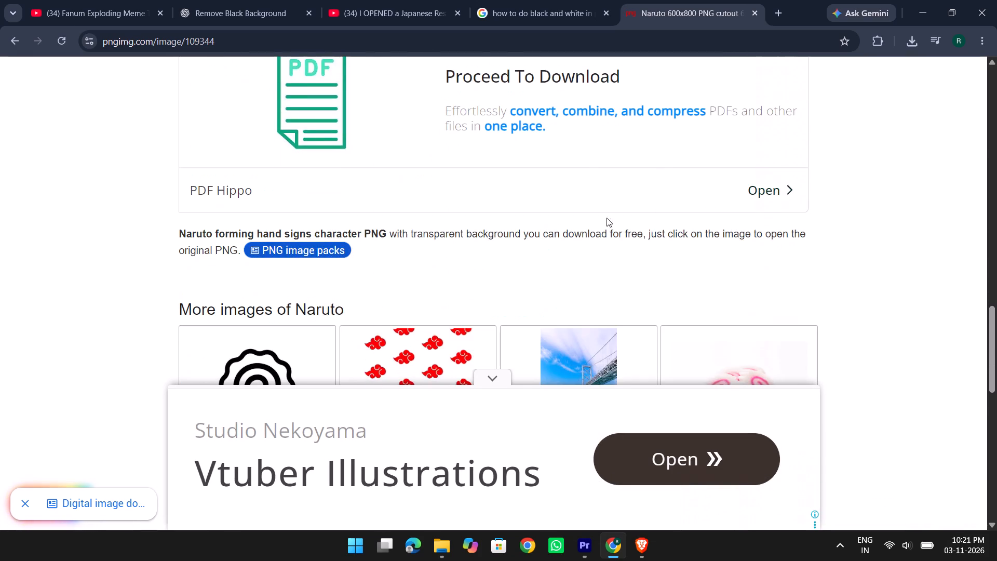
pyautogui.scroll(-7, 556, 244)
pyautogui.scroll(5, 485, 163)
pyautogui.scroll(-8, 485, 163)
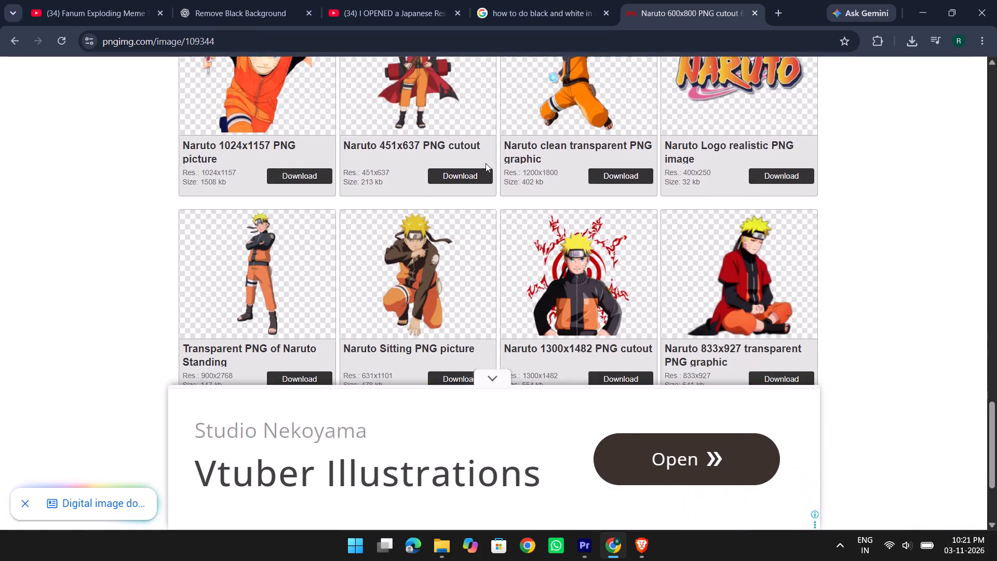
pyautogui.scroll(-2, 486, 163)
pyautogui.scroll(16, 486, 163)
pyautogui.scroll(5, 486, 163)
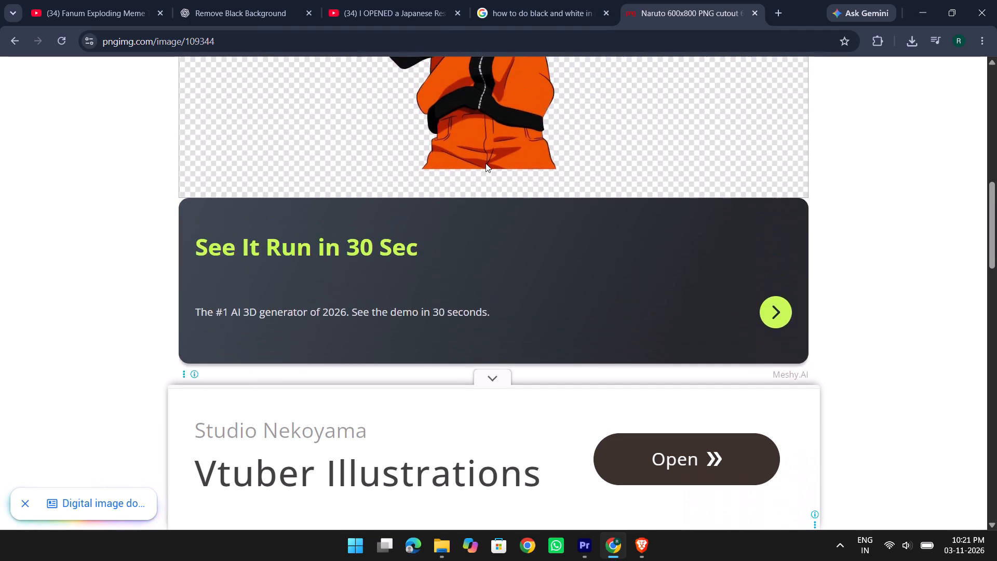
pyautogui.scroll(7, 486, 163)
pyautogui.scroll(7, 466, 210)
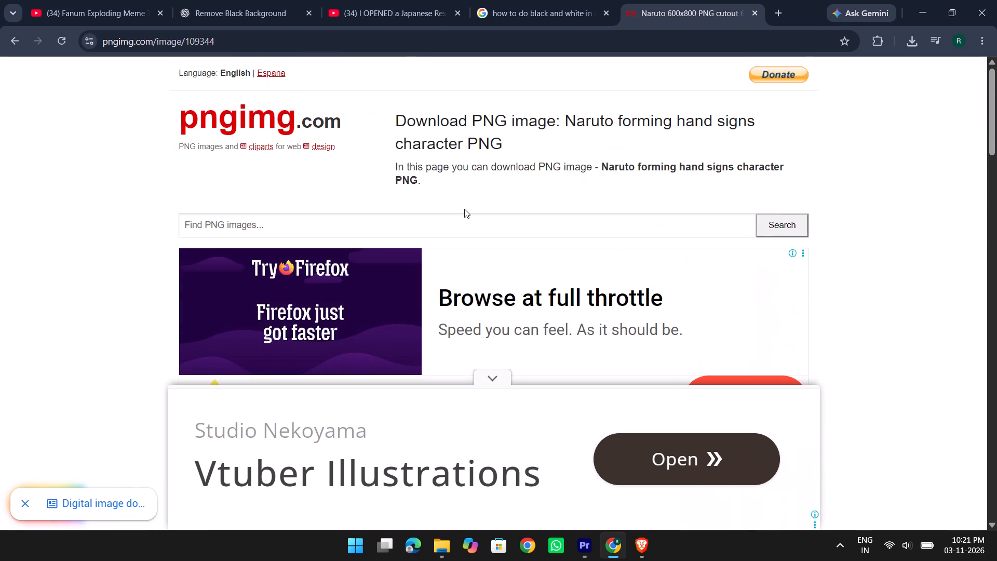
pyautogui.scroll(-9, 345, 207)
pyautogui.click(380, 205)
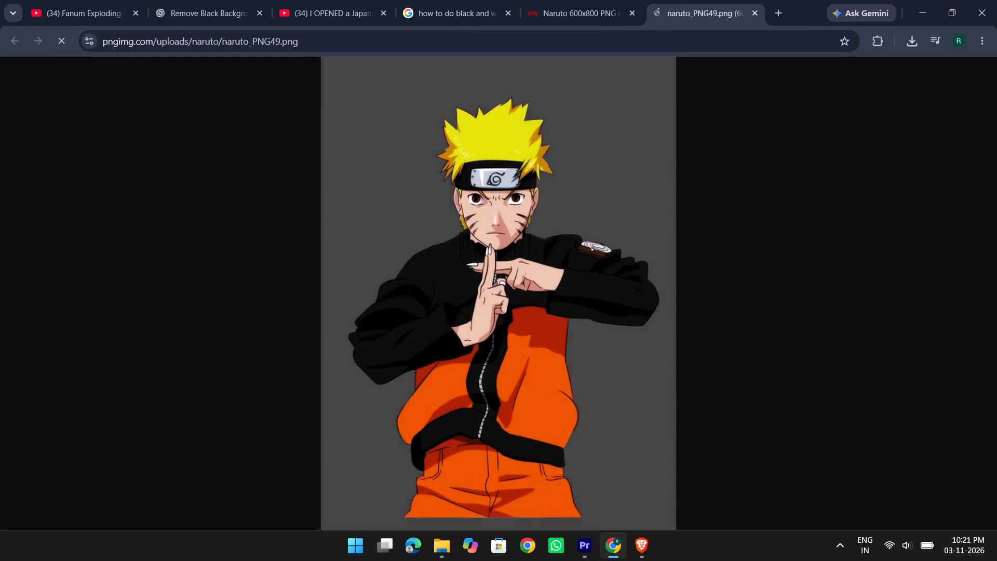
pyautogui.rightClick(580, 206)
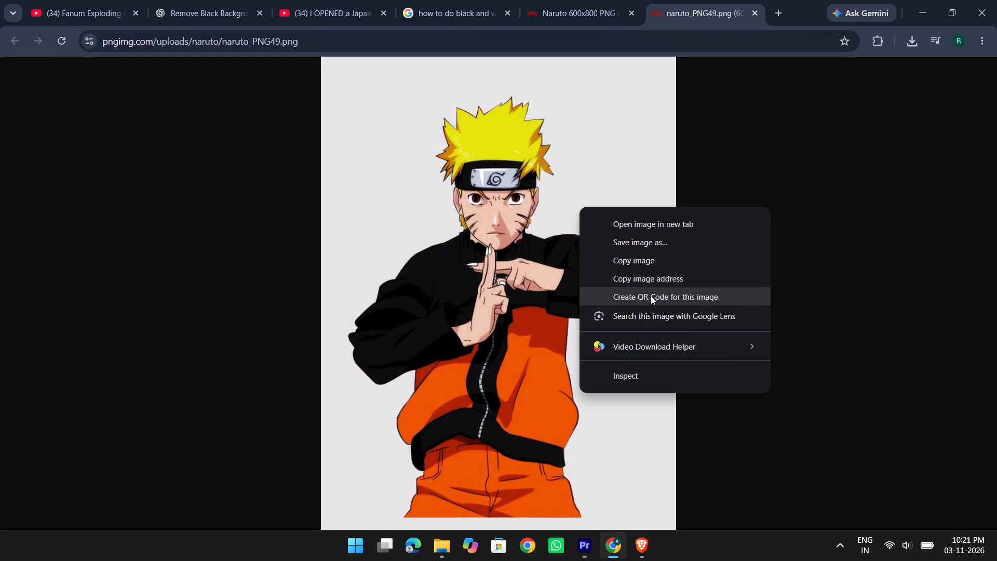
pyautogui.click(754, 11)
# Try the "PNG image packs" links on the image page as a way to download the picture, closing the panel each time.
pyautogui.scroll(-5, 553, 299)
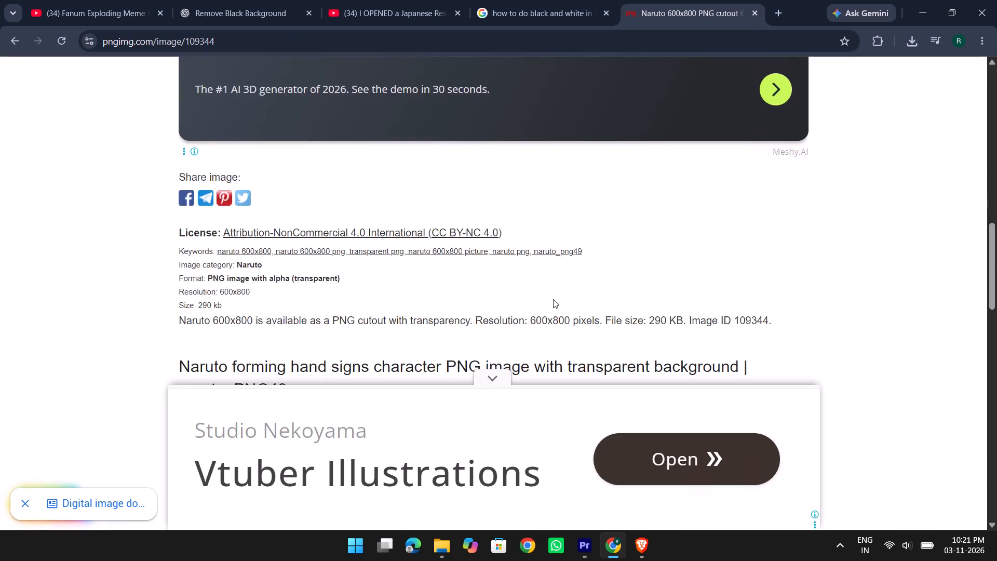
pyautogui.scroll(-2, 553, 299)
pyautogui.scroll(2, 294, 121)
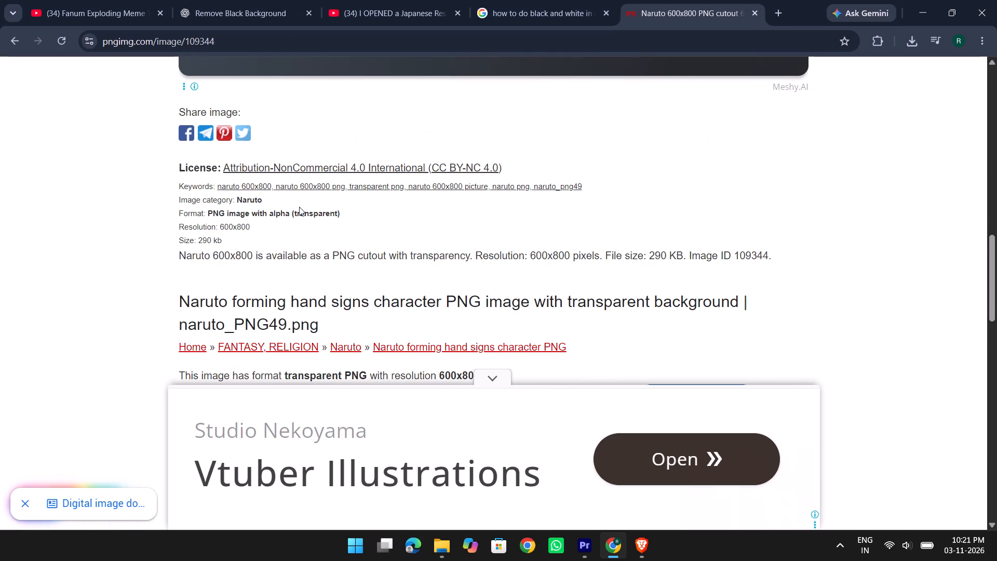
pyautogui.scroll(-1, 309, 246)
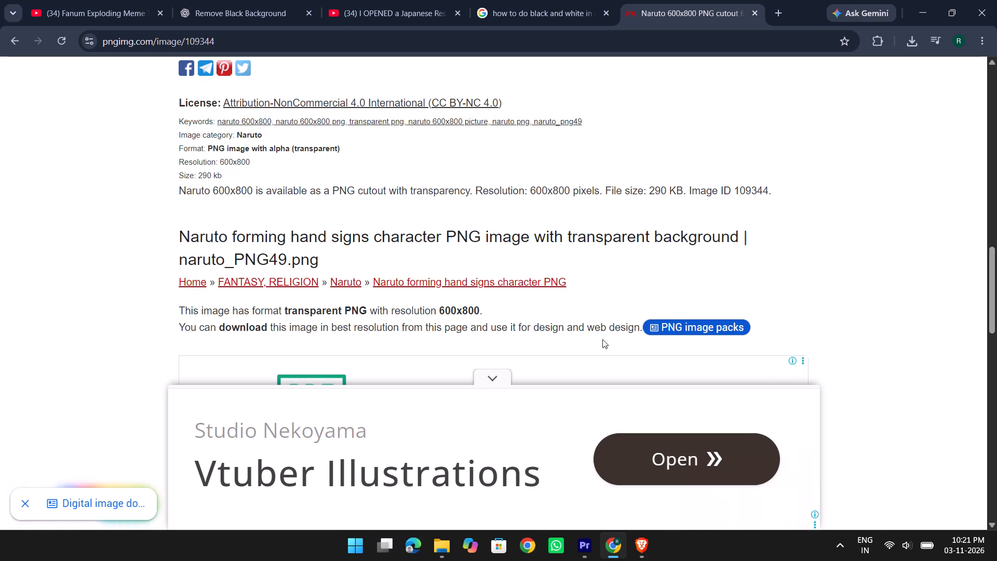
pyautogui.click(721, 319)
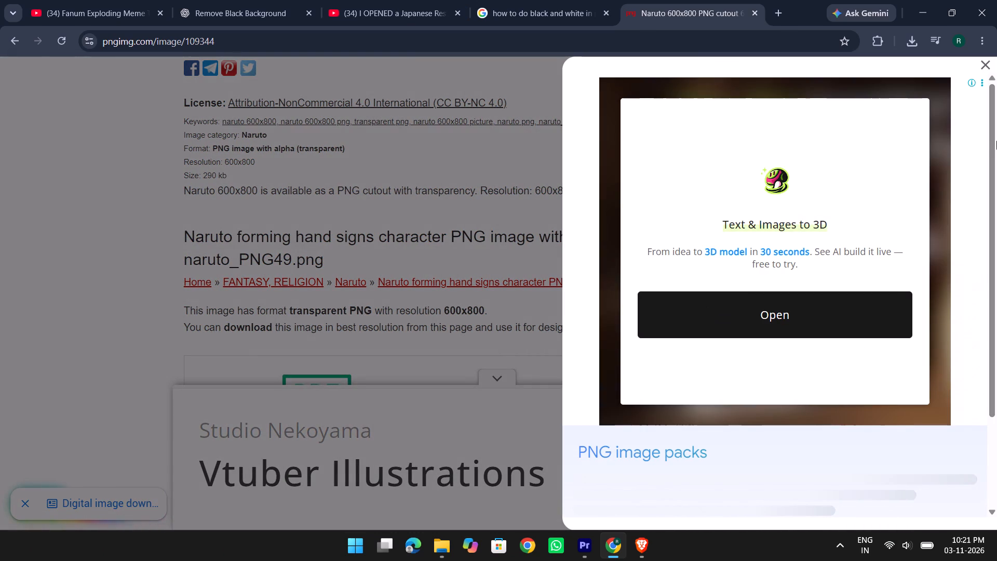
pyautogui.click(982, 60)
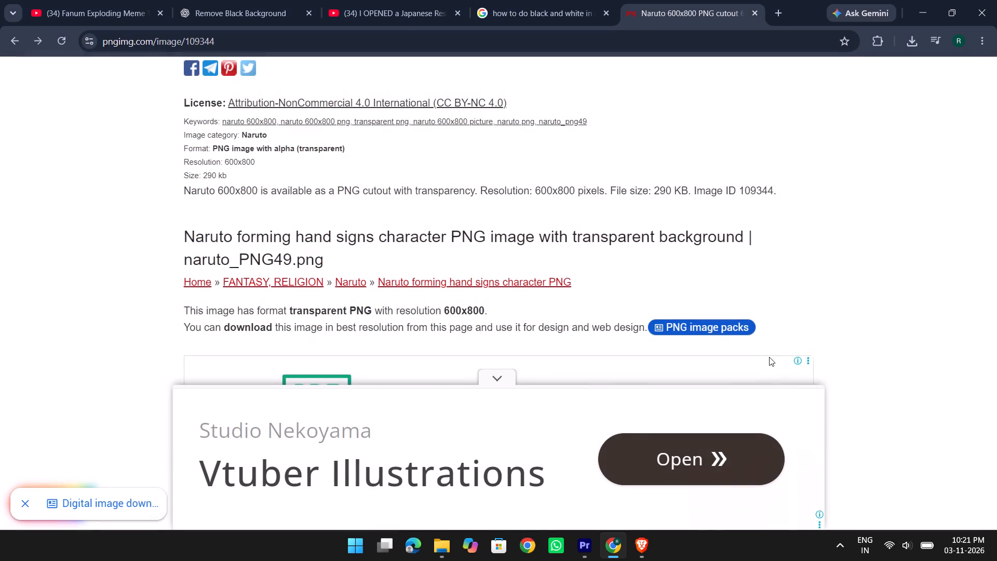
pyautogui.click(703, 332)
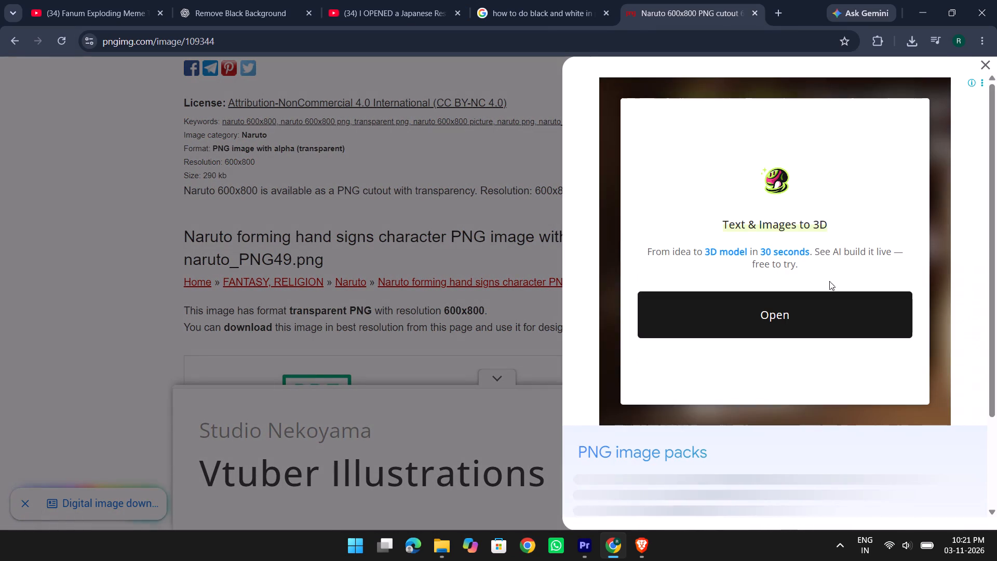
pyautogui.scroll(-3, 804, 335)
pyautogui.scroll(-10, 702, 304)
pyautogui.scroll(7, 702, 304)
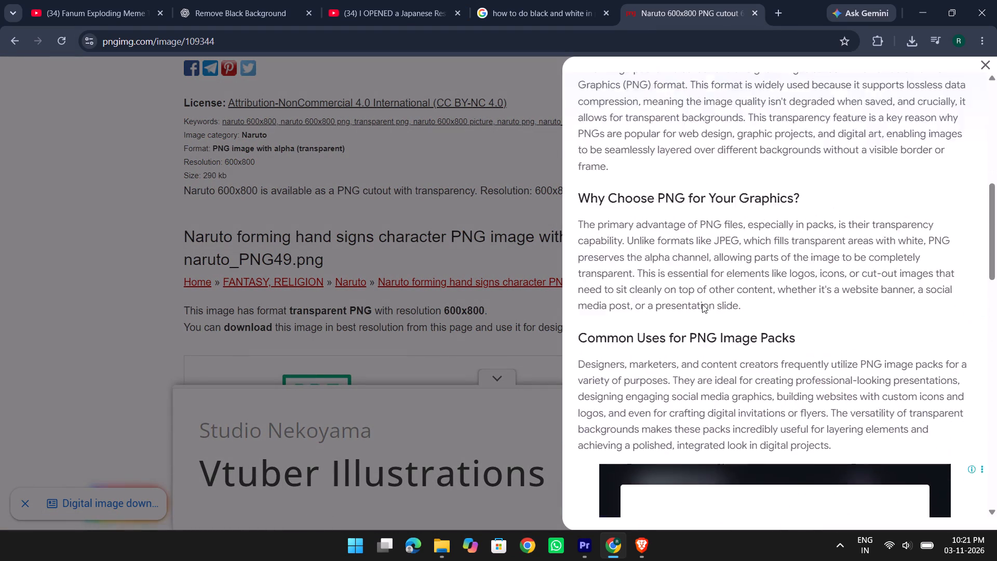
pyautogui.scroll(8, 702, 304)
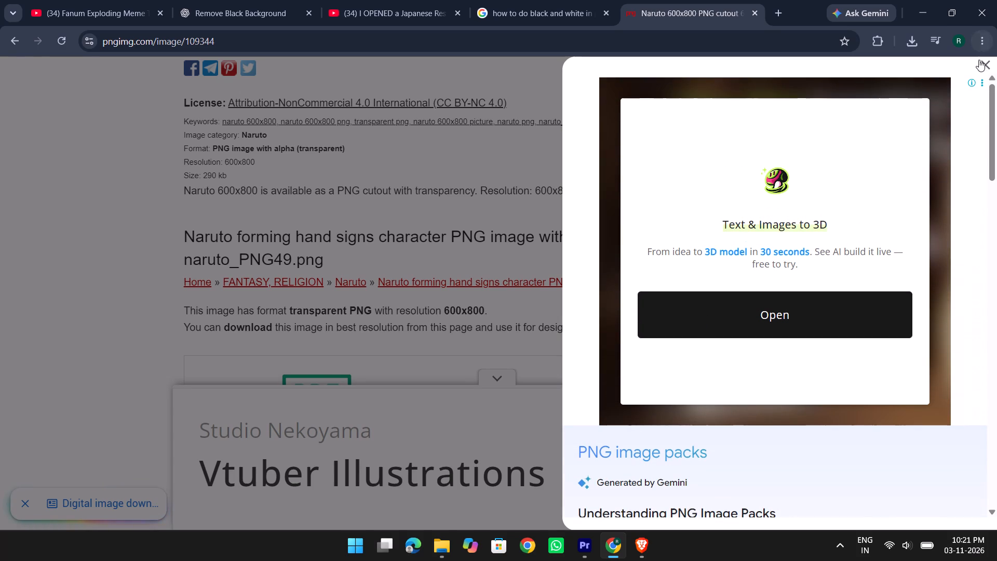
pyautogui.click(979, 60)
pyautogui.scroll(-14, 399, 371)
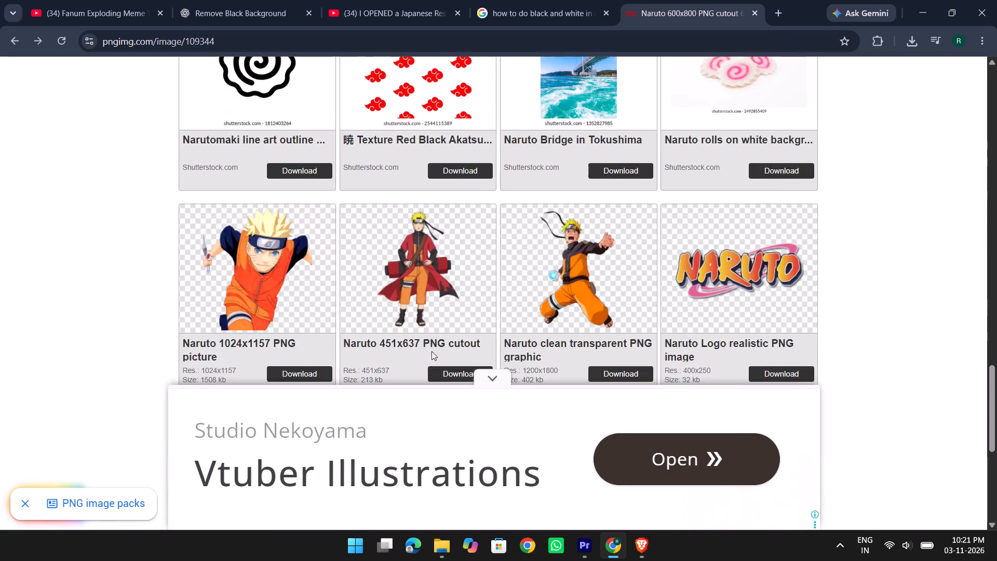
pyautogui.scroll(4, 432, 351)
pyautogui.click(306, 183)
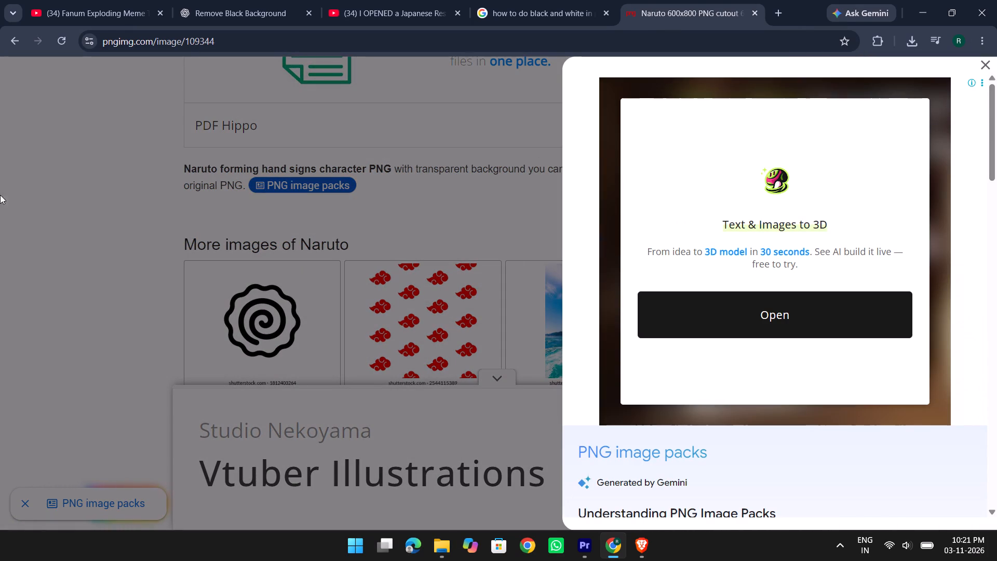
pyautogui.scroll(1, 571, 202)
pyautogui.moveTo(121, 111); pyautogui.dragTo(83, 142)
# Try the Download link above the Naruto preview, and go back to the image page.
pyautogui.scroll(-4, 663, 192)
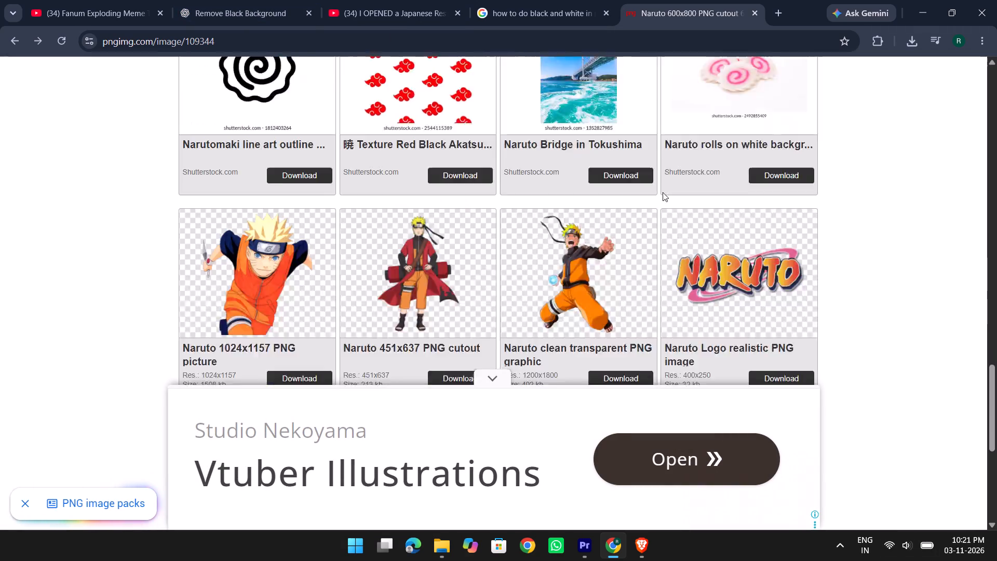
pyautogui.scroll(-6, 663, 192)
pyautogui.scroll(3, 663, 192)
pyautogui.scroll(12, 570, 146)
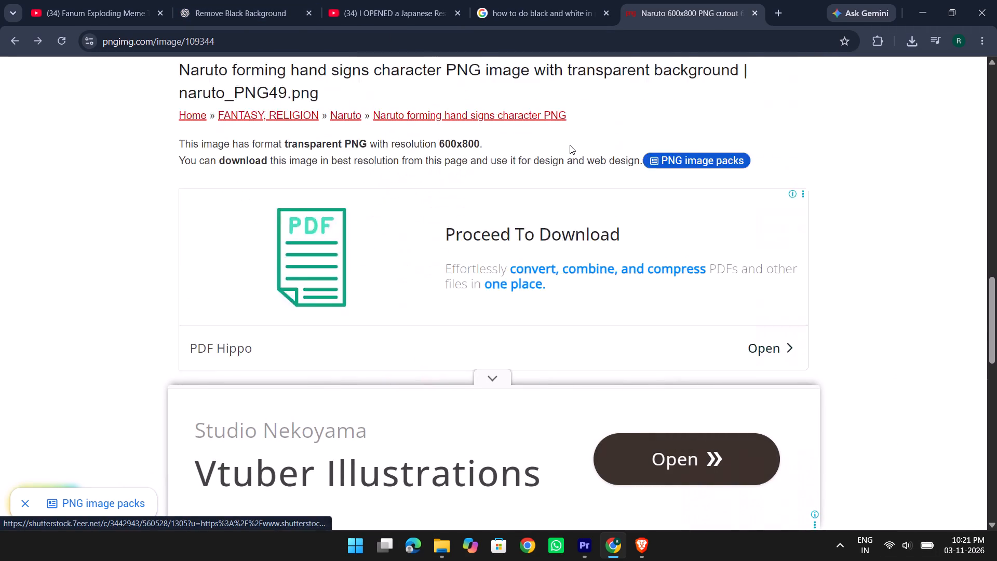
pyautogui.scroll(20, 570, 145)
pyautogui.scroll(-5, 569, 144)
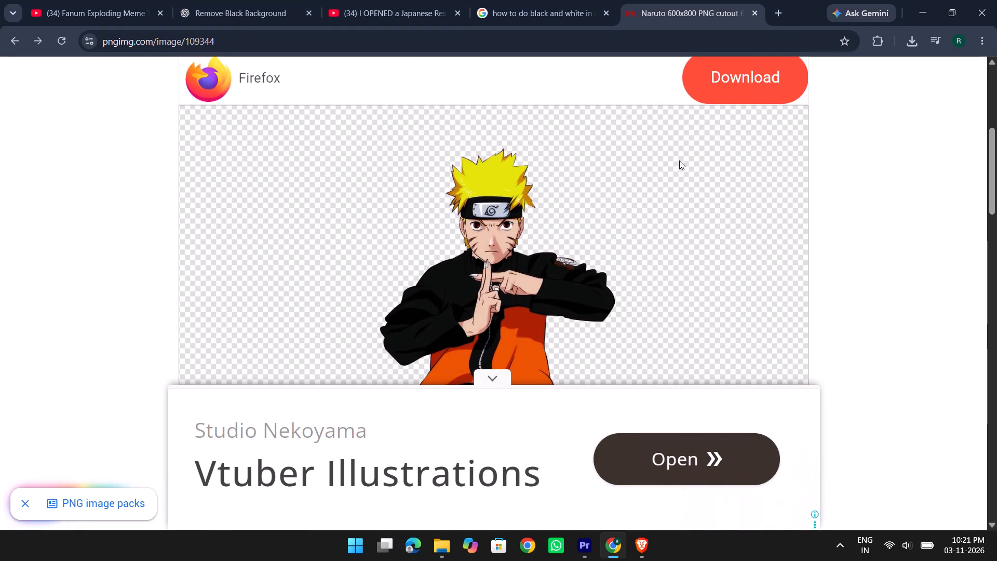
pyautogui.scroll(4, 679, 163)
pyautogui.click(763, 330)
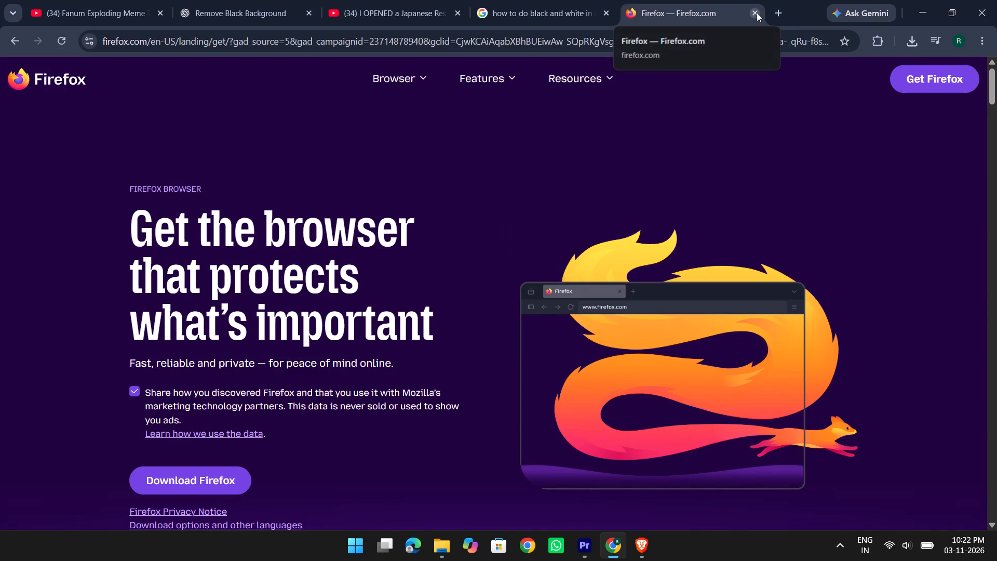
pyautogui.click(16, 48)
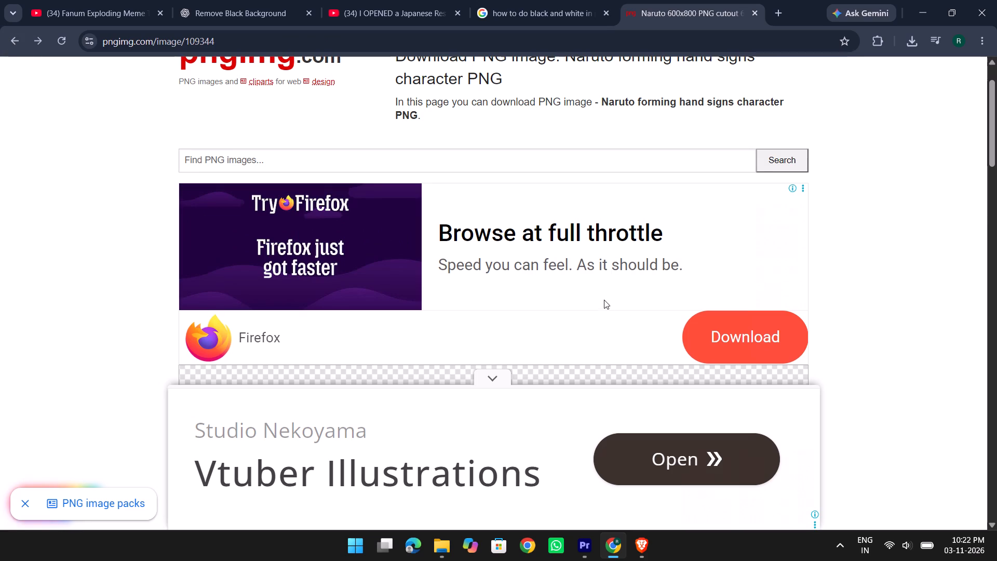
# Open the full-size naruto_PNG49.png image from the hand signs preview.
pyautogui.scroll(-3, 604, 300)
pyautogui.rightClick(603, 299)
pyautogui.scroll(-4, 540, 280)
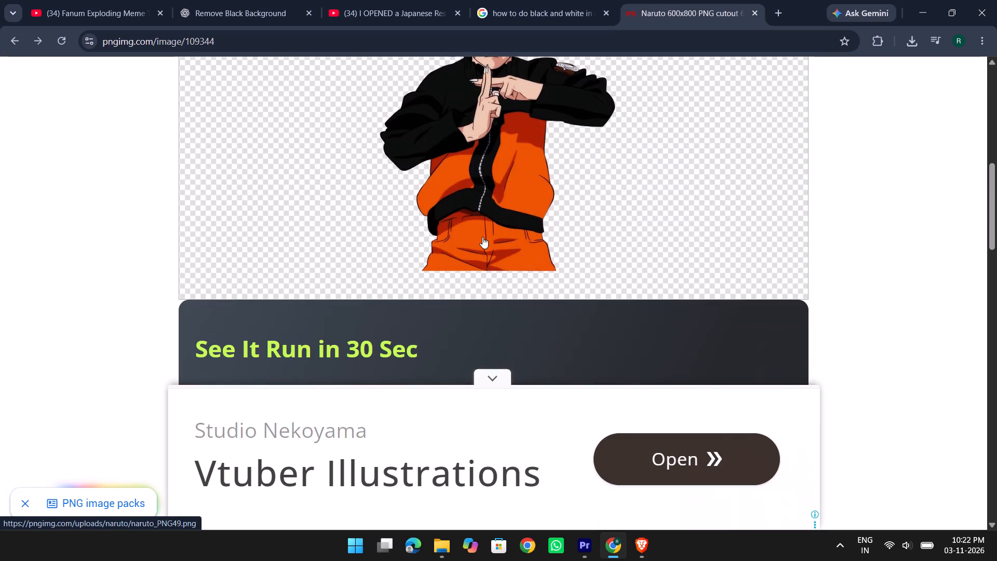
pyautogui.click(481, 236)
# Save the full-size Naruto picture to the griffmass Prac assets folder as naruto.png.
pyautogui.rightClick(481, 236)
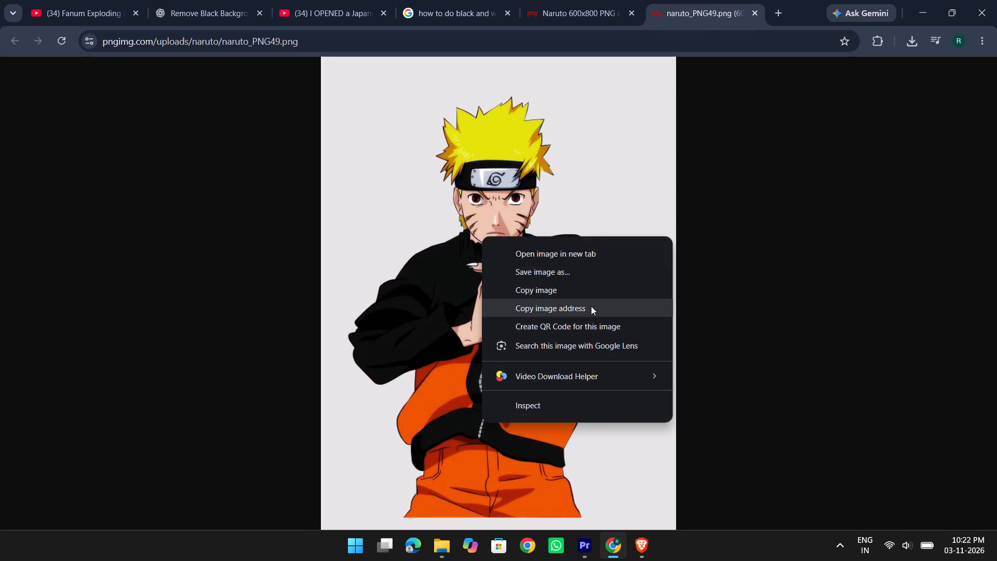
pyautogui.click(561, 275)
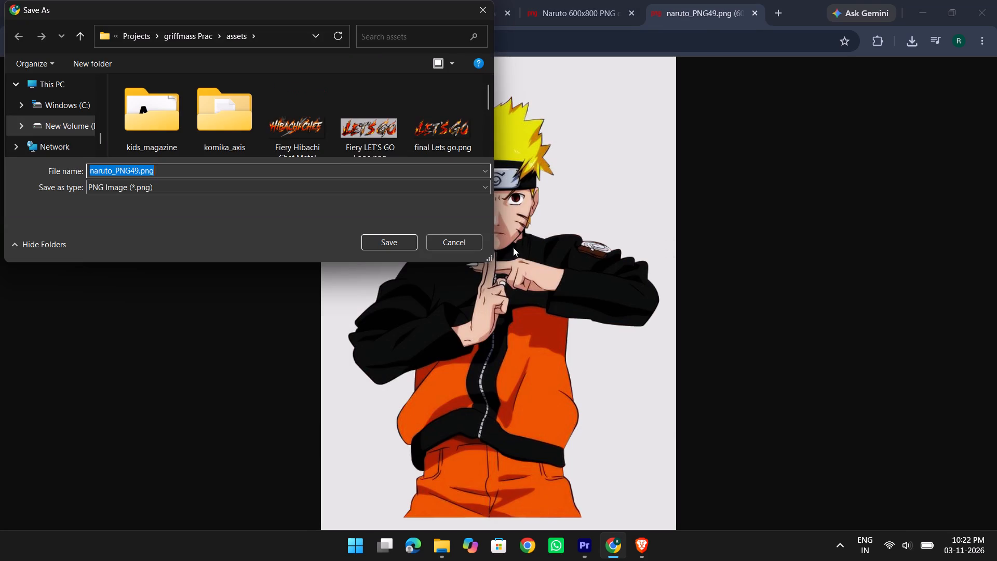
pyautogui.scroll(-4, 338, 149)
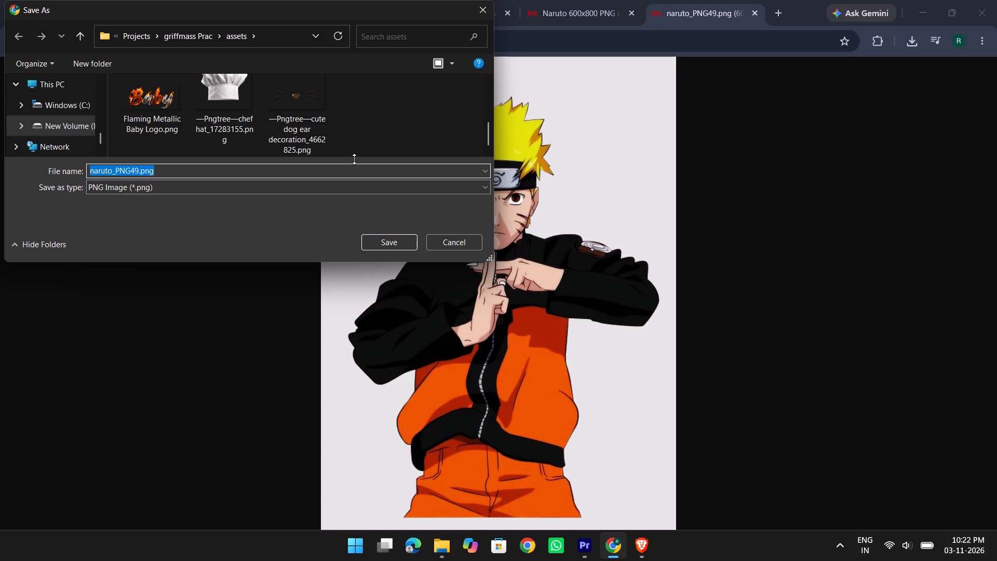
pyautogui.press('Left')
pyautogui.press('Left')
pyautogui.press('Right')
pyautogui.hotkey('ctrl', 'Right')
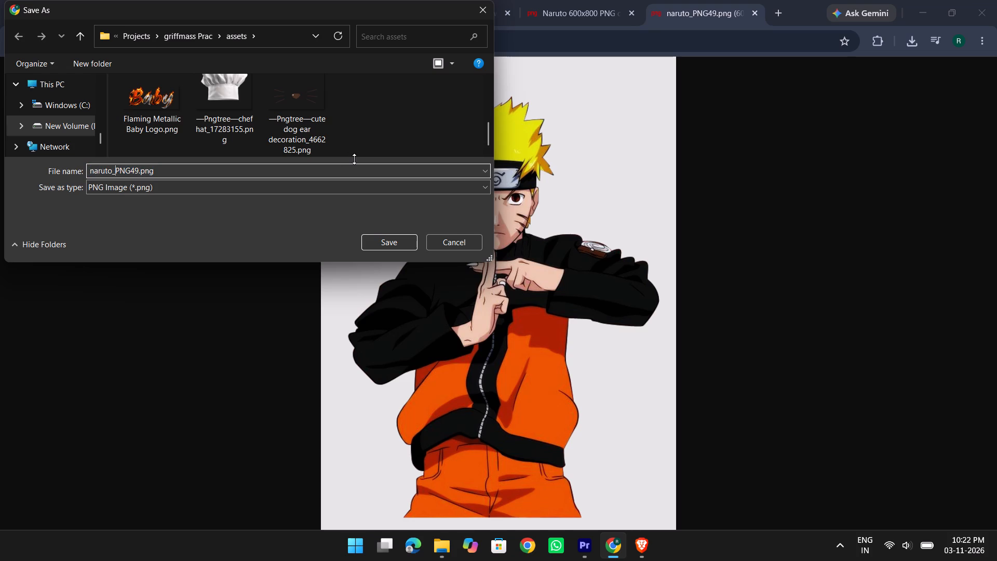
pyautogui.hotkey('ctrl', 'Left')
pyautogui.hotkey('ctrl', 'Right')
pyautogui.hotkey('ctrl', 'Right')
pyautogui.press('Left')
pyautogui.hotkey('ctrl', 'shift', 'Left')
pyautogui.hotkey('ctrl', 'shift', 'Left')
pyautogui.hotkey('ctrl', 'shift', 'Right')
pyautogui.press('BackSpace')
pyautogui.press('BackSpace')
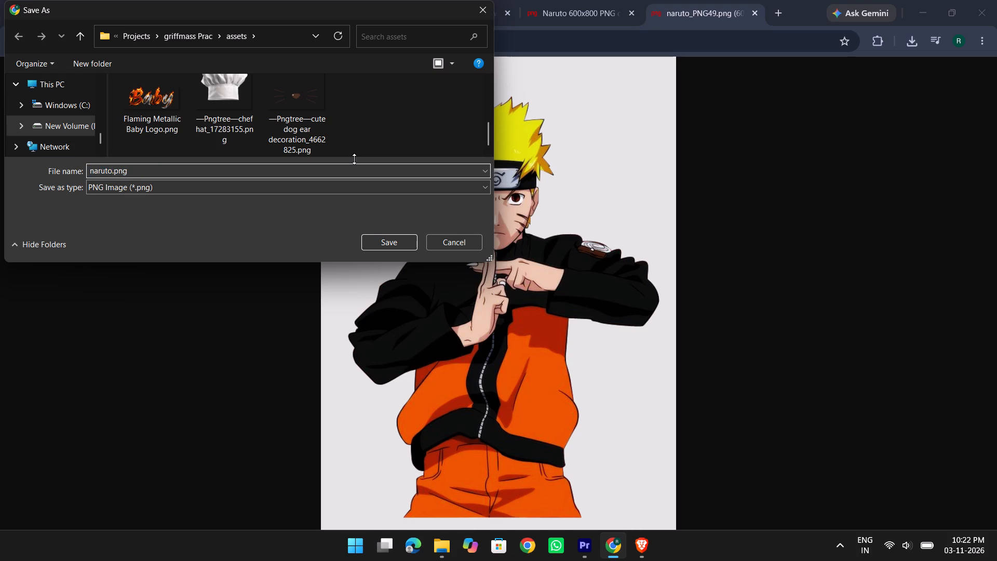
pyautogui.press('Return')
# Switch to File Explorer and place naruto.png from the assets folder into the Premiere sequence on V5, starting at the cut at 00:01:14:09.
pyautogui.hotkey('alt', 'Tab')
pyautogui.hotkey('alt', 'Tab')
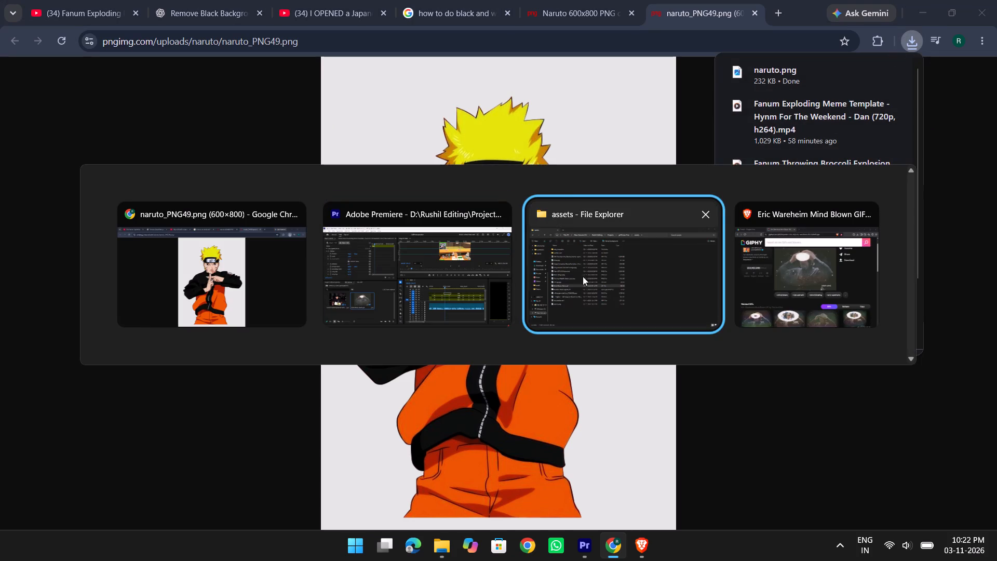
pyautogui.keyDown('alt'); pyautogui.click(591, 276); pyautogui.keyUp('alt')
pyautogui.click(158, 429)
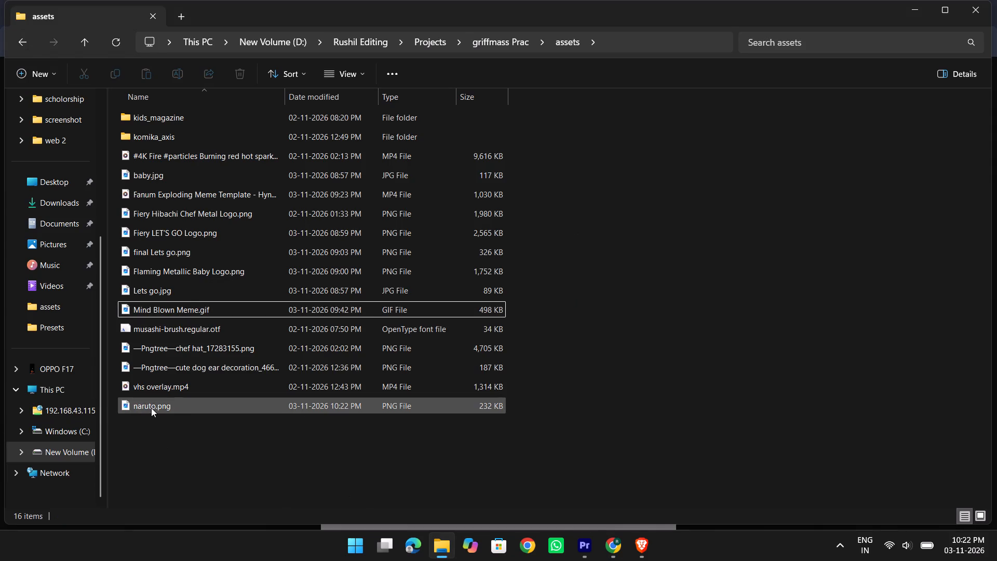
pyautogui.moveTo(151, 408); pyautogui.dragTo(620, 490)
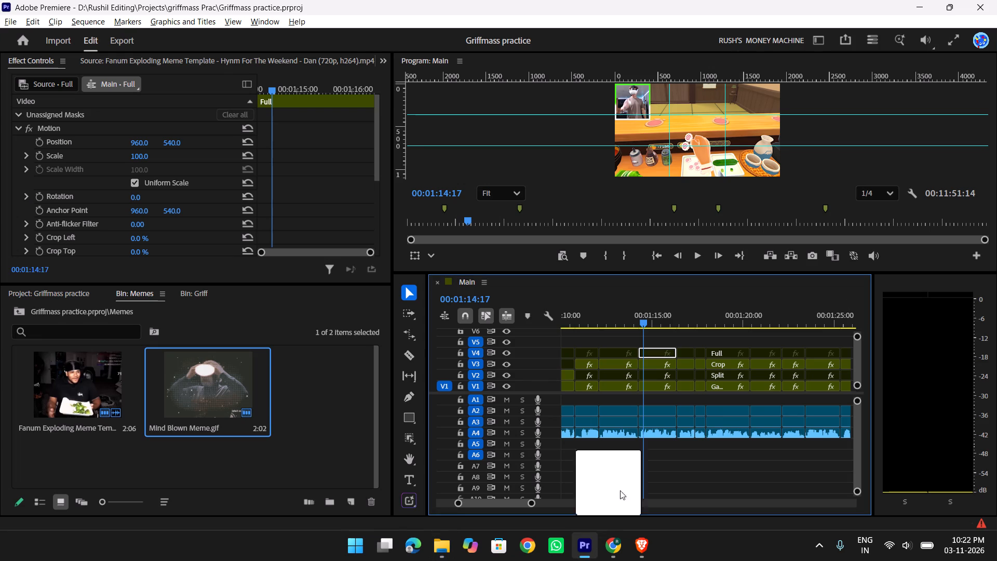
pyautogui.moveTo(620, 490); pyautogui.dragTo(638, 326)
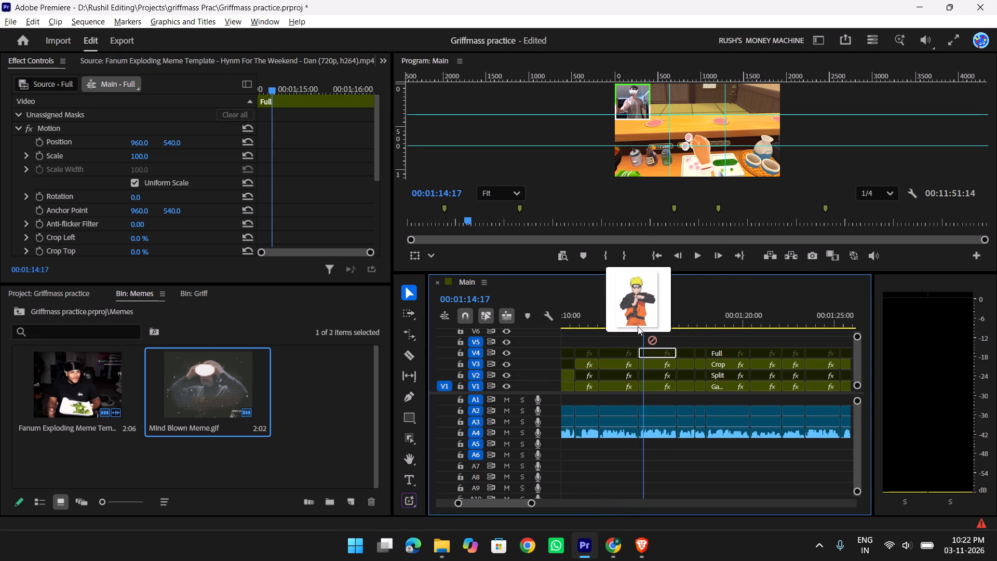
pyautogui.moveTo(638, 326); pyautogui.dragTo(636, 344)
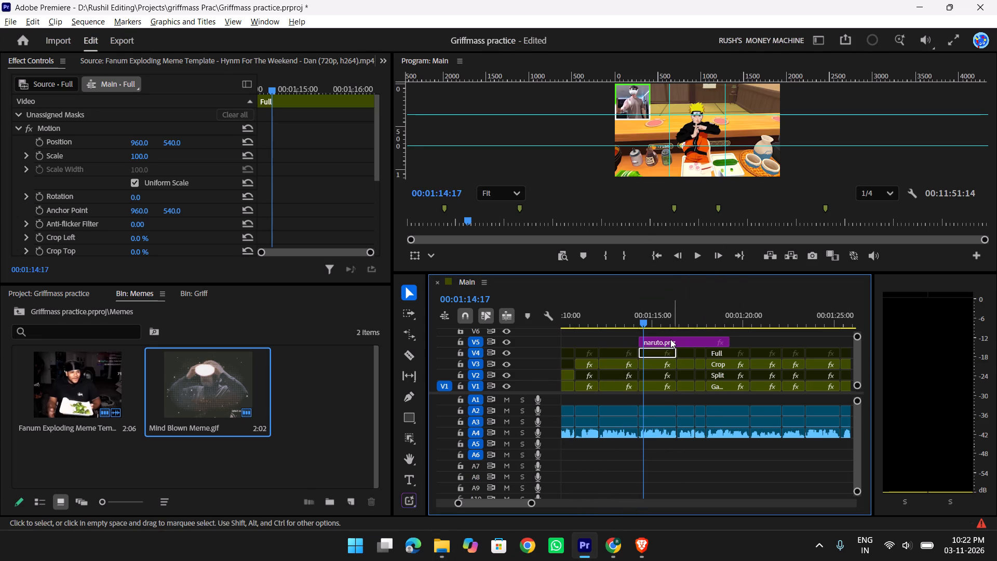
# Cut naruto.png on V5 at 00:01:16:12, at the end of the gameplay clip below, delete the remainder, and play the passage back.
pyautogui.write('tt')
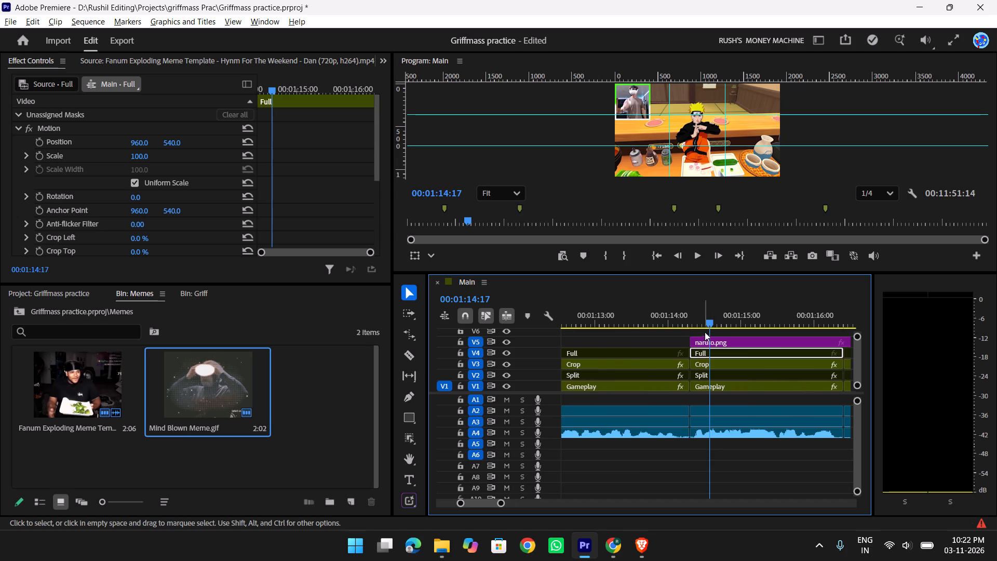
pyautogui.moveTo(711, 320); pyautogui.dragTo(608, 324)
pyautogui.press('space')
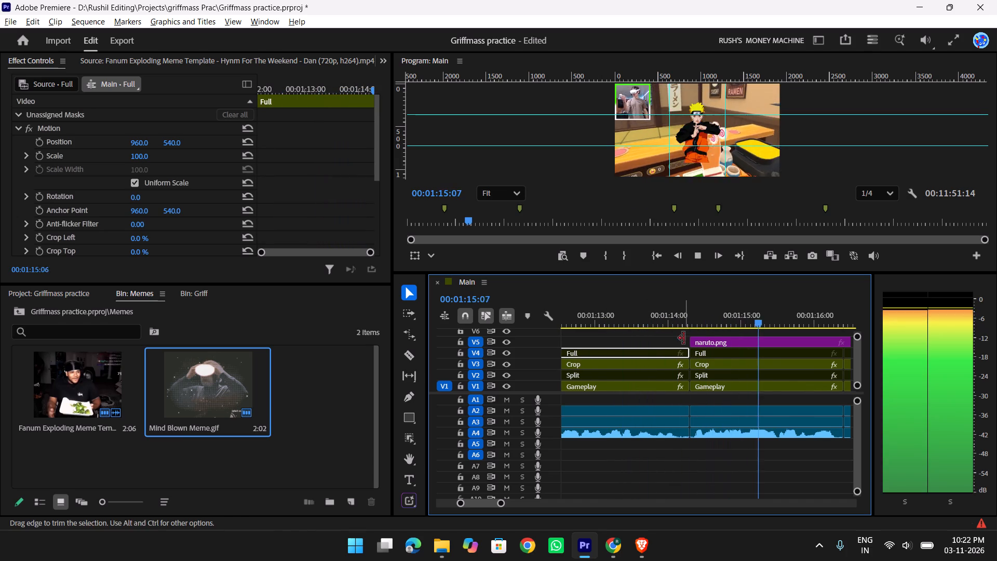
pyautogui.press('space')
pyautogui.click(755, 343)
pyautogui.scroll(-2, 755, 343)
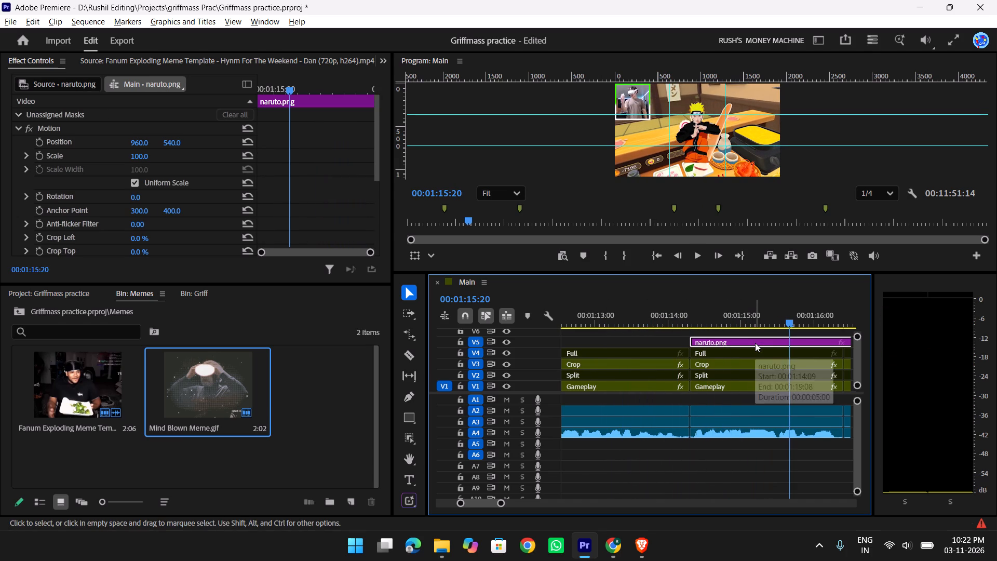
pyautogui.scroll(-2, 755, 343)
pyautogui.moveTo(721, 320); pyautogui.dragTo(774, 323)
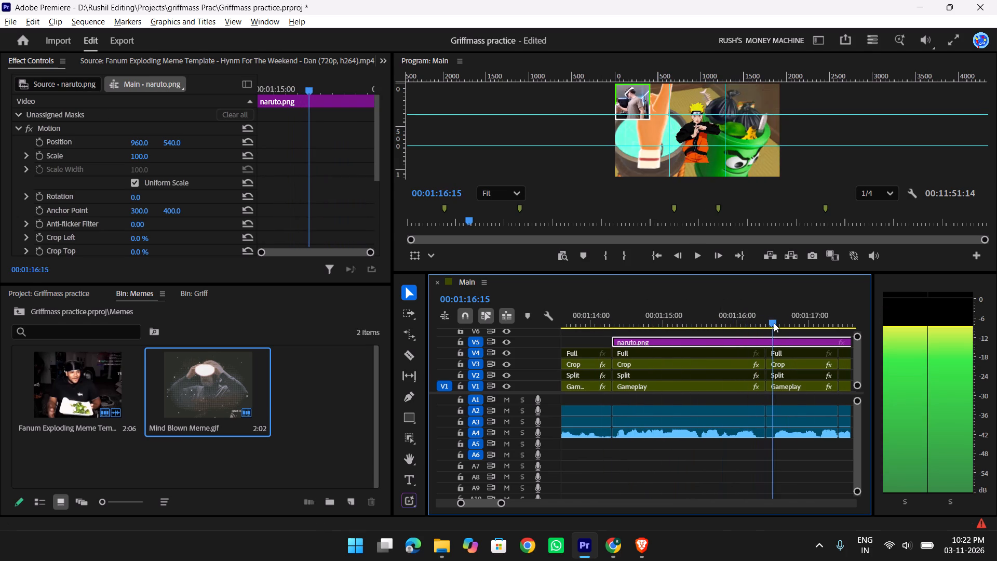
pyautogui.moveTo(774, 323); pyautogui.dragTo(767, 324)
pyautogui.click(779, 341)
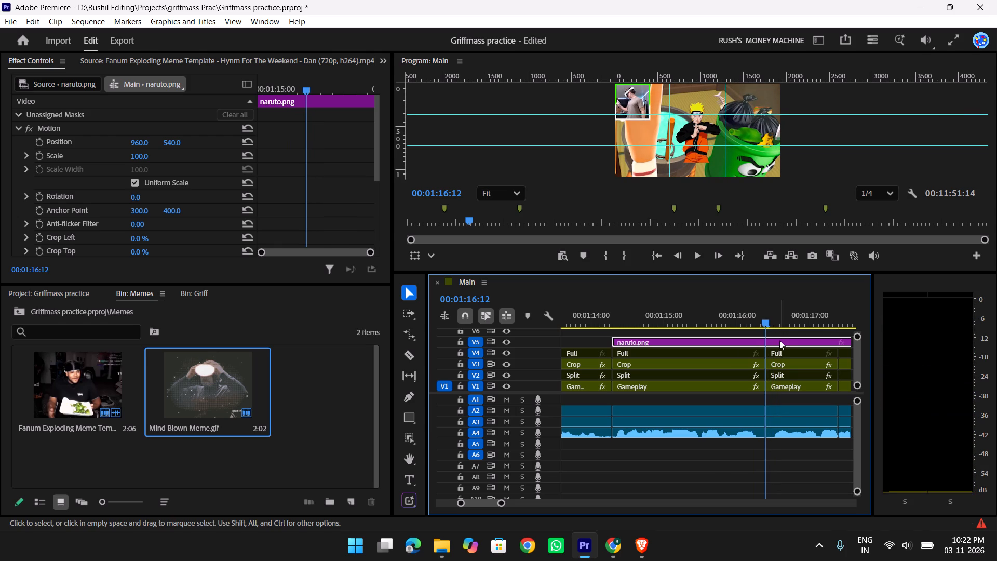
pyautogui.press('w')
pyautogui.click(779, 340)
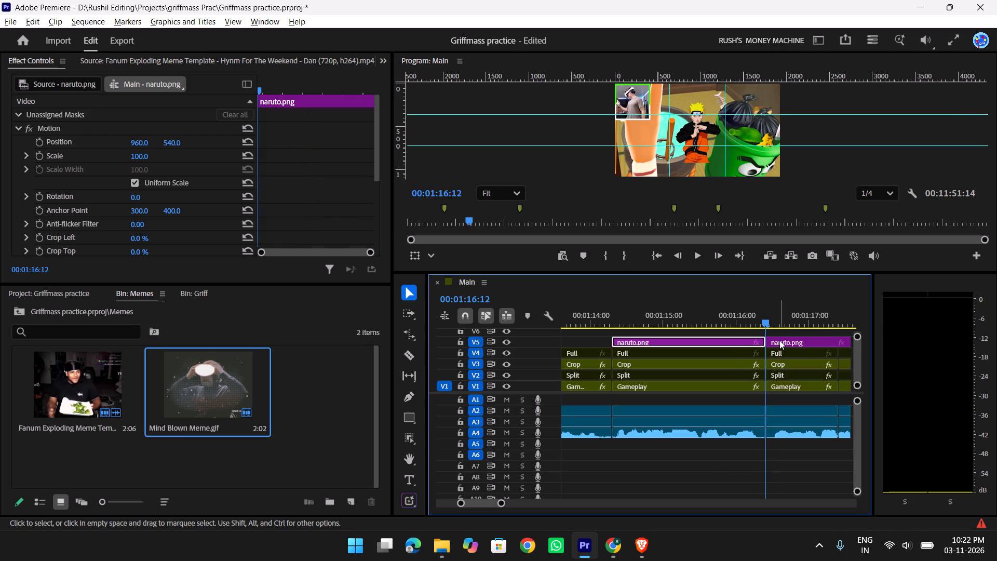
pyautogui.press('Delete')
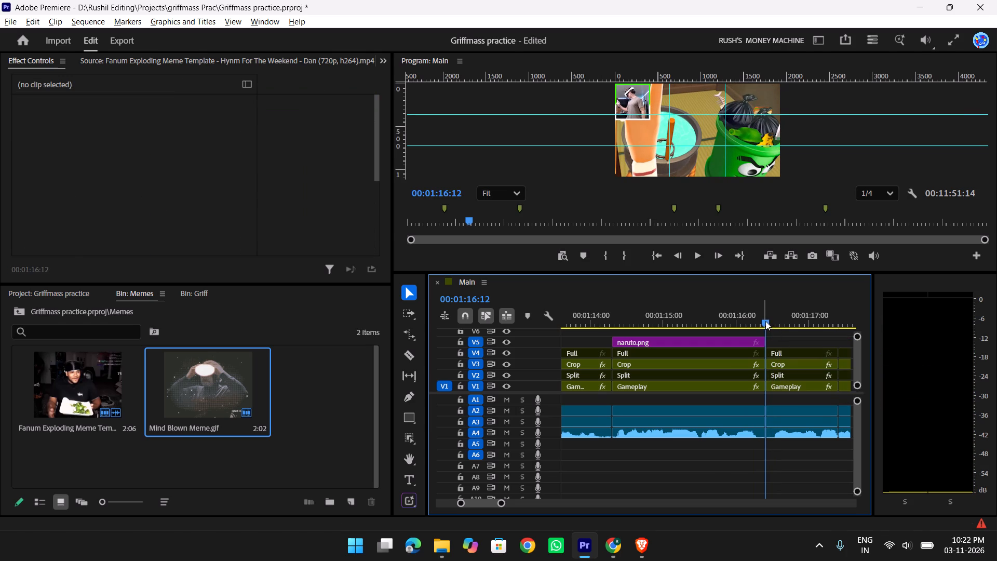
pyautogui.moveTo(762, 320); pyautogui.dragTo(575, 322)
pyautogui.press('space')
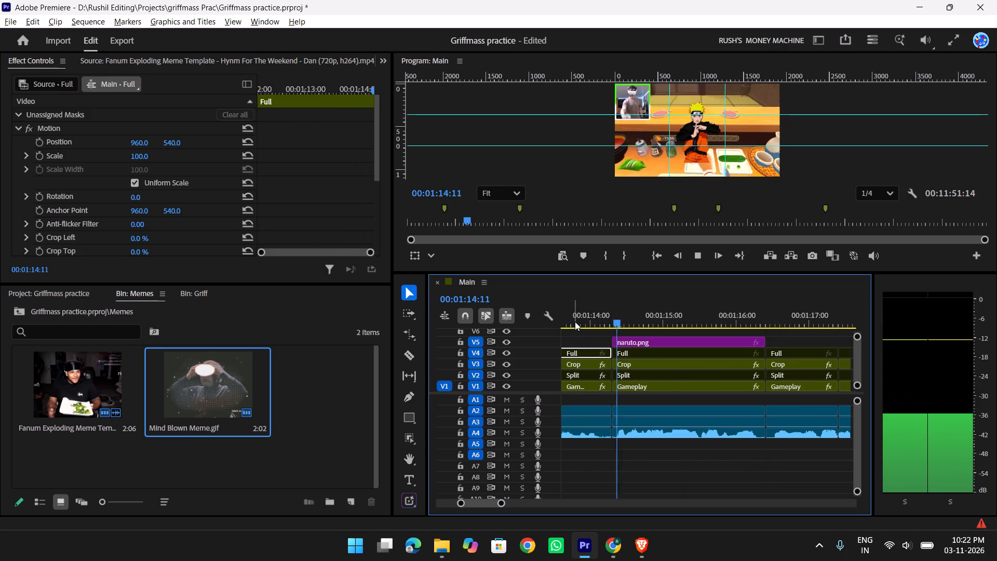
pyautogui.press('space')
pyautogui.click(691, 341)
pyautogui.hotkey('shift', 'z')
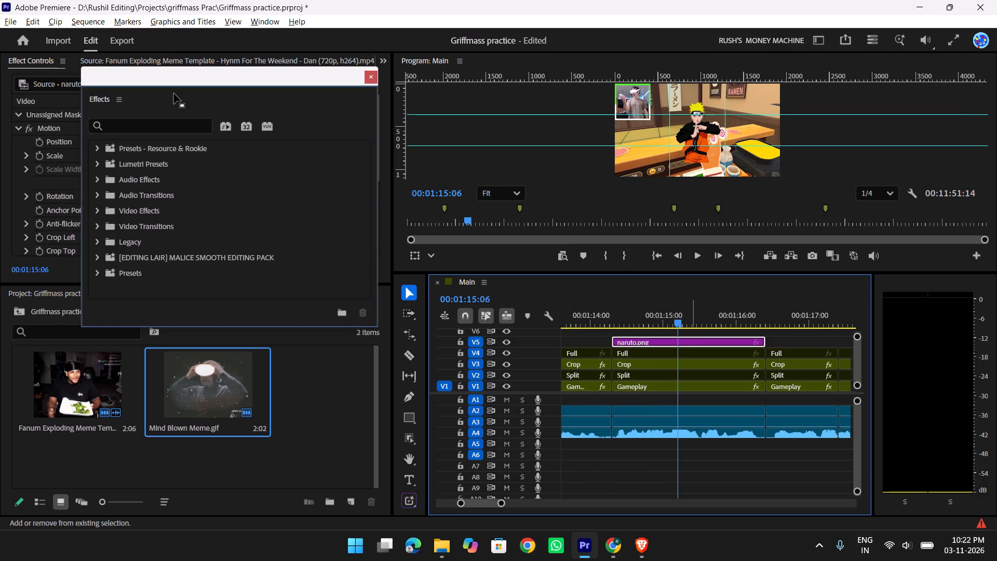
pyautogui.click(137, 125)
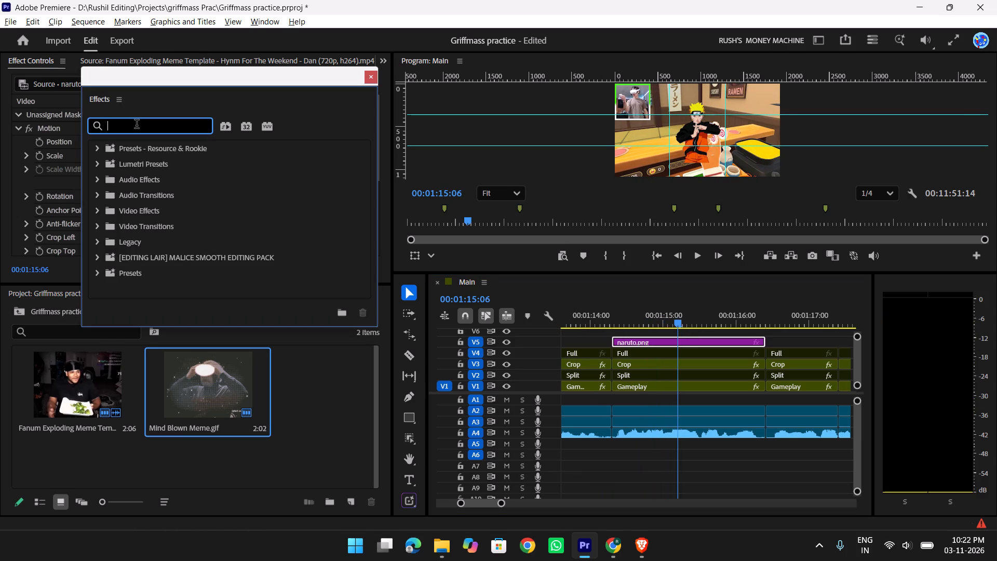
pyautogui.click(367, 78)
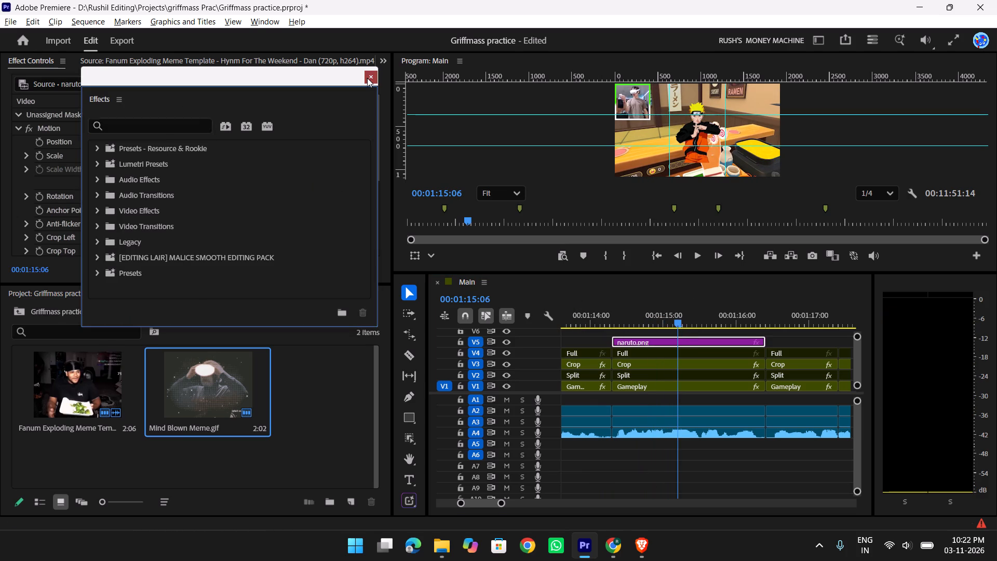
# Move the Naruto image to the lower-left of the video frame, at position about 245, 777.
pyautogui.moveTo(135, 141); pyautogui.dragTo(135, 141)
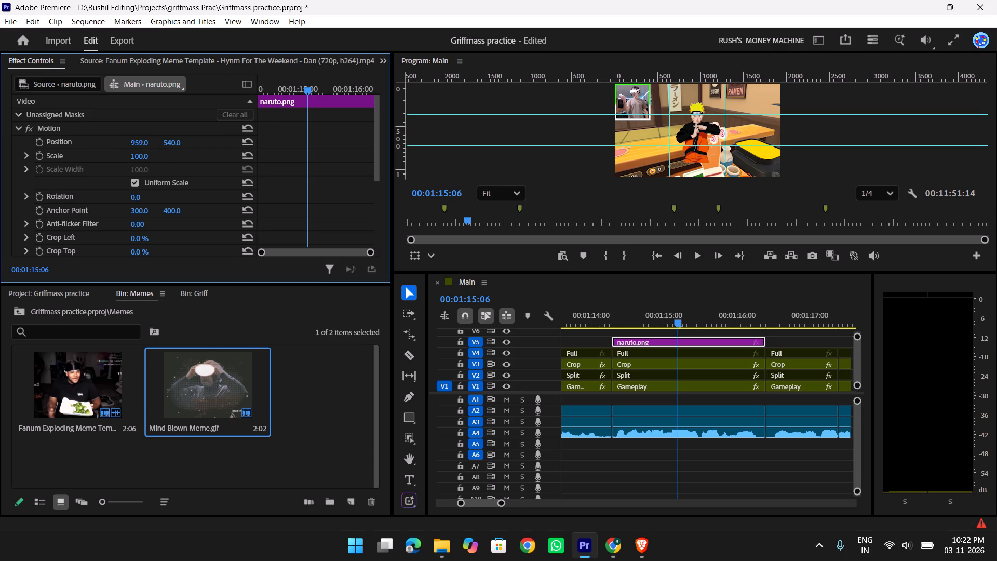
pyautogui.moveTo(135, 141); pyautogui.dragTo(20, 170)
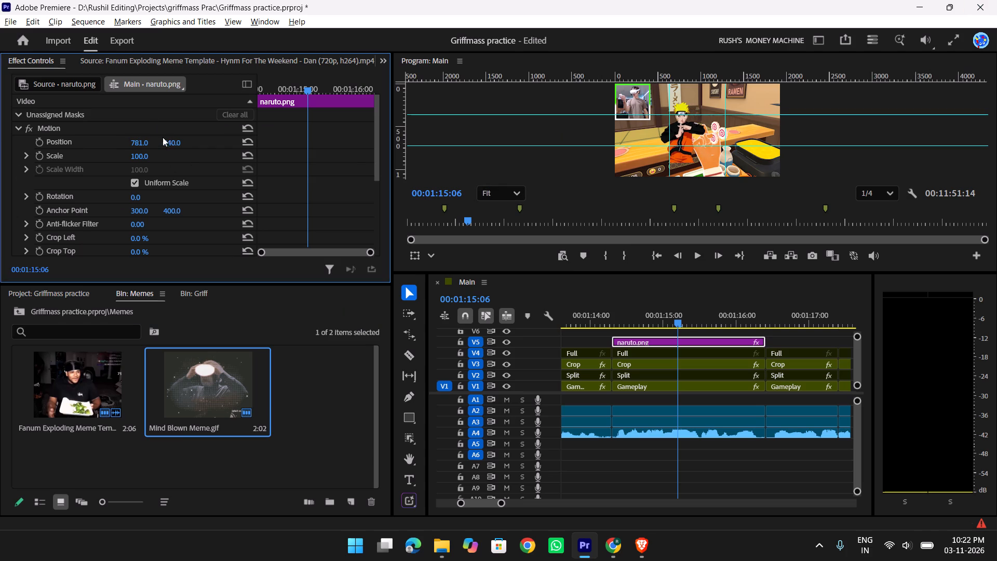
pyautogui.moveTo(167, 145); pyautogui.dragTo(265, 103)
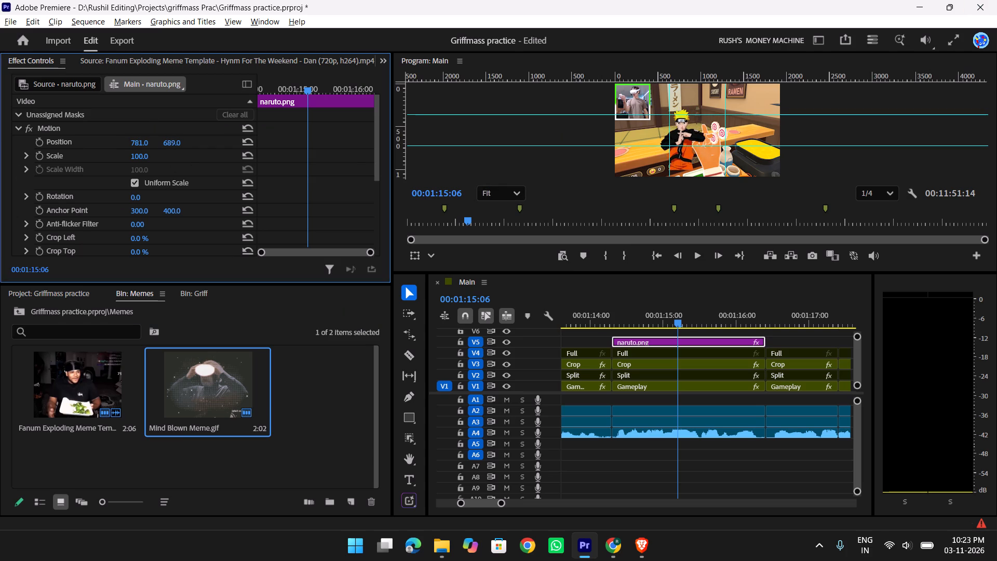
pyautogui.moveTo(265, 103); pyautogui.dragTo(305, 90)
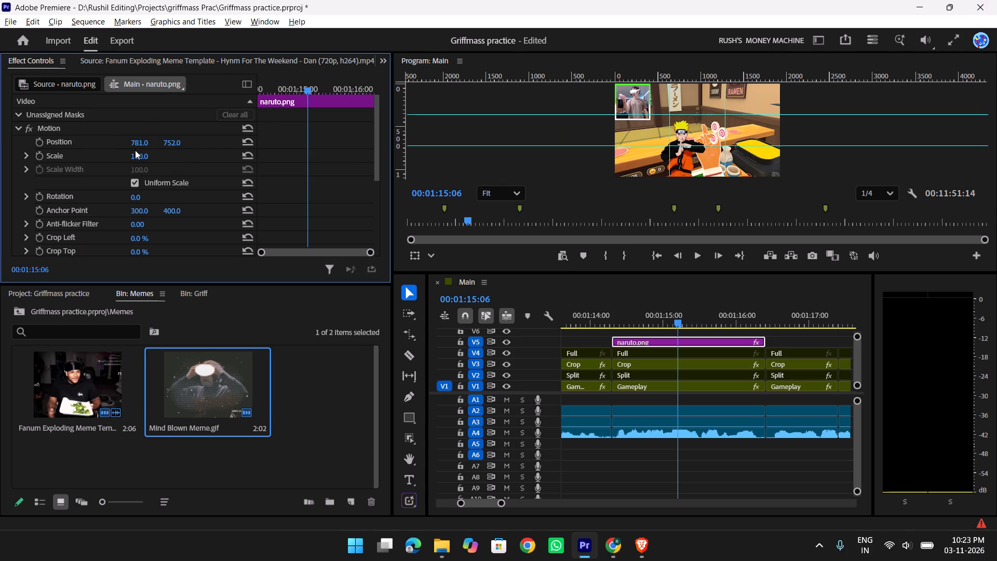
pyautogui.moveTo(139, 143); pyautogui.dragTo(19, 180)
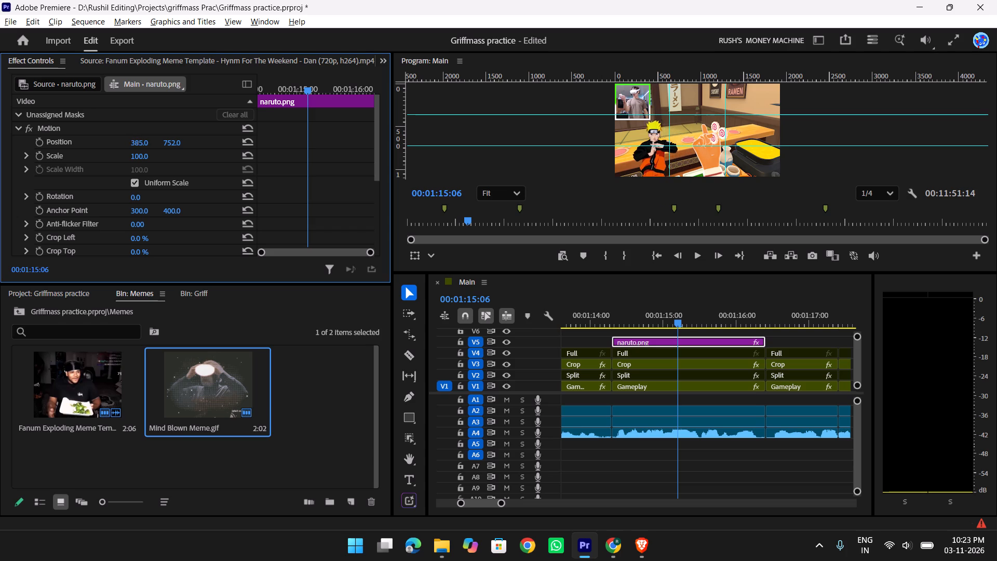
pyautogui.moveTo(19, 180); pyautogui.dragTo(69, 158)
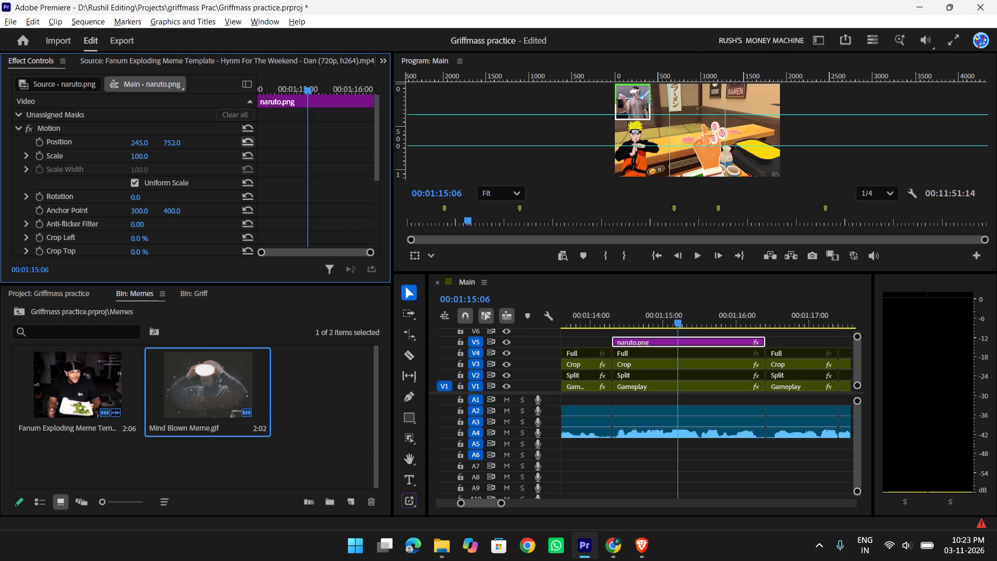
pyautogui.moveTo(171, 139); pyautogui.dragTo(187, 139)
# Fine-tune the Naruto image's horizontal position to 308.
pyautogui.click(137, 143)
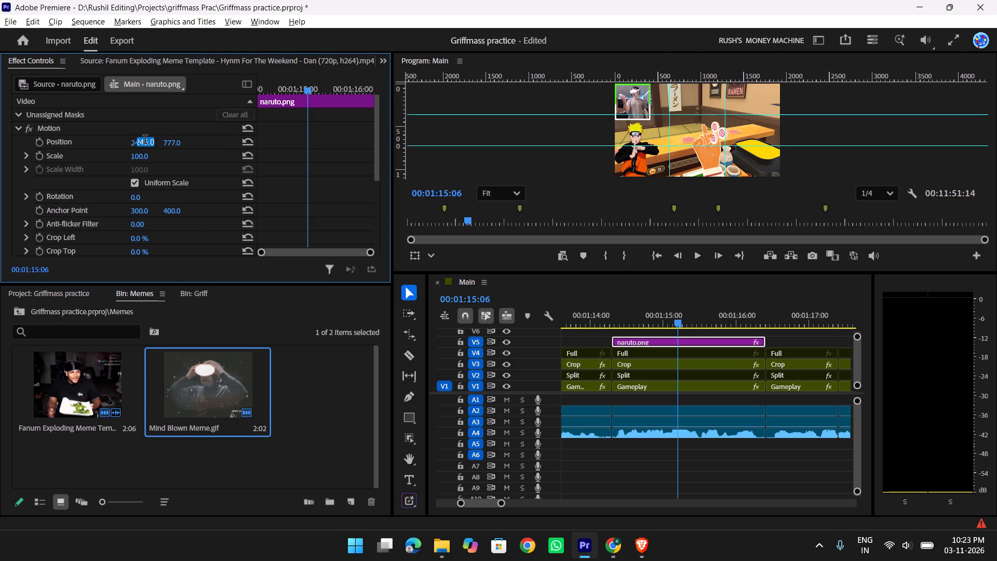
pyautogui.press('Down')
pyautogui.press('Down')
pyautogui.press('Down')
pyautogui.press('Up')
pyautogui.press('Up')
pyautogui.press('Up')
pyautogui.press('Up')
pyautogui.press('Up')
pyautogui.press('Up')
pyautogui.press('Up')
pyautogui.press('Up')
pyautogui.press('Up')
pyautogui.press('Up')
pyautogui.press('Up')
pyautogui.press('Up')
pyautogui.press('Up')
pyautogui.press('Up')
pyautogui.press('Up')
pyautogui.press('Up')
pyautogui.press('Up')
pyautogui.press('Up')
pyautogui.press('Up')
pyautogui.press('Up')
pyautogui.press('Up')
pyautogui.press('Up')
pyautogui.press('Up')
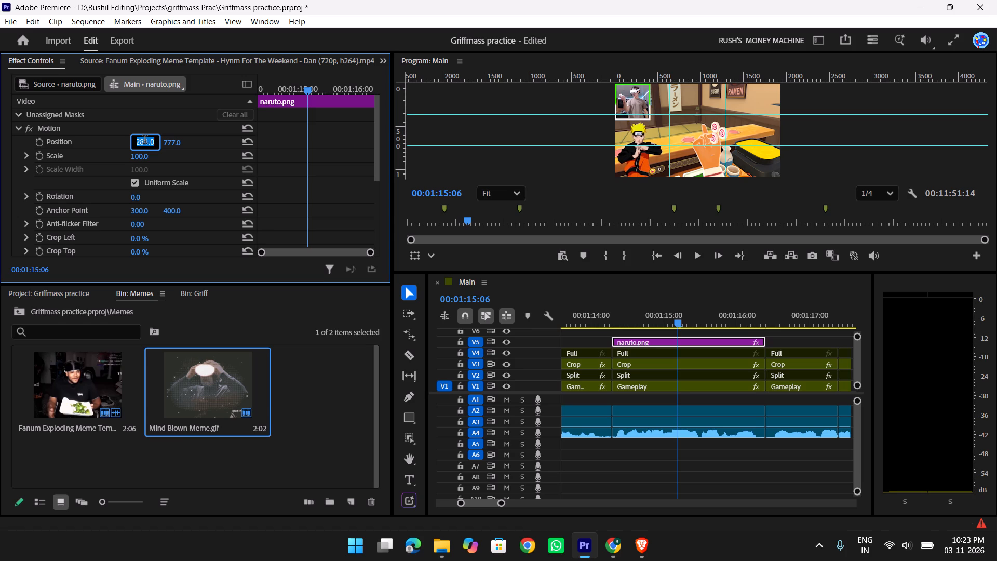
pyautogui.press('Up')
pyautogui.press('Up')
pyautogui.press('Up')
pyautogui.press('Up')
pyautogui.press('Up')
pyautogui.press('Up')
pyautogui.press('Up')
pyautogui.press('Up')
pyautogui.press('Up')
pyautogui.press('Up')
pyautogui.press('Up')
pyautogui.press('Up')
pyautogui.press('Up')
pyautogui.press('Up')
pyautogui.press('Up')
pyautogui.press('Up')
pyautogui.press('Up')
pyautogui.press('Up')
pyautogui.press('Up')
pyautogui.press('Up')
pyautogui.press('Up')
pyautogui.press('Up')
pyautogui.press('Up')
pyautogui.press('Up')
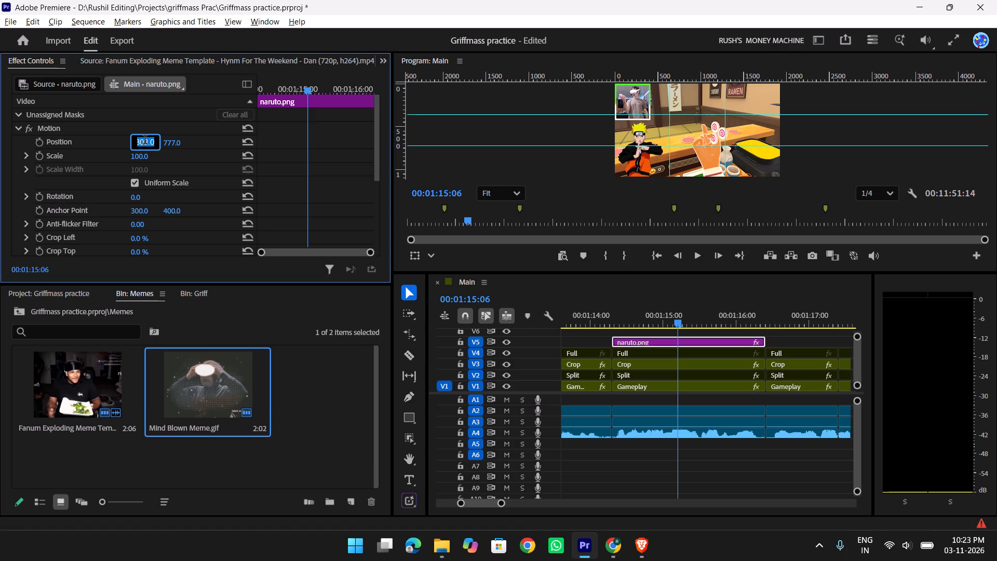
pyautogui.press('Up')
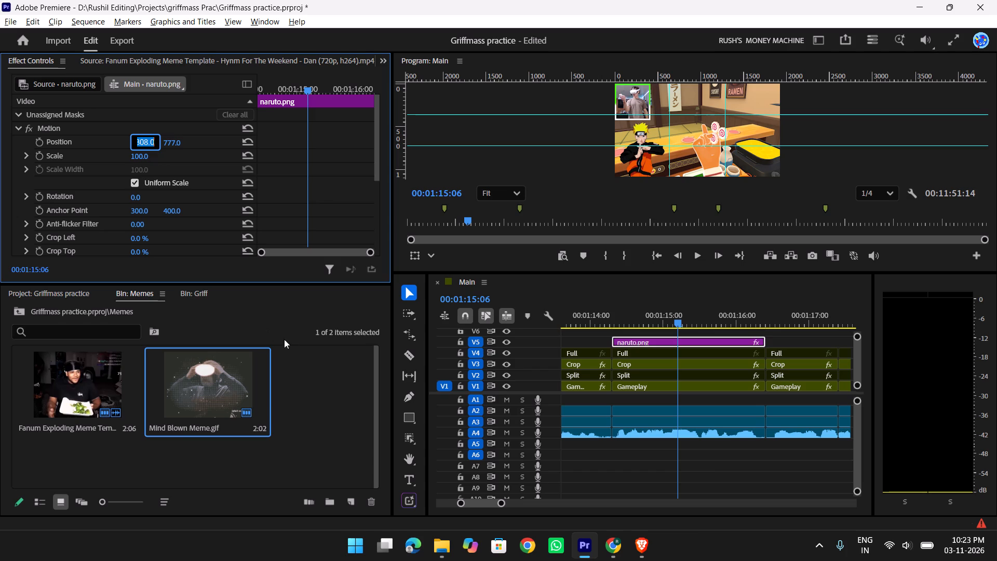
pyautogui.click(721, 461)
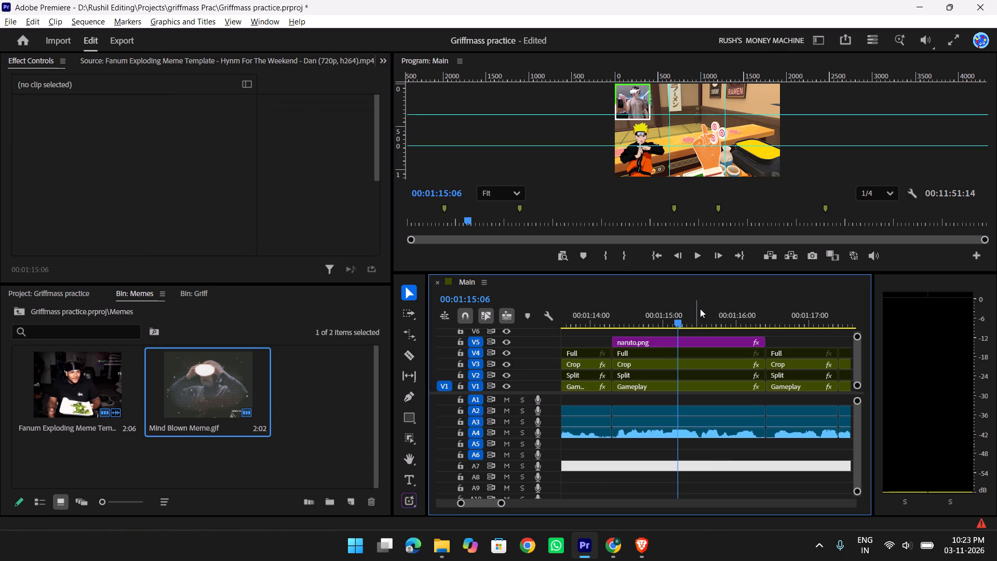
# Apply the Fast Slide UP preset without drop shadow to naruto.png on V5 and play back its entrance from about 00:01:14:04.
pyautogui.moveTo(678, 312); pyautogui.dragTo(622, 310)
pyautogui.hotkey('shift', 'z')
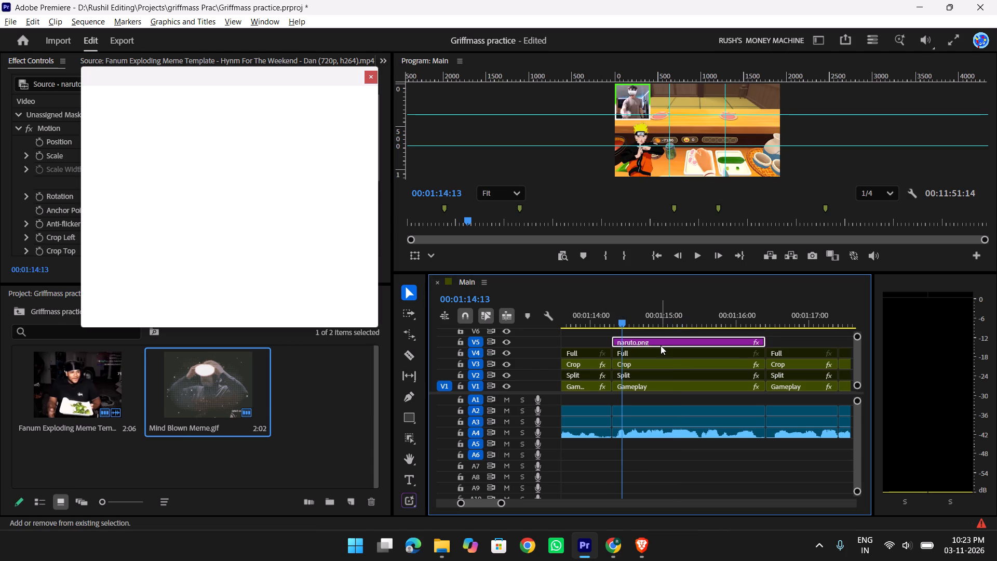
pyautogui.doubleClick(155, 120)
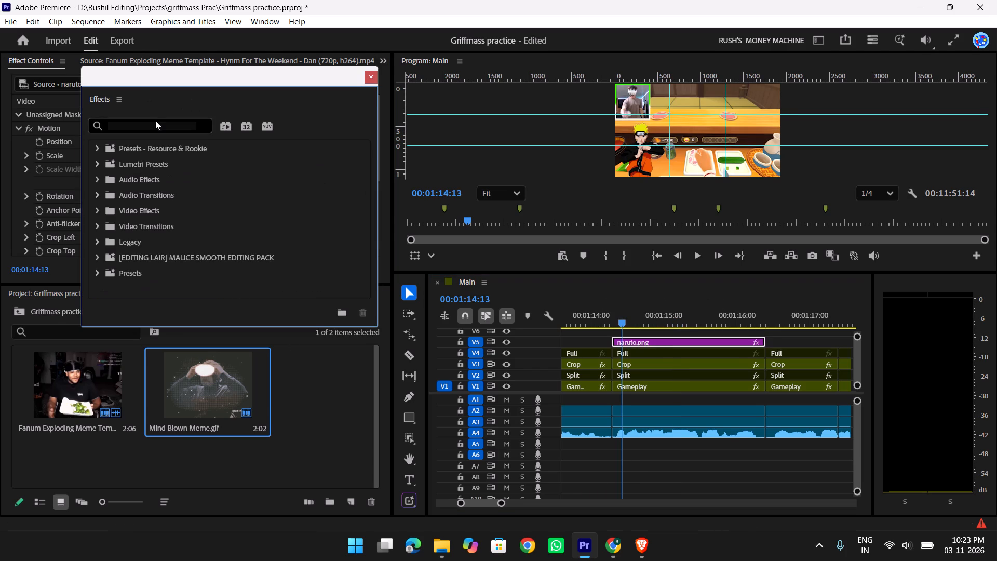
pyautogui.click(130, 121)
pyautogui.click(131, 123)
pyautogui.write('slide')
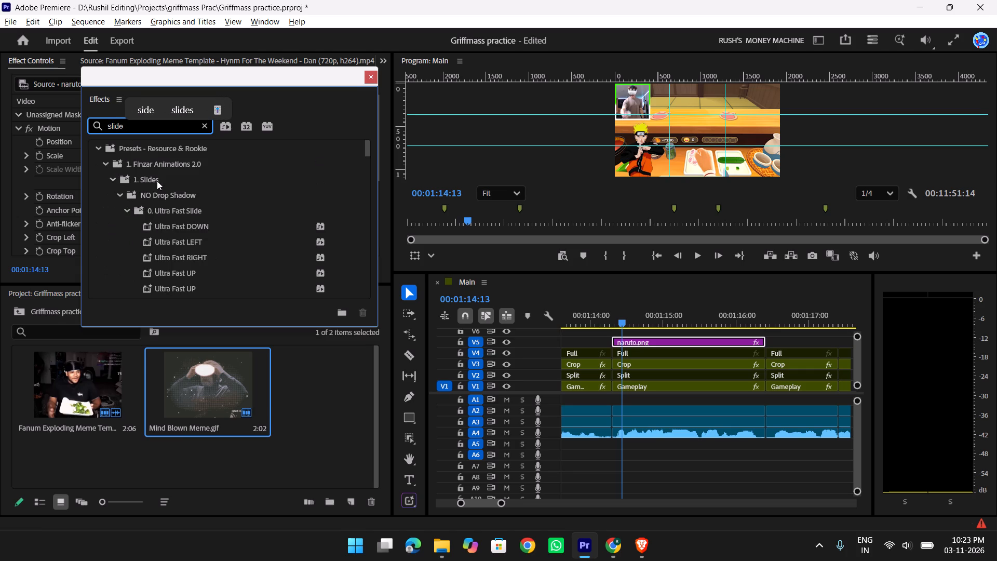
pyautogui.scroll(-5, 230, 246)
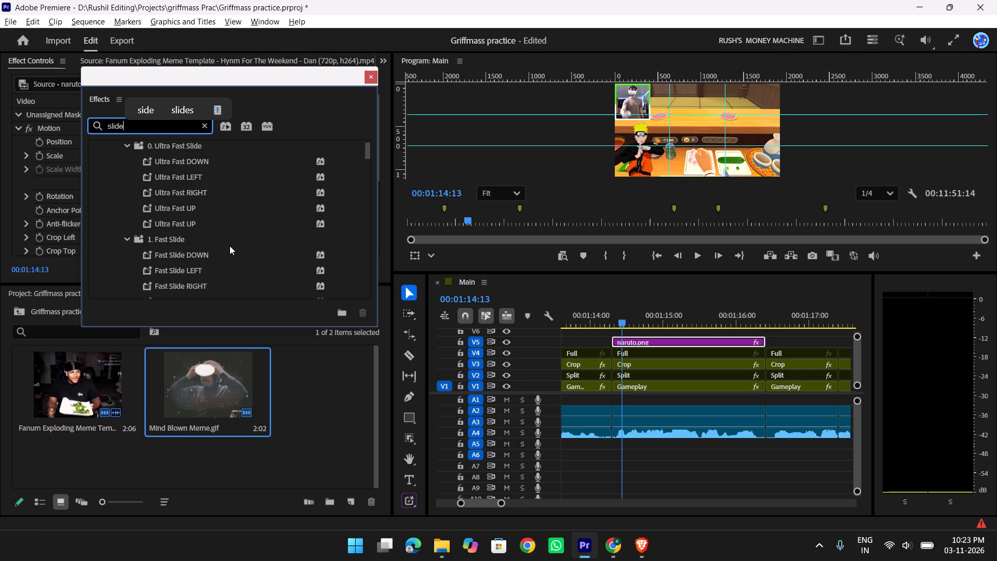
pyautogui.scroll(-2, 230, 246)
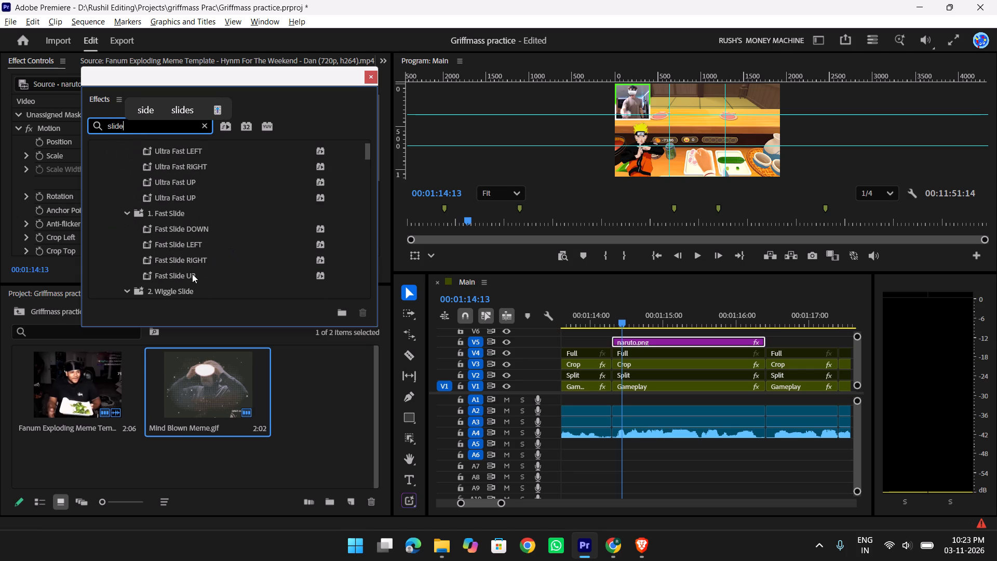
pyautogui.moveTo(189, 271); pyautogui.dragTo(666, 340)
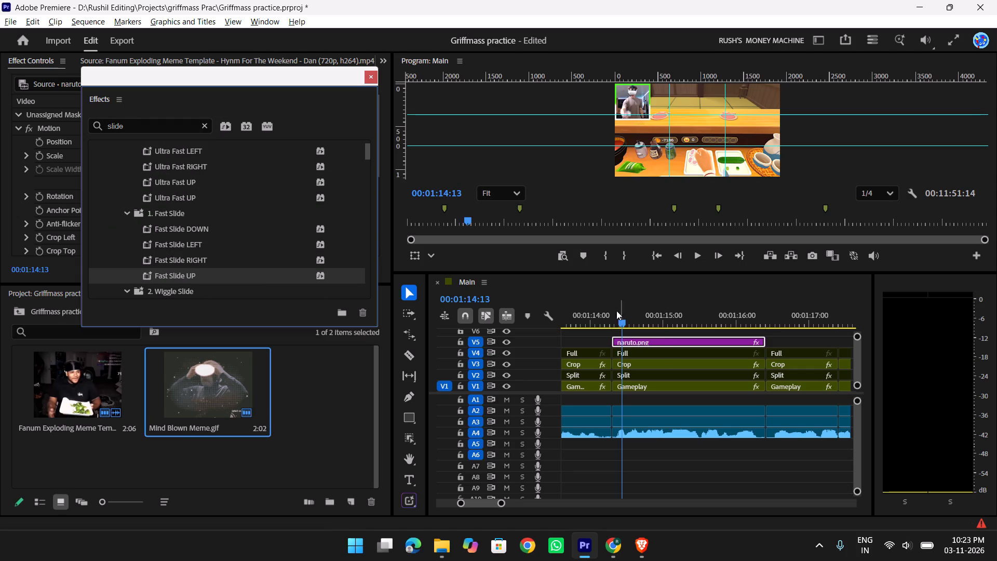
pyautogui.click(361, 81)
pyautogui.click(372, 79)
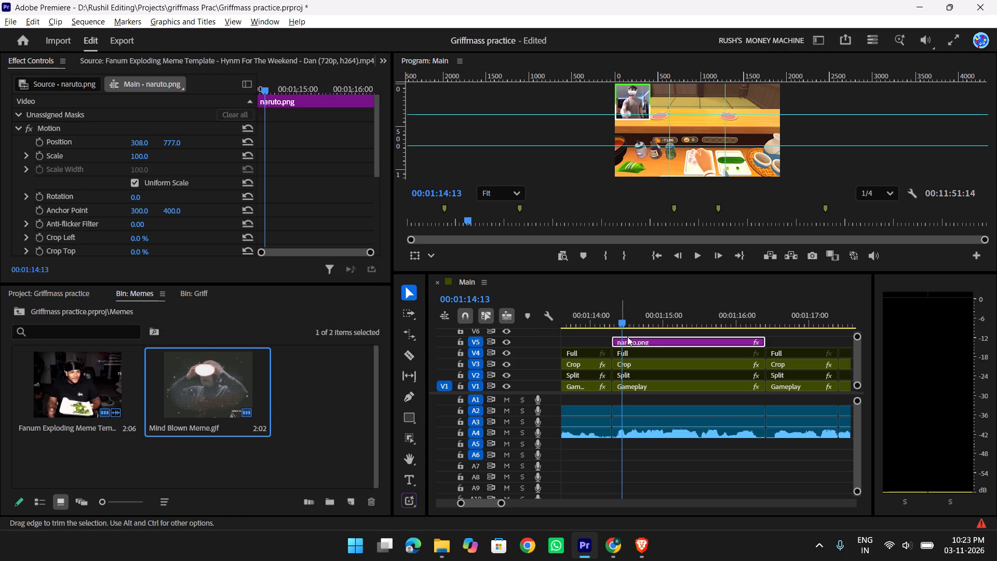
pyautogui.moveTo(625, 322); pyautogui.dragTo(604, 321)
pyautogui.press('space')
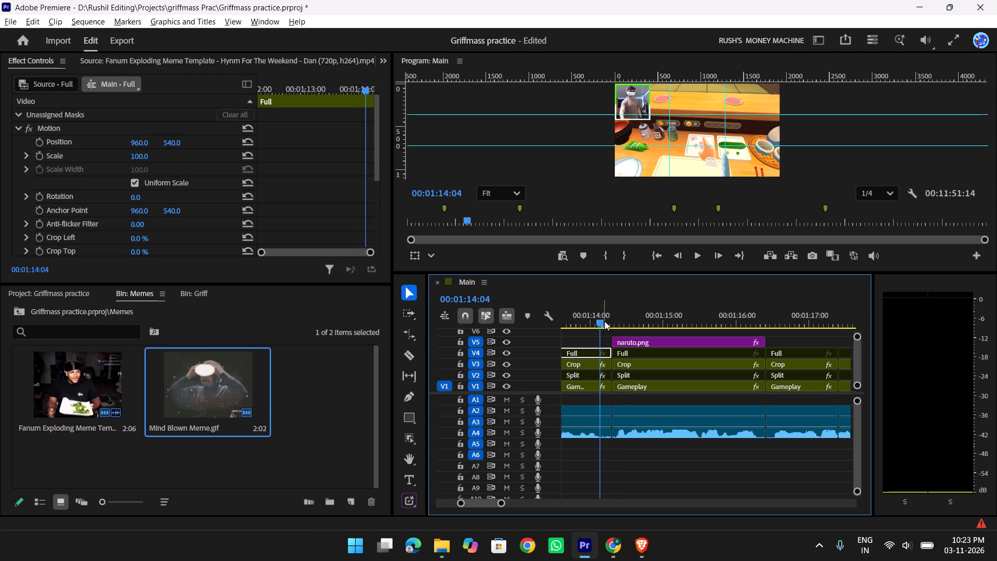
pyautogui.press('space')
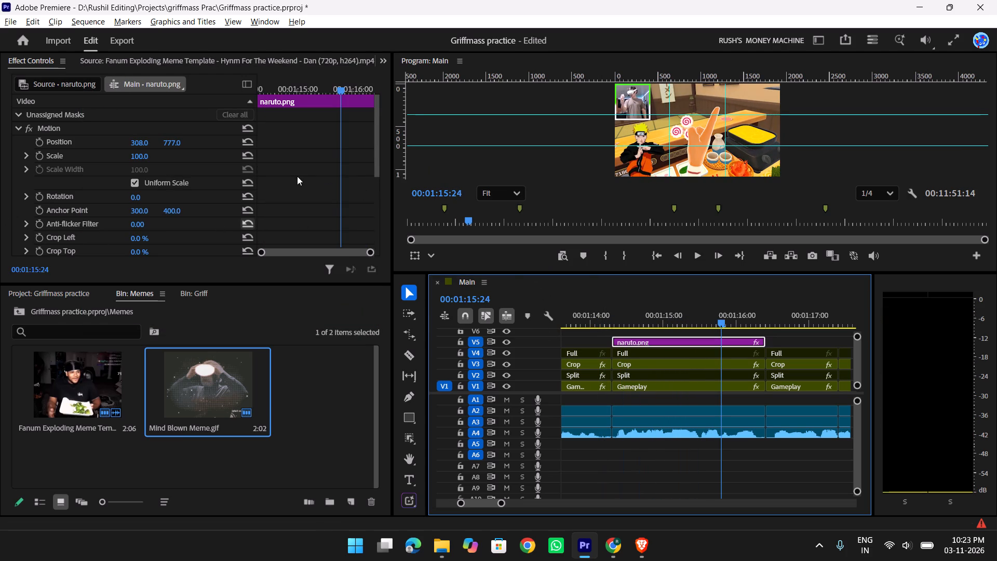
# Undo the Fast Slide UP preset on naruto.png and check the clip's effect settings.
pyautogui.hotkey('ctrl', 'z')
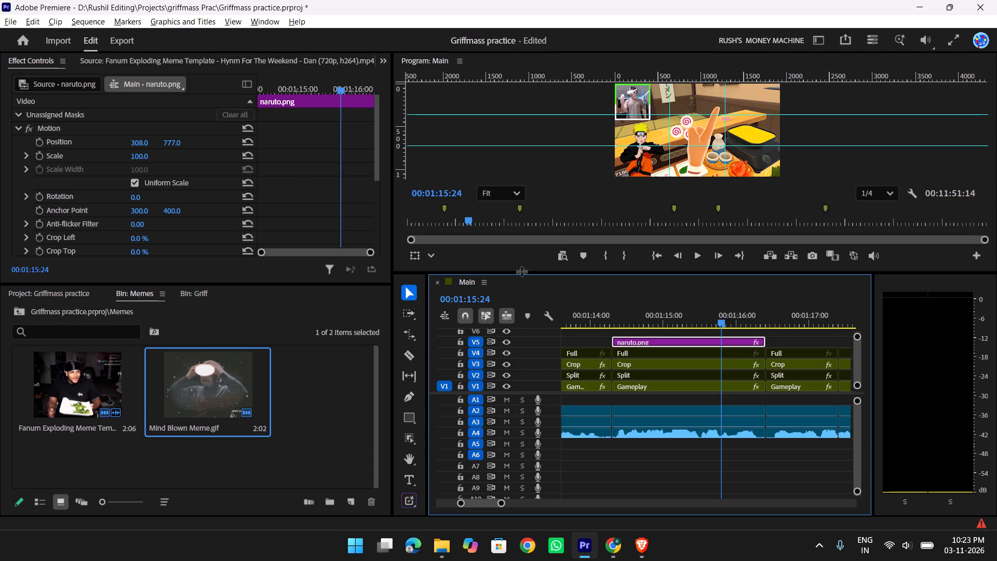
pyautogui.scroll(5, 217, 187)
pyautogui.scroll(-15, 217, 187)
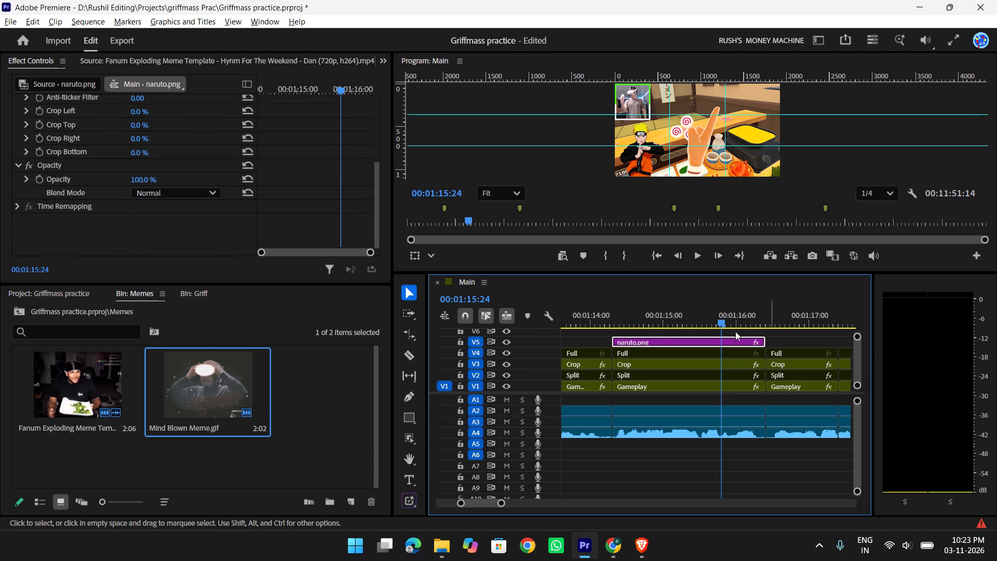
# Go to about 00:01:14:24 and set the Naruto image's horizontal position to 293.
pyautogui.moveTo(696, 313); pyautogui.dragTo(650, 319)
pyautogui.scroll(6, 206, 185)
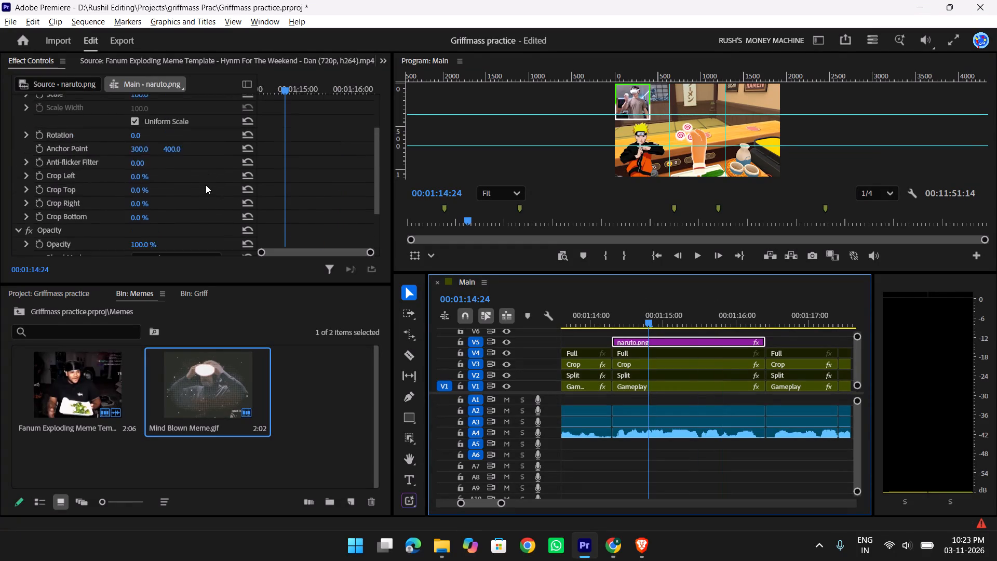
pyautogui.scroll(3, 206, 185)
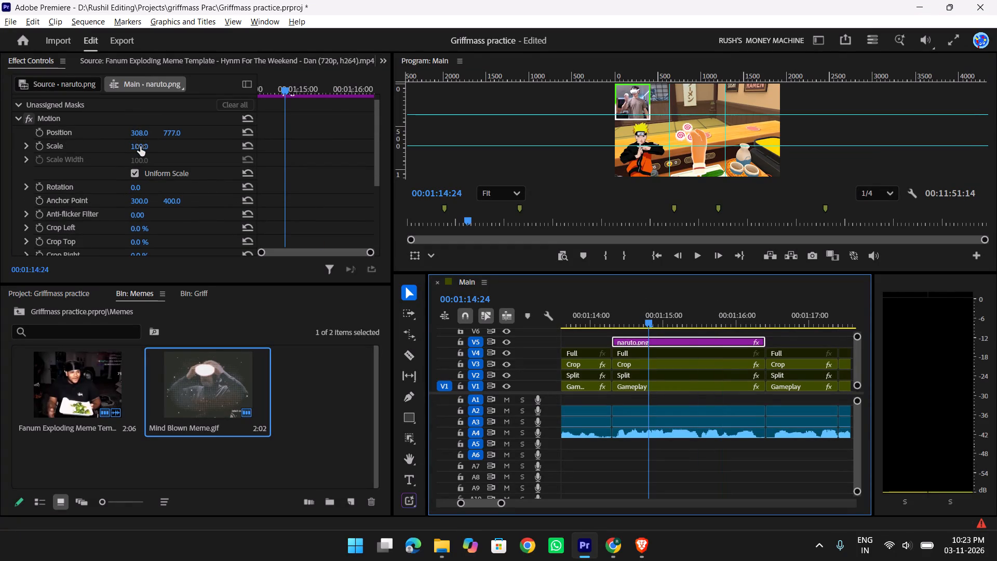
pyautogui.click(137, 131)
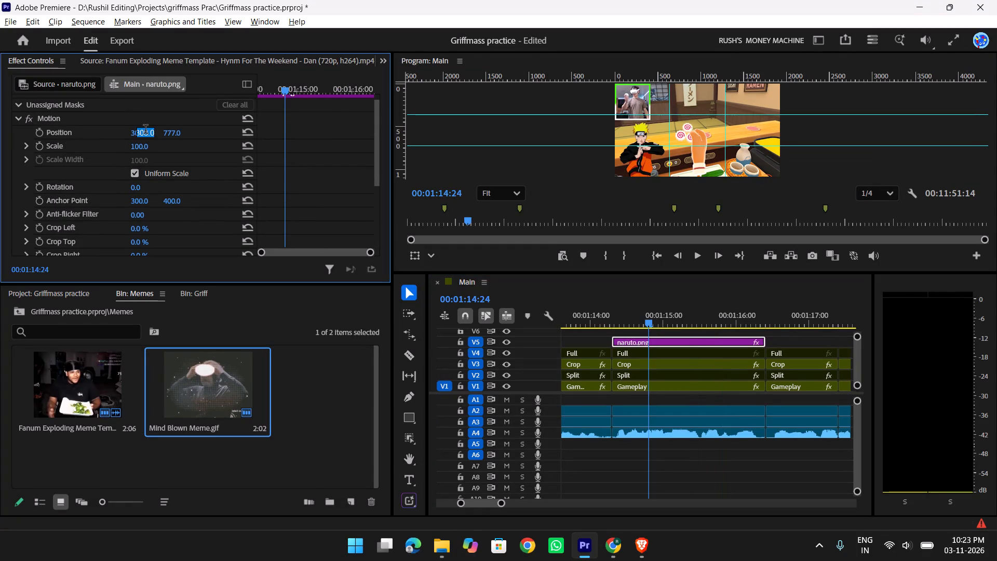
pyautogui.press('Down')
pyautogui.press('Down')
pyautogui.press('Down')
pyautogui.press('Down')
pyautogui.press('Down')
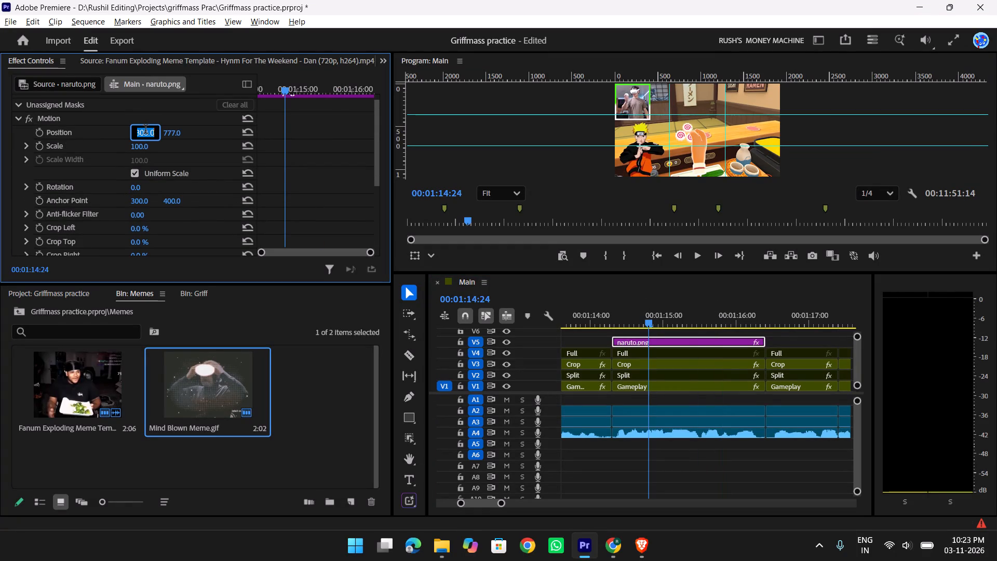
pyautogui.press('Down')
pyautogui.press('Down')
pyautogui.press('Down')
pyautogui.press('Down')
pyautogui.press('Down')
pyautogui.press('Down')
pyautogui.press('Down')
pyautogui.press('Down')
pyautogui.press('Down')
pyautogui.press('Down')
pyautogui.press('Down')
pyautogui.press('Down')
pyautogui.press('Down')
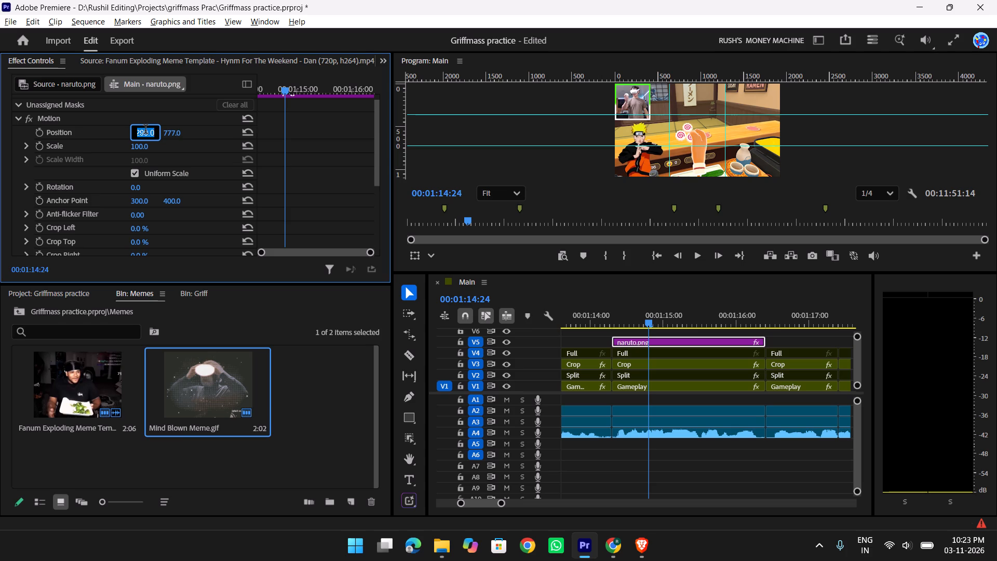
pyautogui.press('Up')
pyautogui.press('Up')
pyautogui.press('Up')
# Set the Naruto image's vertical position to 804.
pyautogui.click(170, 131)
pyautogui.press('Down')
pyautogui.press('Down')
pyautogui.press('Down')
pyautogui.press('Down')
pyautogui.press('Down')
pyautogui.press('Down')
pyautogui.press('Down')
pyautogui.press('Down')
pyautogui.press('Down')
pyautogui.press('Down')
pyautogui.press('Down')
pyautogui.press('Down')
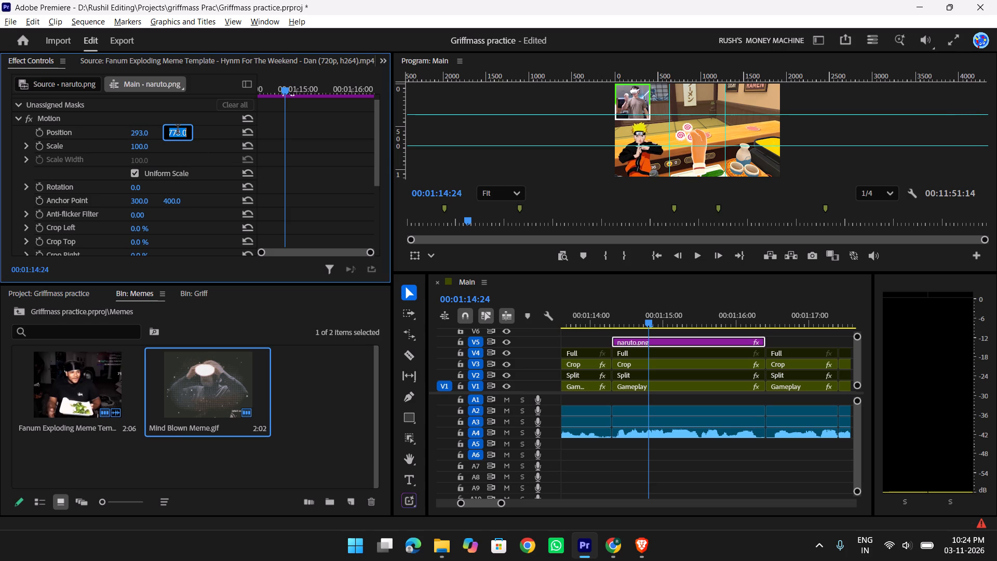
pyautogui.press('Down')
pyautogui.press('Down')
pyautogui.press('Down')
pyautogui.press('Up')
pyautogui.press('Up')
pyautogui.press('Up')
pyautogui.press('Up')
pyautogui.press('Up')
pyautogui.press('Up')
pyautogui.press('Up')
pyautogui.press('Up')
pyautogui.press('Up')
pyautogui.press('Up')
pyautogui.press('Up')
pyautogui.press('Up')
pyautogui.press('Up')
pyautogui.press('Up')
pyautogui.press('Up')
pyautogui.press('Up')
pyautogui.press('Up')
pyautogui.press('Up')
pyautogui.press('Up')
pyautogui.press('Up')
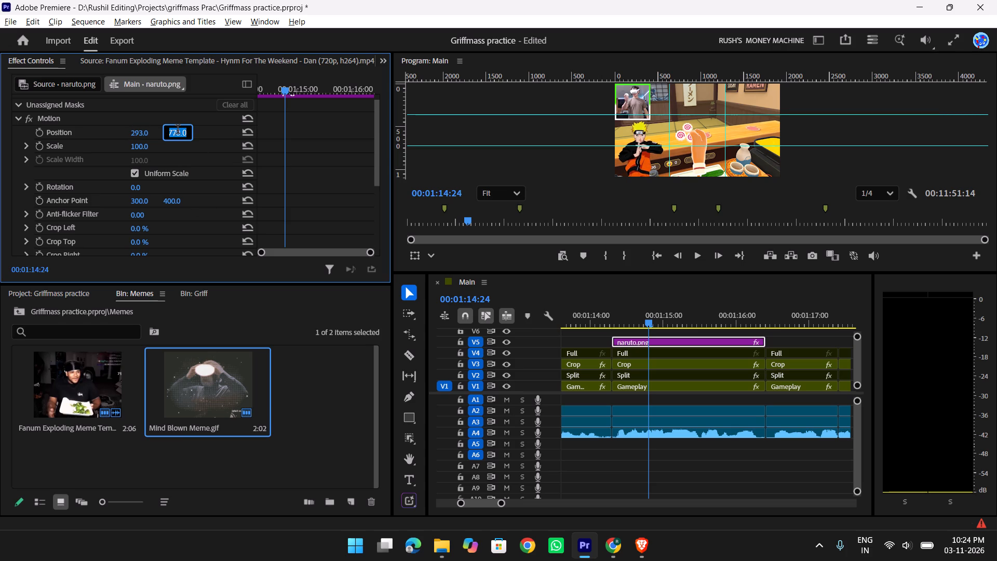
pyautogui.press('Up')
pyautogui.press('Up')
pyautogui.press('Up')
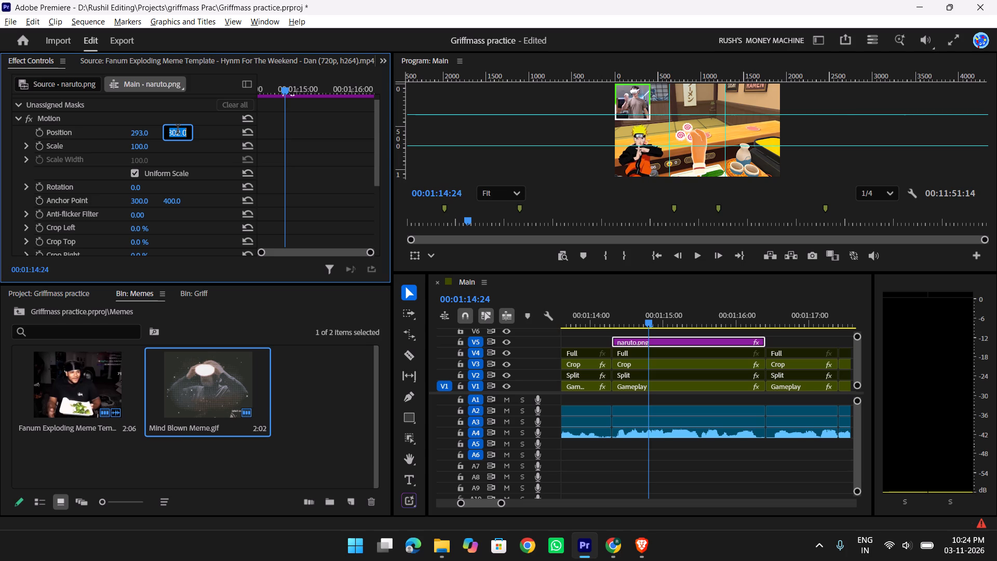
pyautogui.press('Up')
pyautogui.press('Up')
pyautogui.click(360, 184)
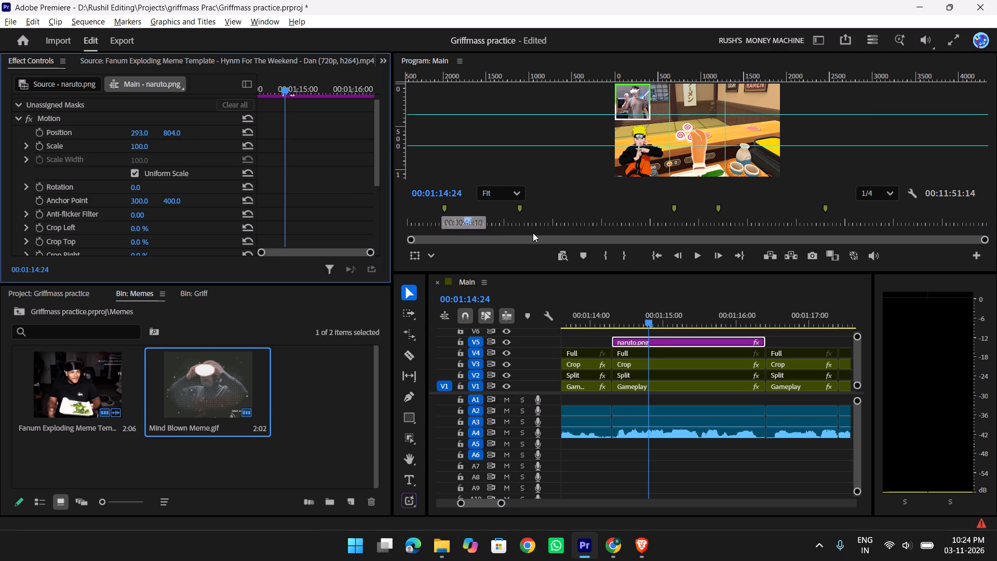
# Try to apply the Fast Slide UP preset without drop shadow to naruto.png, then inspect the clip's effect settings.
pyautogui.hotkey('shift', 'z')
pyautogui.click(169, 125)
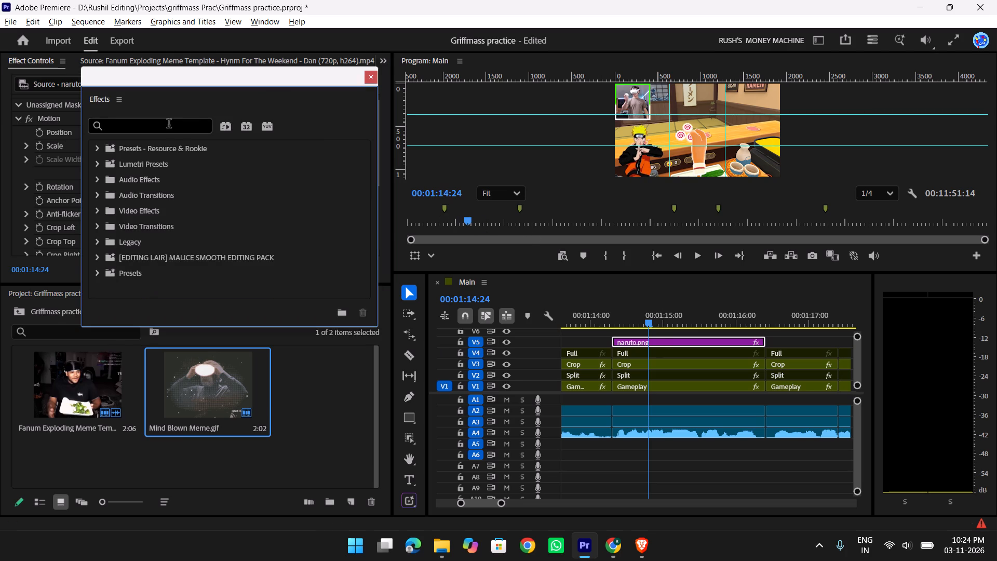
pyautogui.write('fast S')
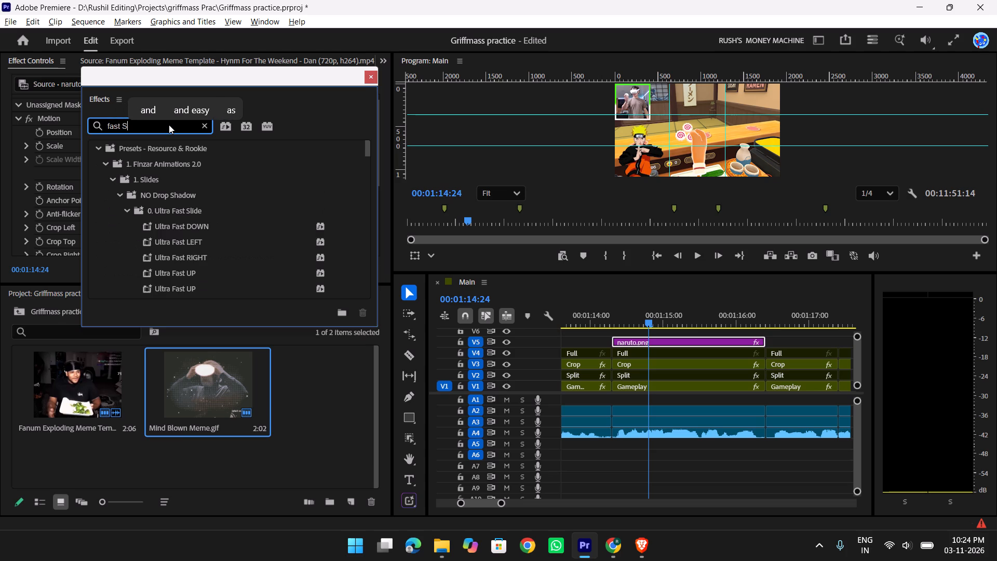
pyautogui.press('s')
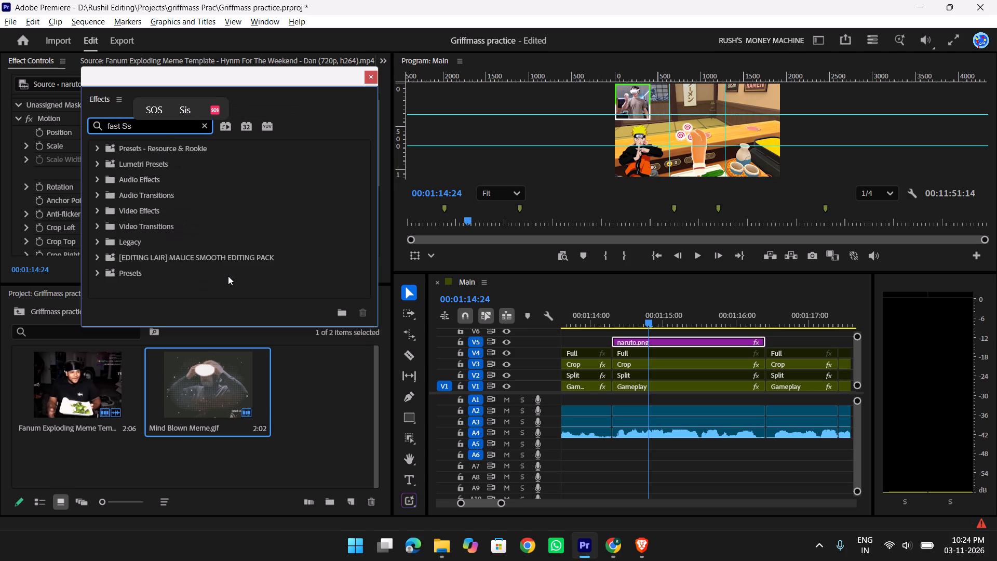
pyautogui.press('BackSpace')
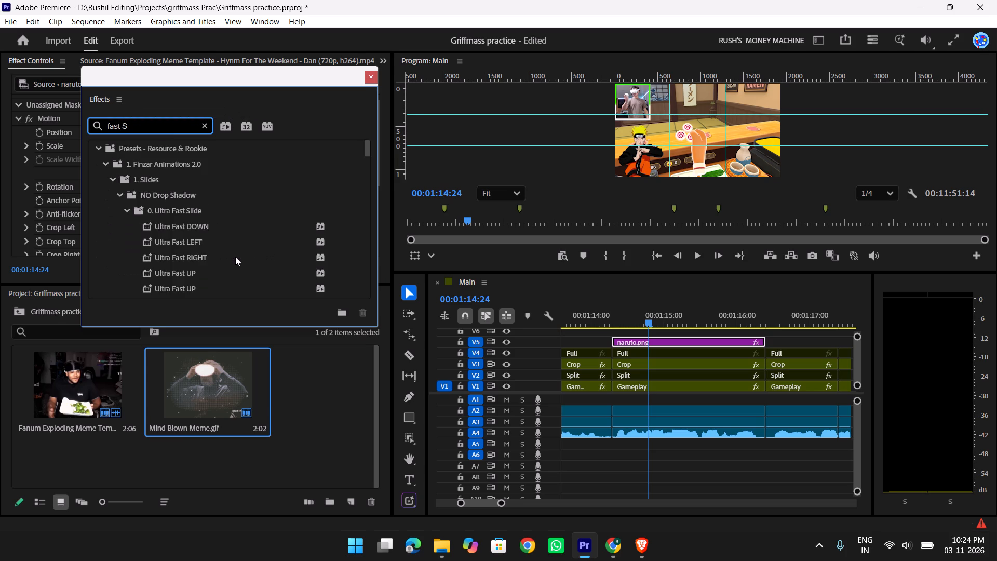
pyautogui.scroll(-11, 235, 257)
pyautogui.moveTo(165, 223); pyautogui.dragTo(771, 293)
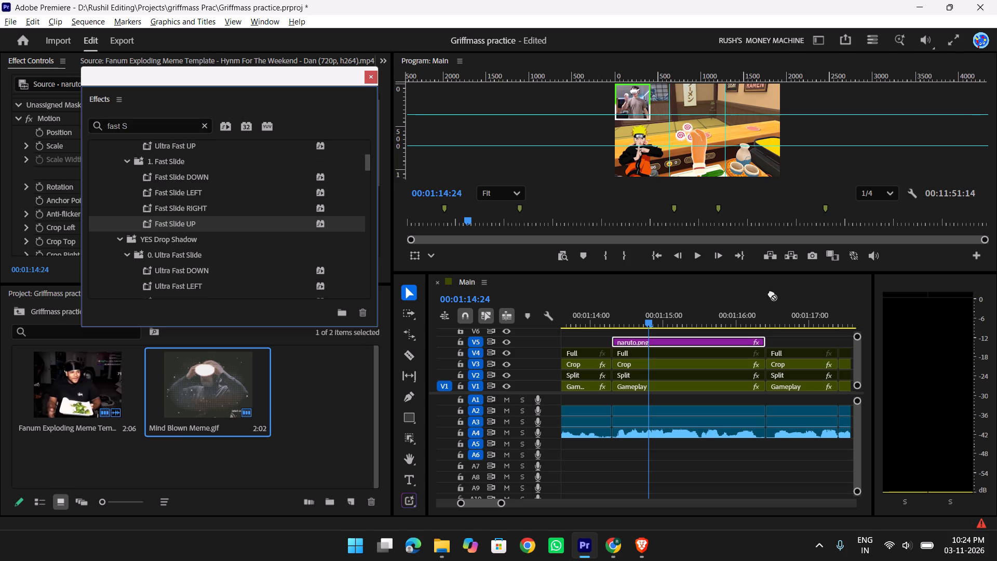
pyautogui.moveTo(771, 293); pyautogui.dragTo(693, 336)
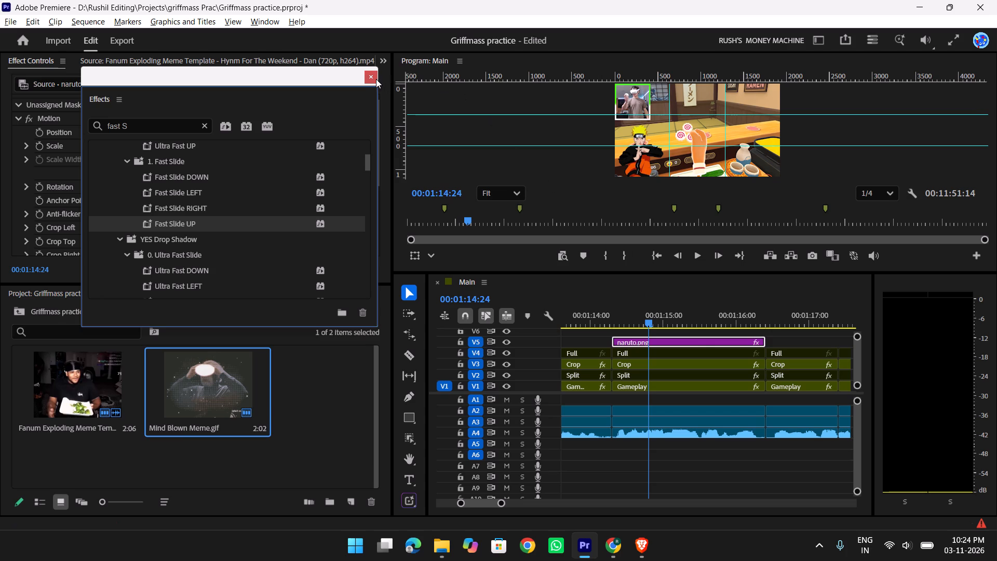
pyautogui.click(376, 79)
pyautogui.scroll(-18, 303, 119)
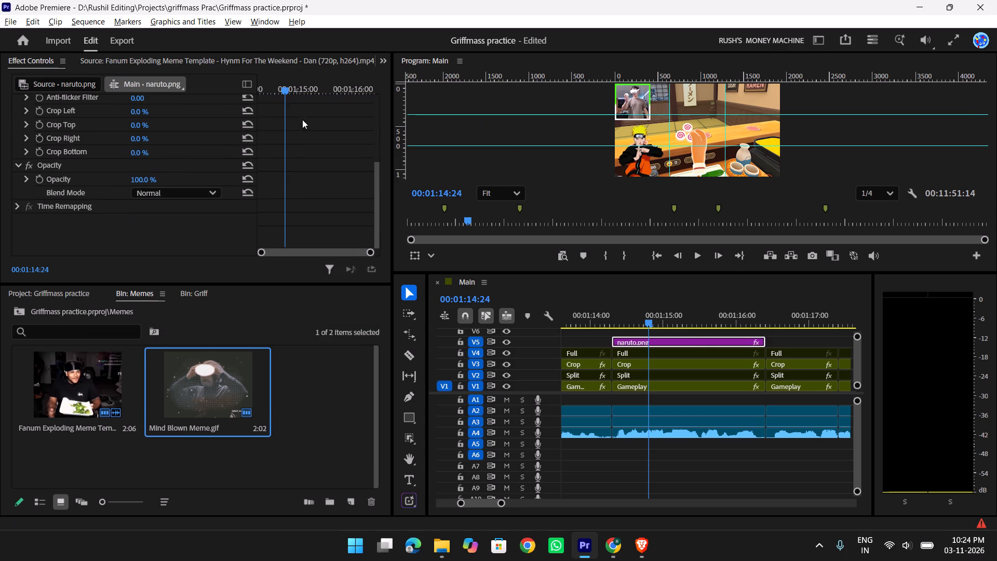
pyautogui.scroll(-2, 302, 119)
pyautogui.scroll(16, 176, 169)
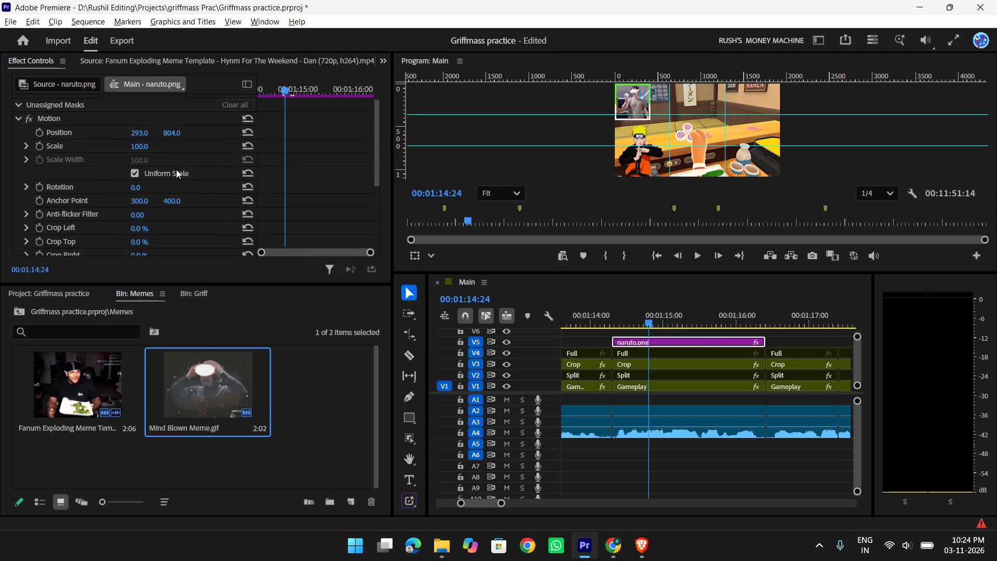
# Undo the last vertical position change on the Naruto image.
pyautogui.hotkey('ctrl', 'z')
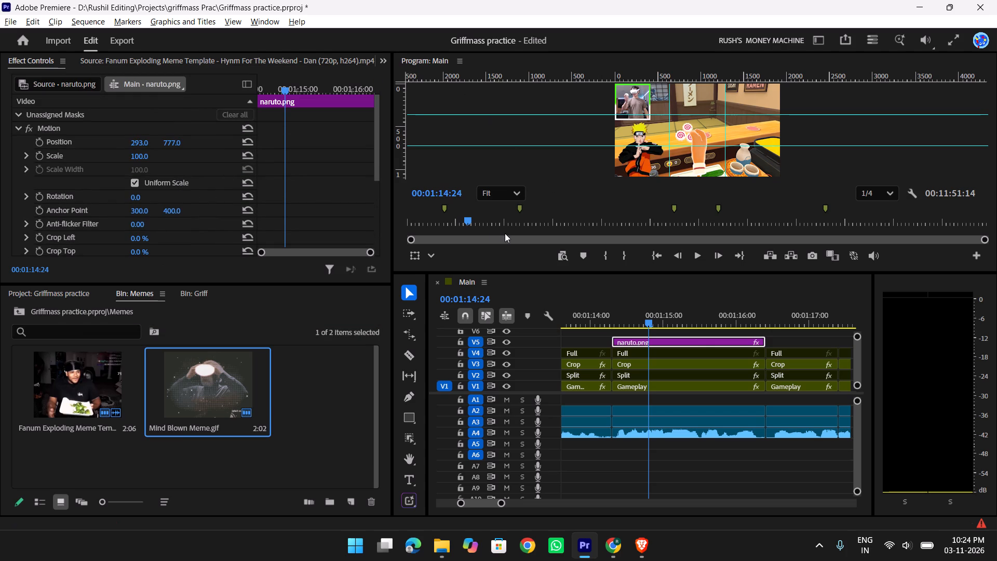
# Find the Fast Slide UP preset without drop shadow and apply it to naruto.png on V5.
pyautogui.hotkey('shift', 'z')
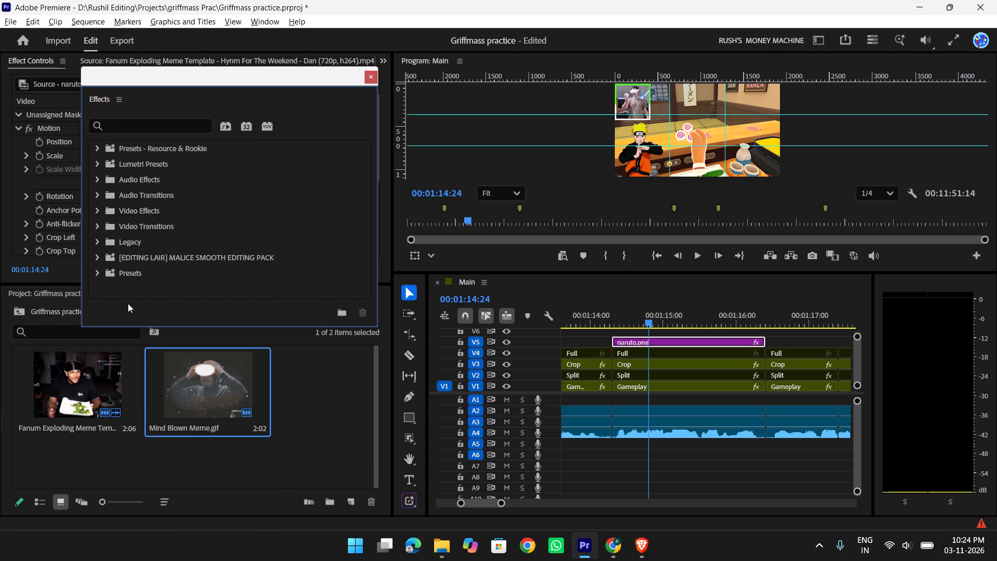
pyautogui.click(148, 128)
pyautogui.write('fast')
pyautogui.scroll(-8, 222, 281)
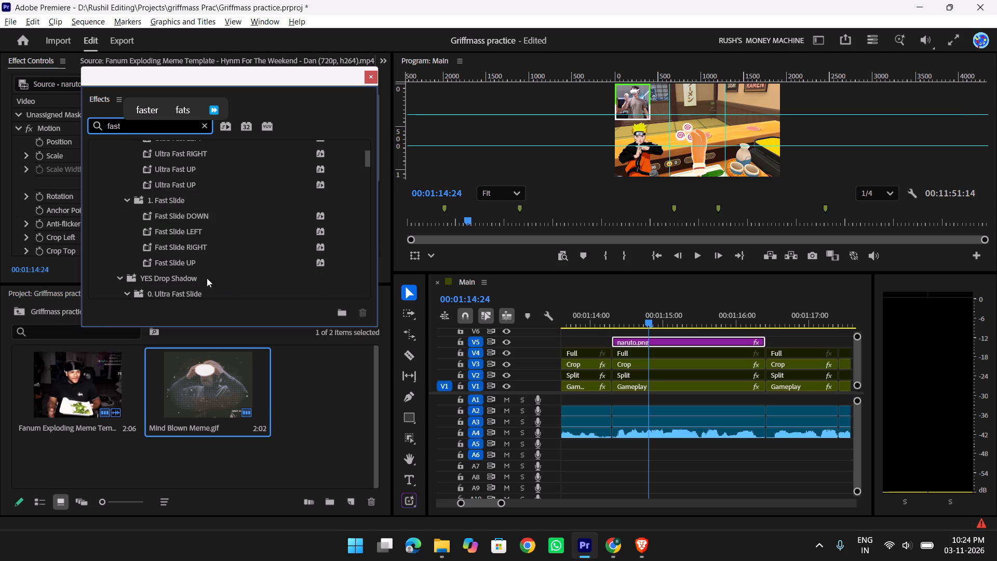
pyautogui.moveTo(193, 255); pyautogui.dragTo(197, 262)
pyautogui.moveTo(190, 262); pyautogui.dragTo(694, 339)
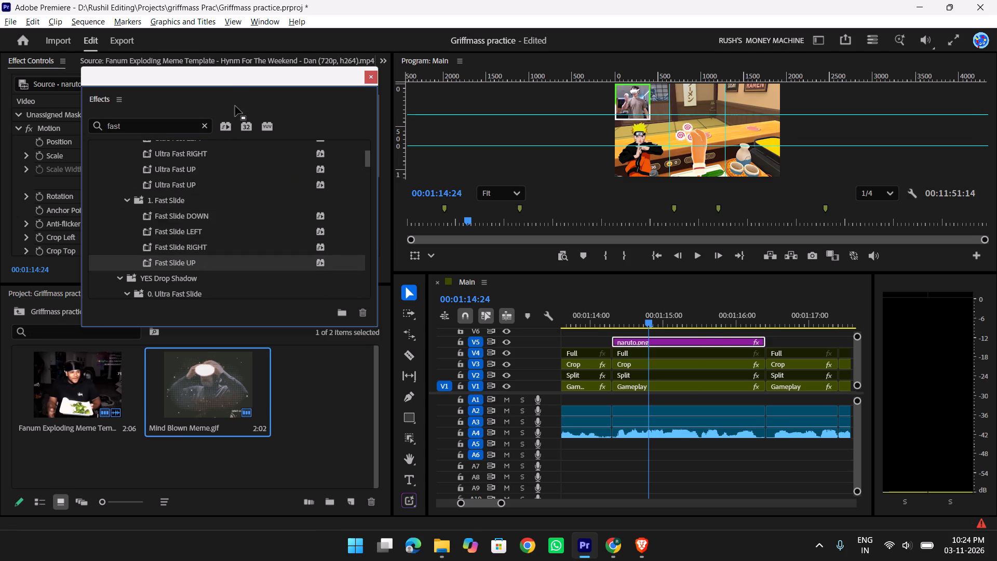
# Close the effects browser and play naruto.png from the clip's start to review its slide-up entrance.
pyautogui.moveTo(243, 79); pyautogui.dragTo(375, 94)
pyautogui.click(504, 95)
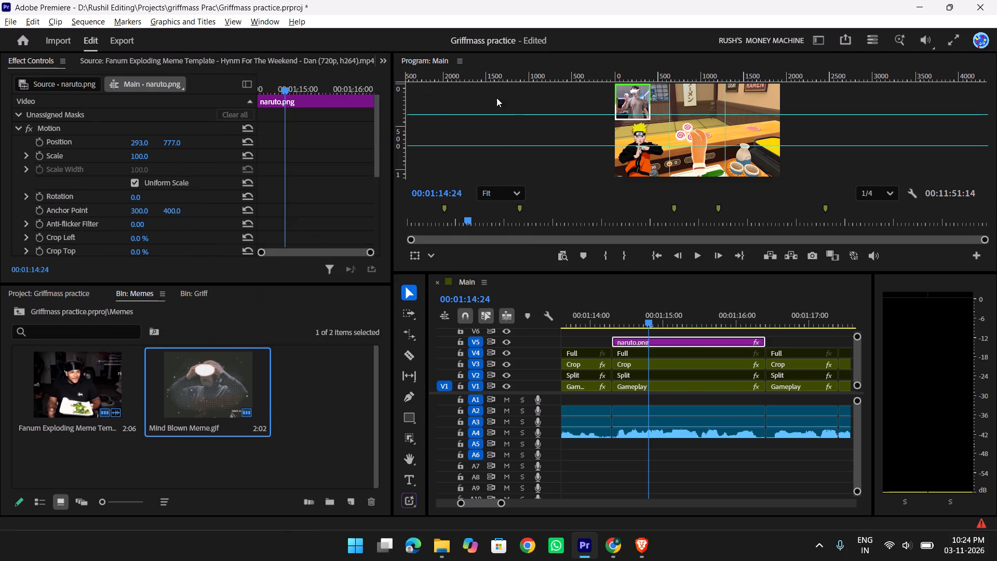
pyautogui.scroll(-13, 111, 203)
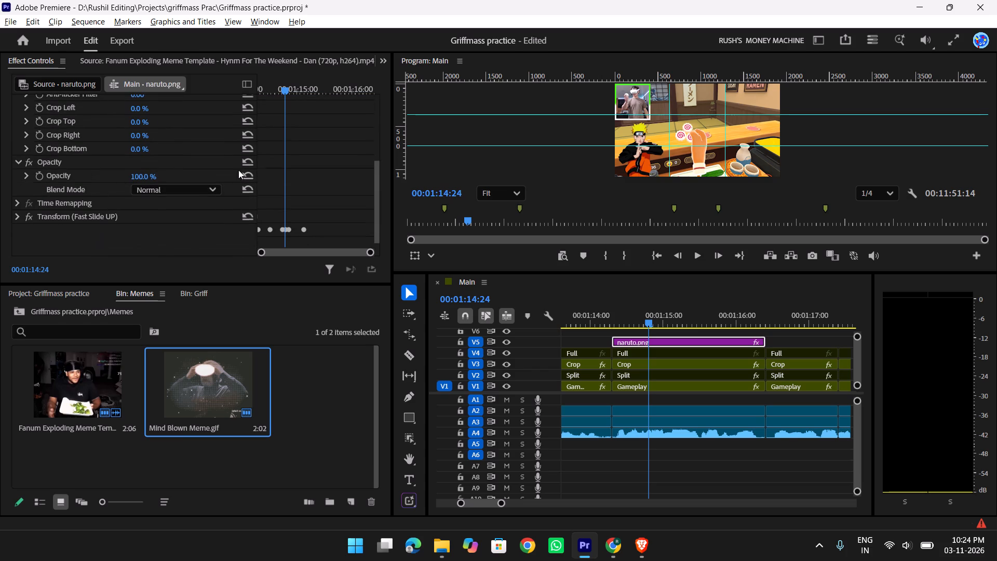
pyautogui.moveTo(283, 86); pyautogui.dragTo(185, 96)
pyautogui.press('space')
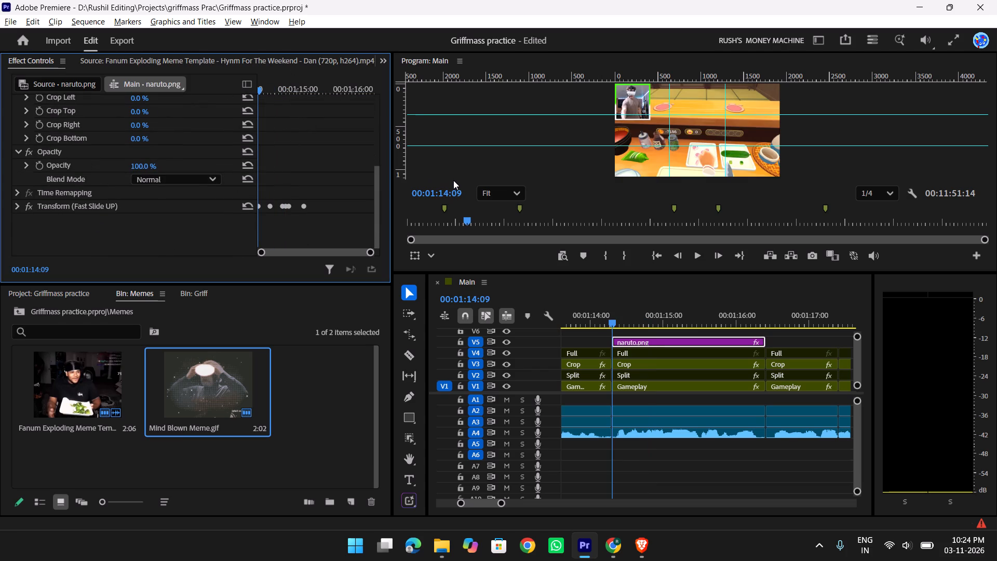
pyautogui.press('space')
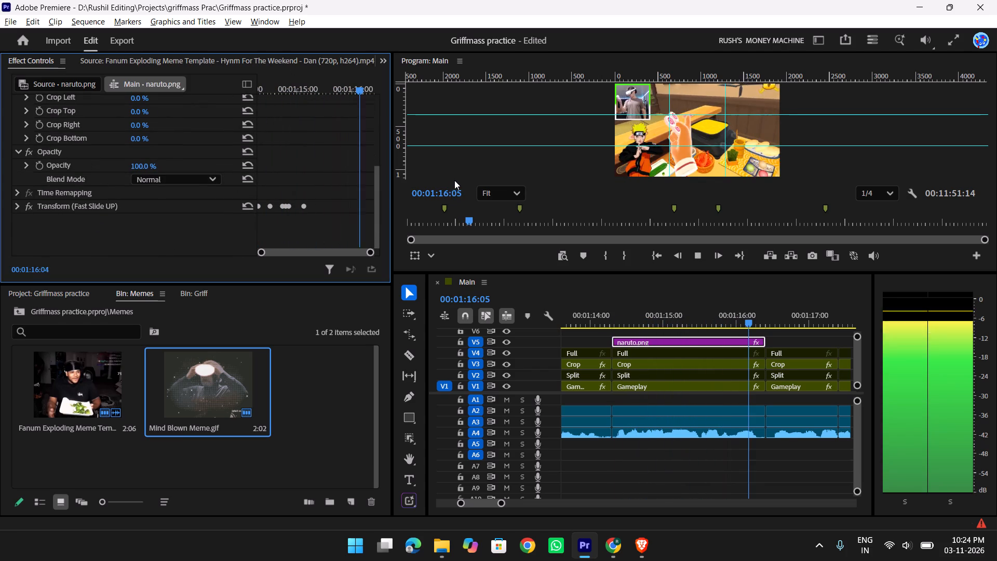
pyautogui.press('space')
pyautogui.press('space')
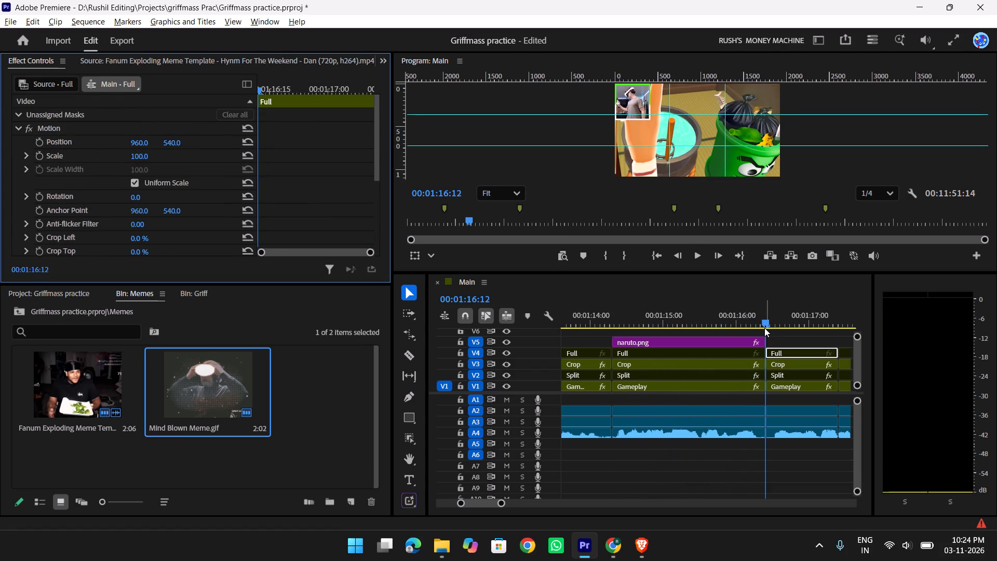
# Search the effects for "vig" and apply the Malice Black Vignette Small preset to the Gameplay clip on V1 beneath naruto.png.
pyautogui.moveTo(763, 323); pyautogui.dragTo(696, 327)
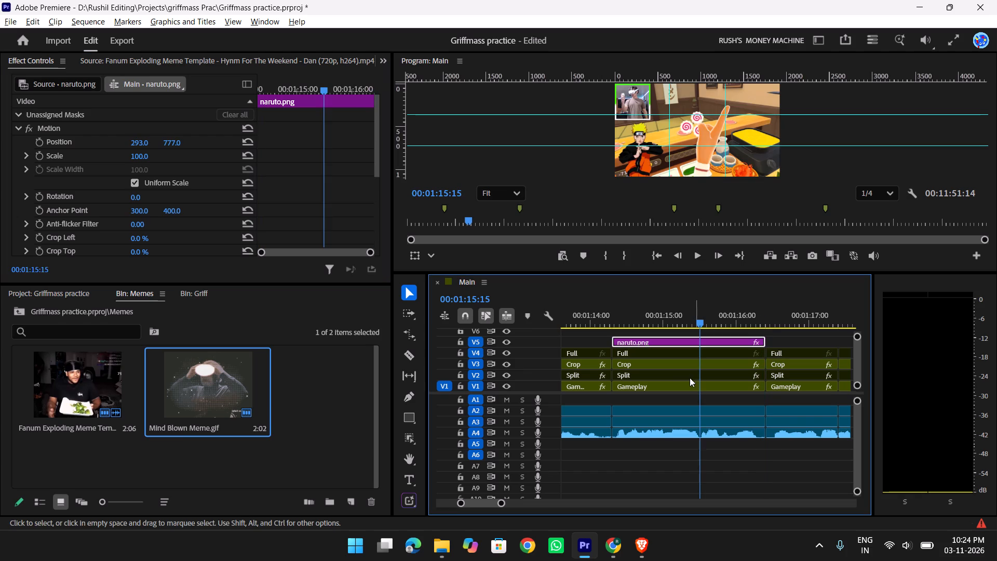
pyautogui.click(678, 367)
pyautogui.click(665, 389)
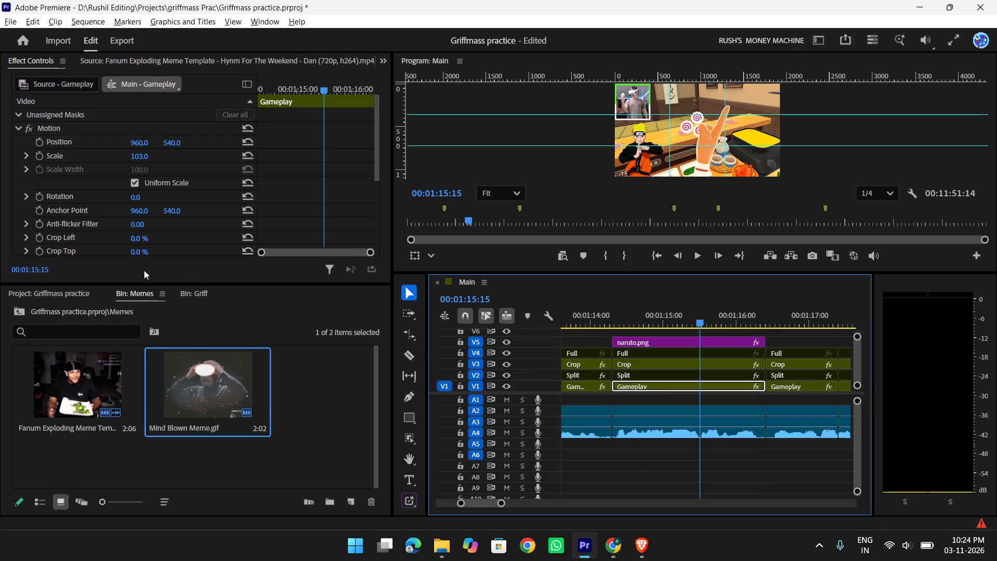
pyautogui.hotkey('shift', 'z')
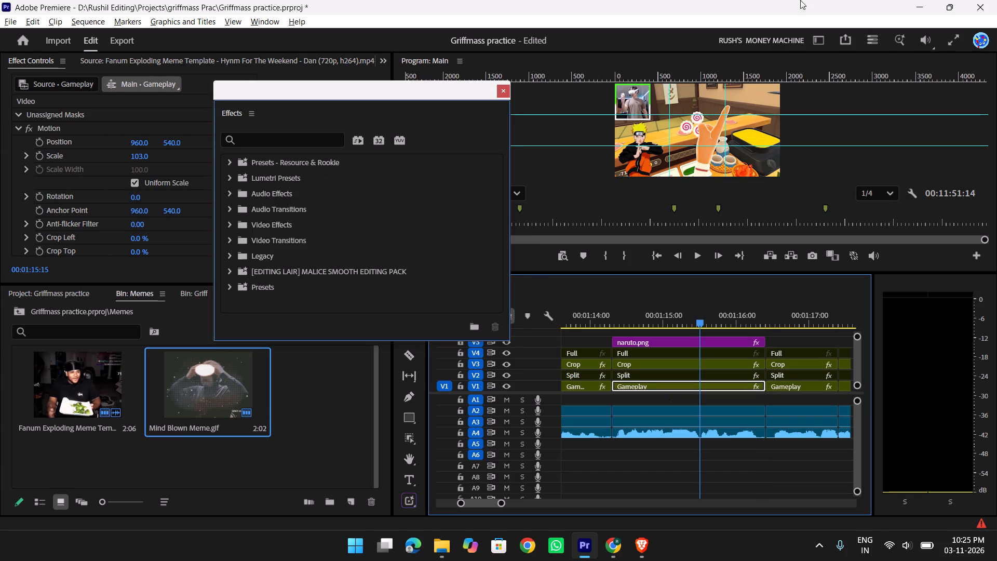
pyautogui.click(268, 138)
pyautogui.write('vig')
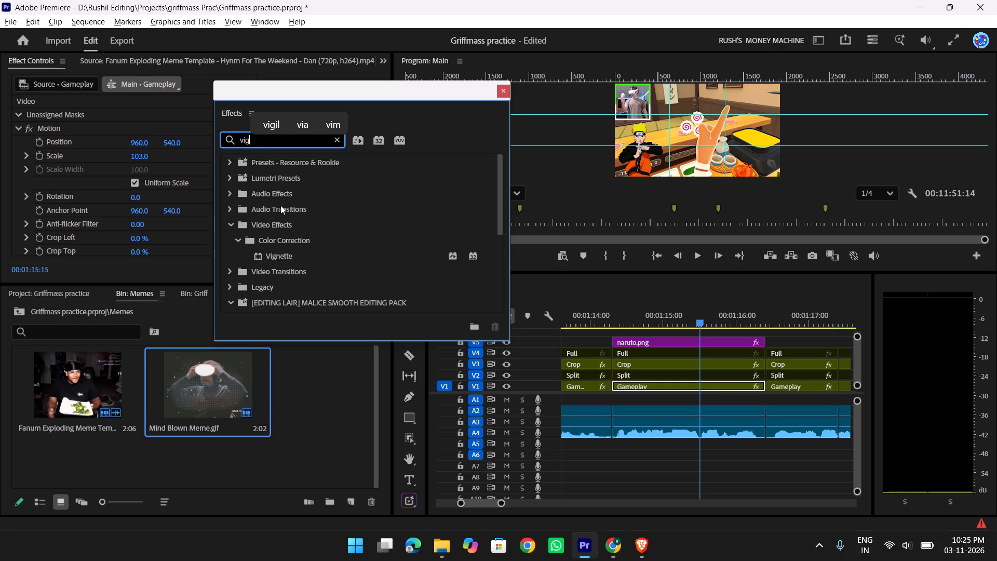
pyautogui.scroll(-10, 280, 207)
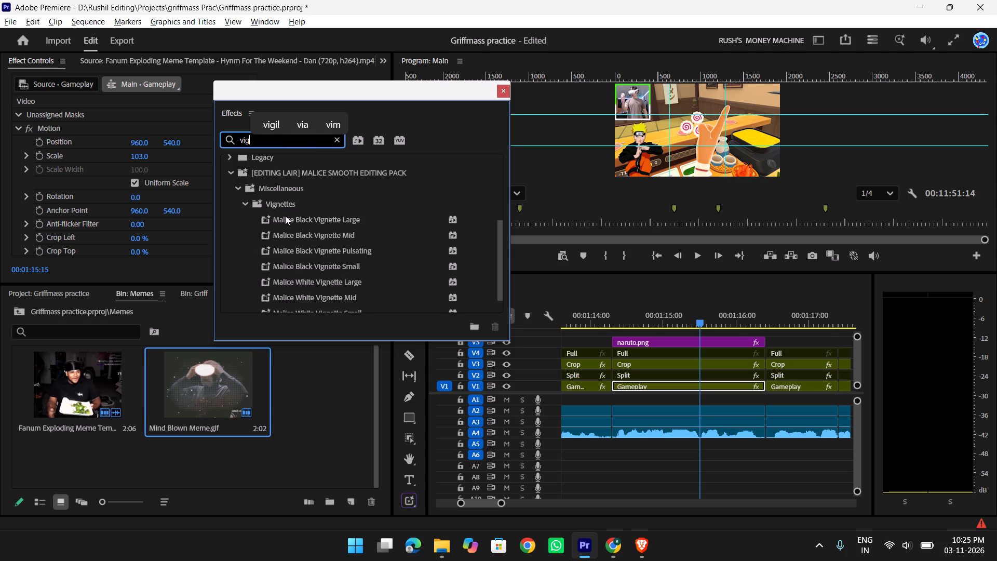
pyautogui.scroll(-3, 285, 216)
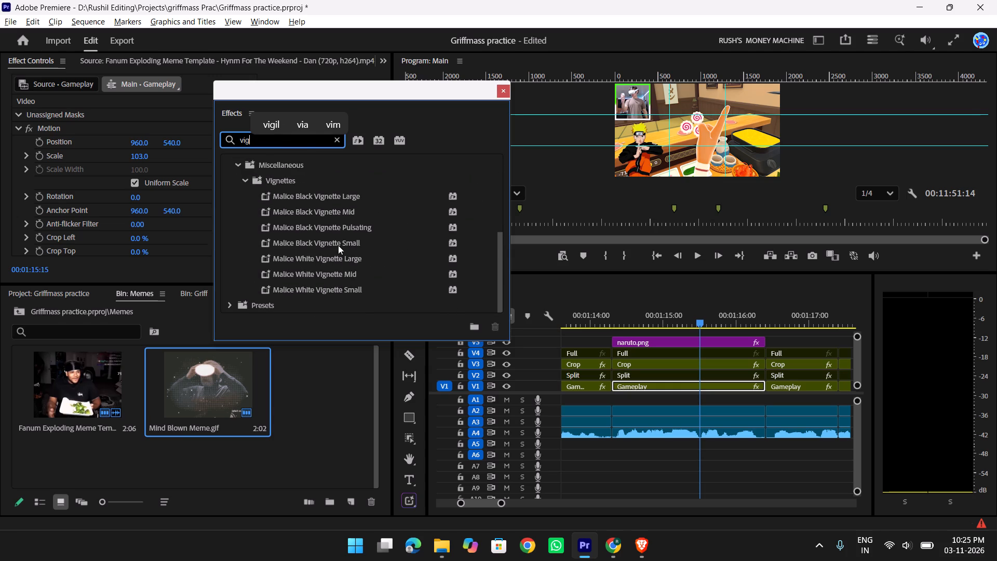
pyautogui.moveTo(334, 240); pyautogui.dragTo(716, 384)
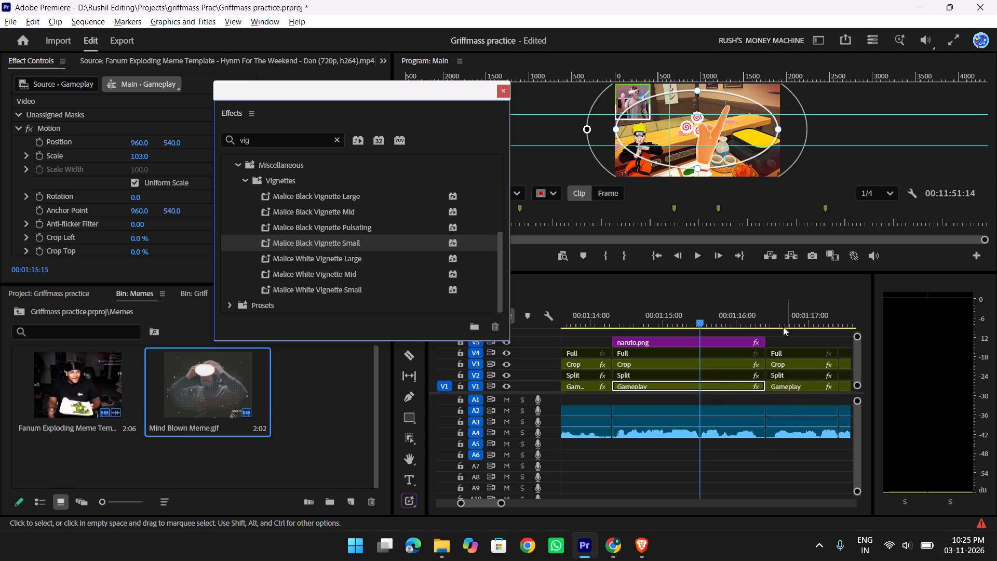
# Play and scrub through the naruto.png section to check the small black vignette on the gameplay.
pyautogui.click(796, 328)
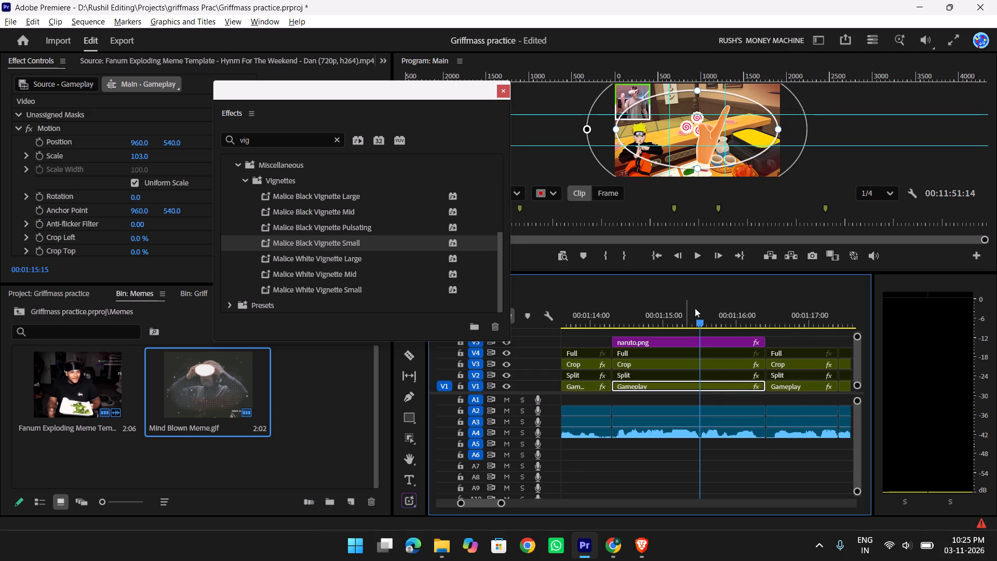
pyautogui.moveTo(680, 315); pyautogui.dragTo(607, 315)
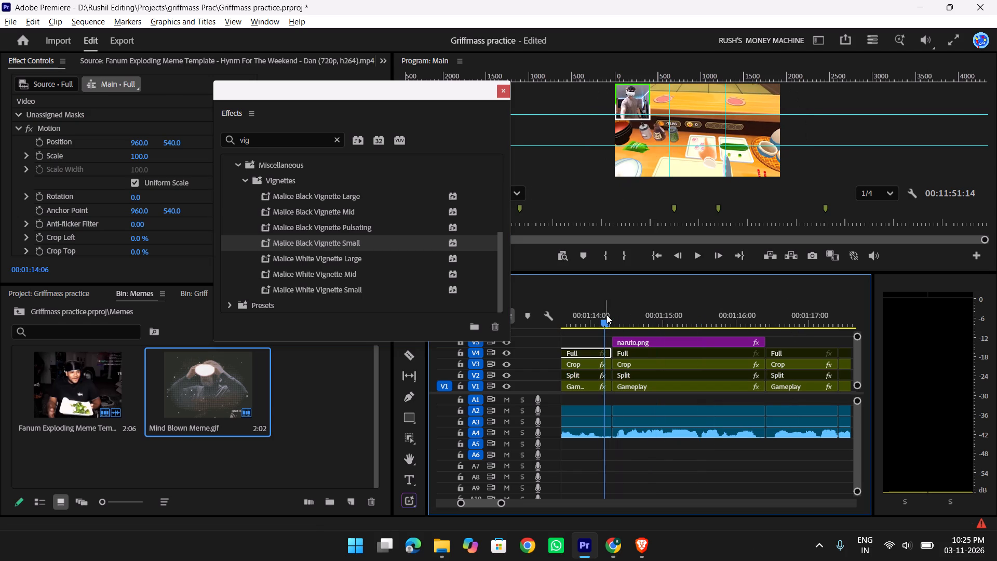
pyautogui.press('space')
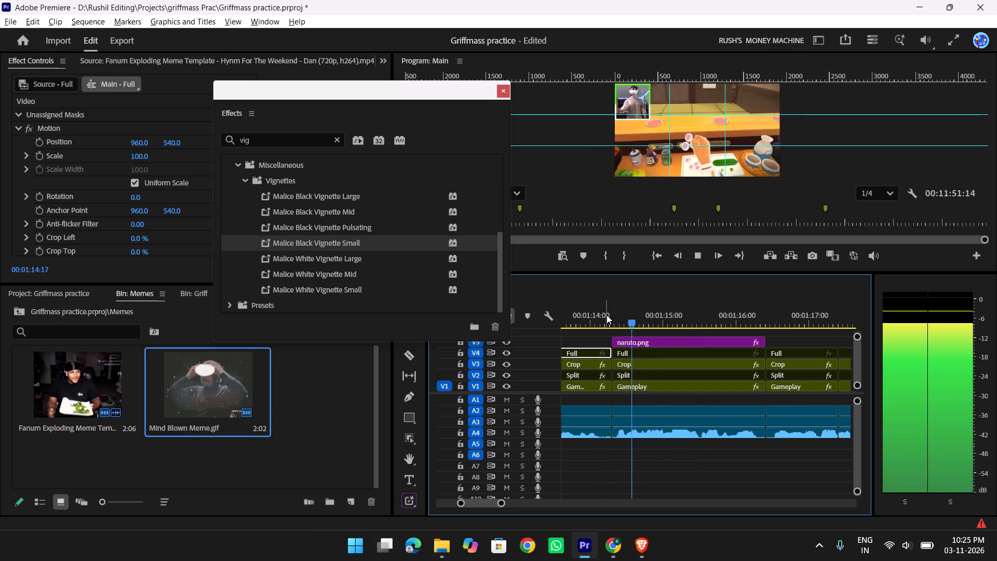
pyautogui.press('space')
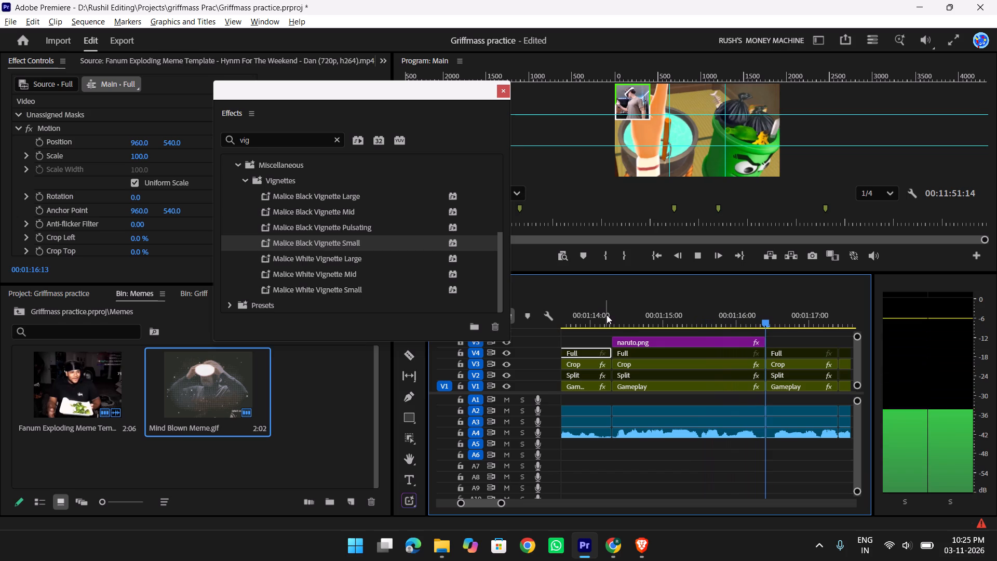
pyautogui.moveTo(761, 318); pyautogui.dragTo(600, 315)
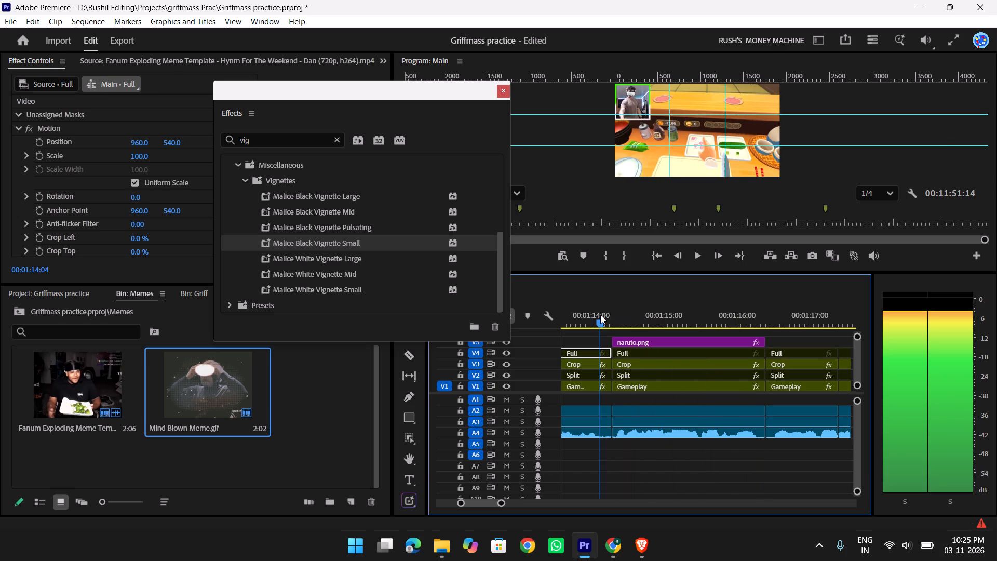
pyautogui.moveTo(600, 315); pyautogui.dragTo(670, 313)
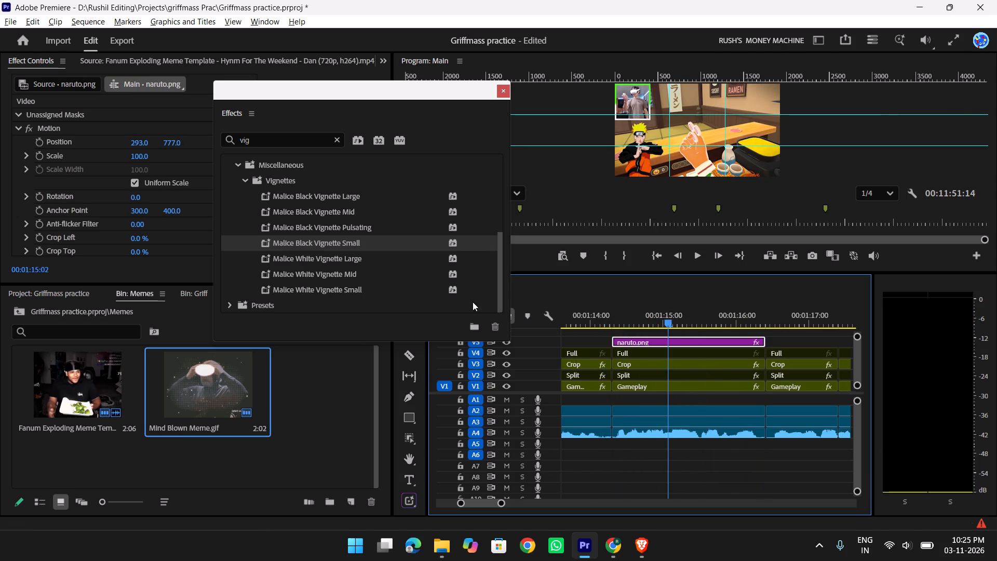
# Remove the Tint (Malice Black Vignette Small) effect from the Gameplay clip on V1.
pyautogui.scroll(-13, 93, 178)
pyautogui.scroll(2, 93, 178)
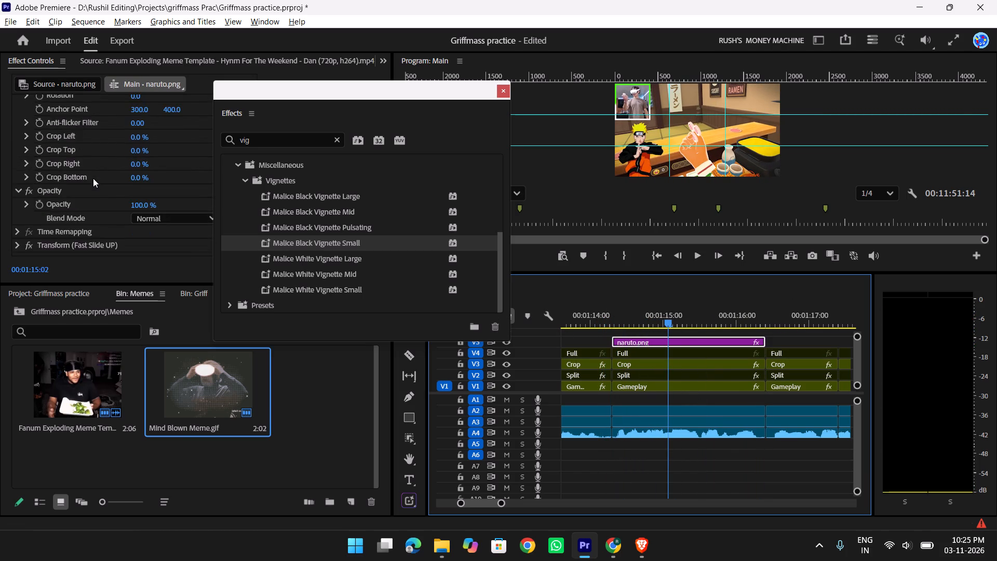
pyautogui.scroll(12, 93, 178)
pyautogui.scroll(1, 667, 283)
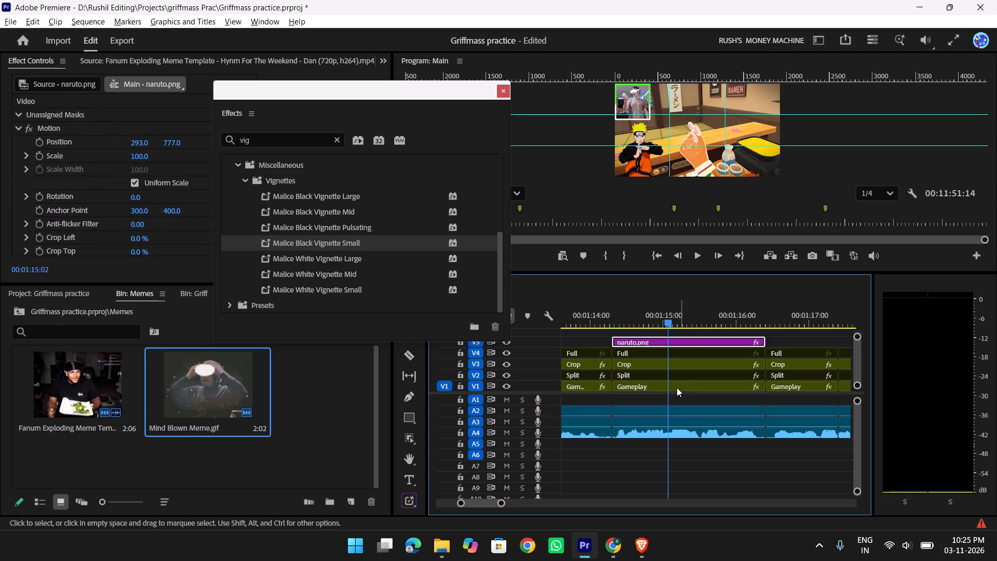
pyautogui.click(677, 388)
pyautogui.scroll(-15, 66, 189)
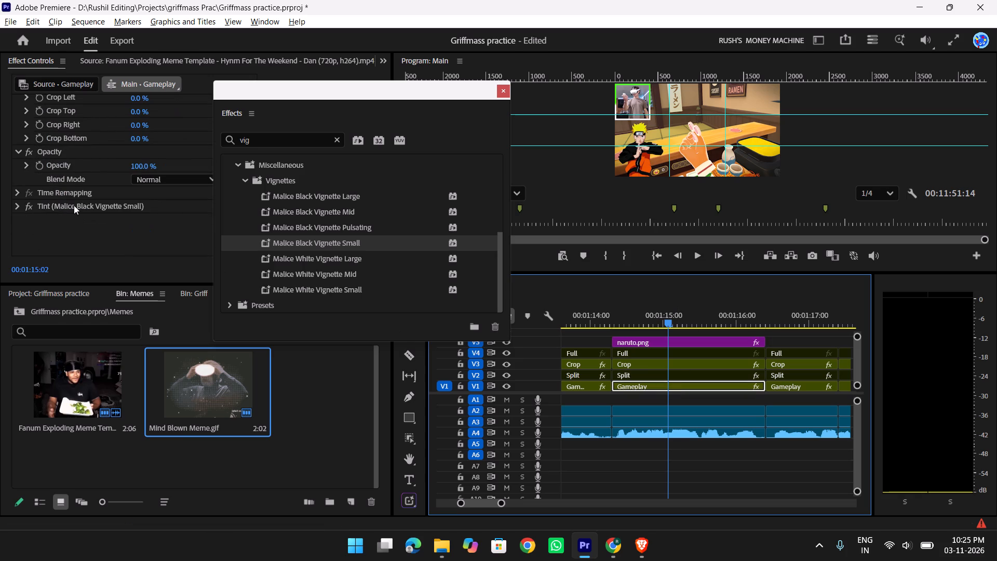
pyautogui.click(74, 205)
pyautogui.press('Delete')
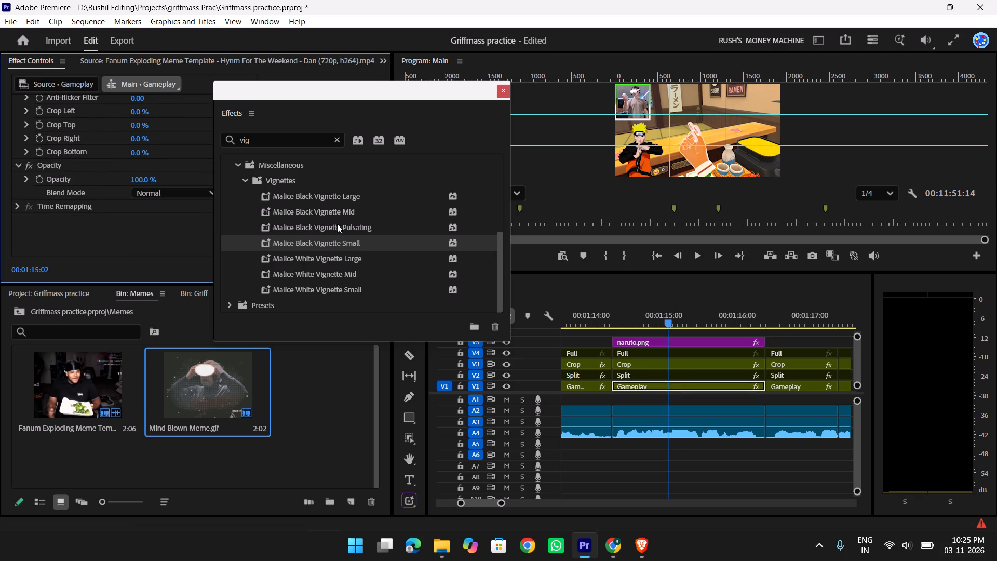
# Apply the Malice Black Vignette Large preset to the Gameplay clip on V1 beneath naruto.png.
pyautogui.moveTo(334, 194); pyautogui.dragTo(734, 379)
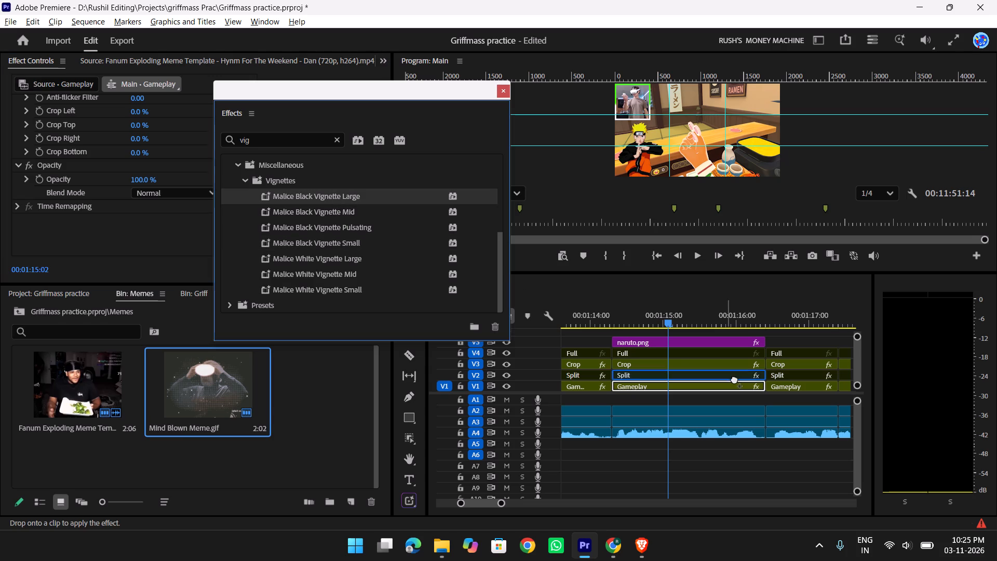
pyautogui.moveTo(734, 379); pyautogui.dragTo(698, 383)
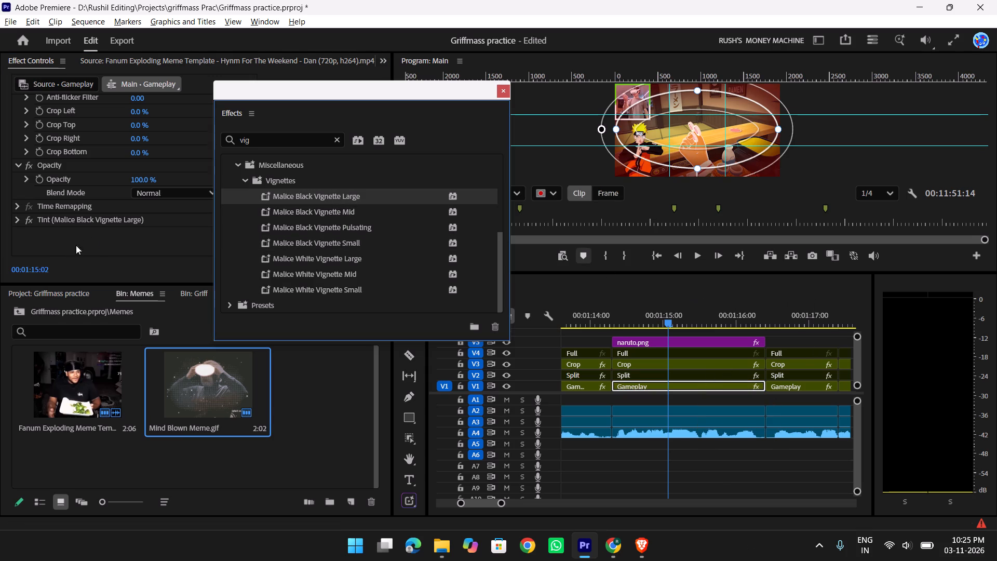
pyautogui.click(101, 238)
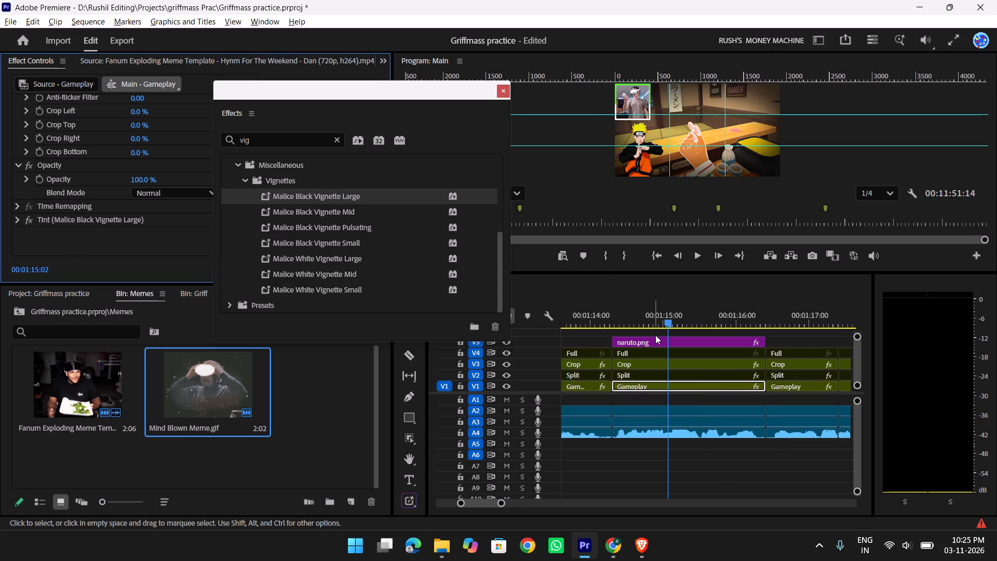
# Play the naruto.png section from just before its start to judge the large black vignette.
pyautogui.moveTo(620, 320); pyautogui.dragTo(596, 320)
pyautogui.press('space')
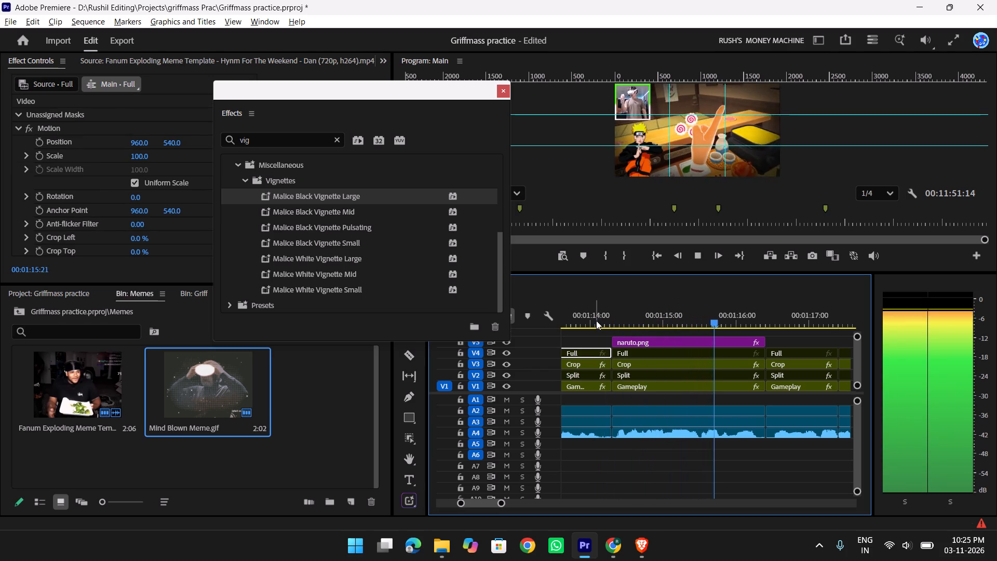
pyautogui.press('space')
pyautogui.press('space')
pyautogui.press('space')
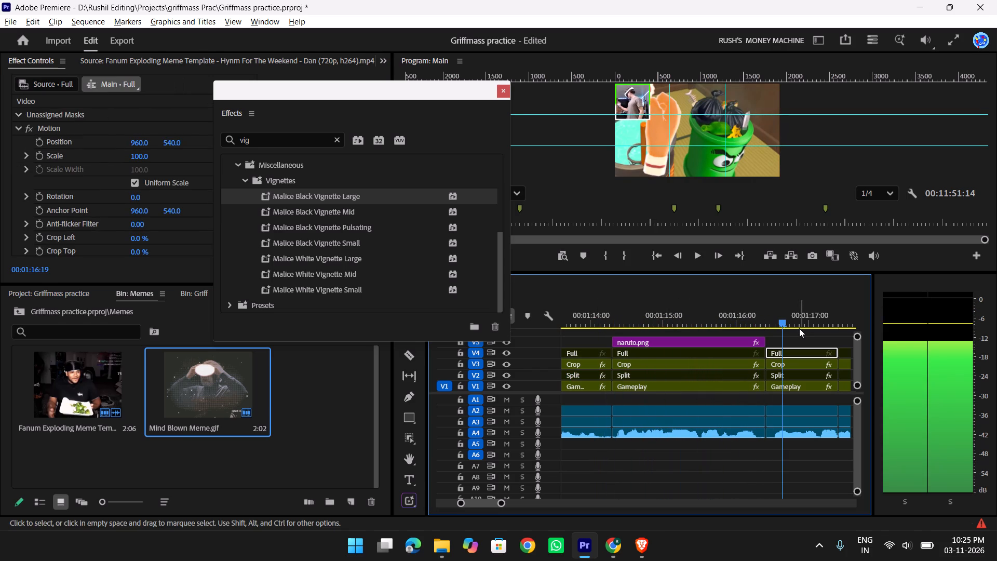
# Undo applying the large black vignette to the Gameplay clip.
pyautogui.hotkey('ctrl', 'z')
# Apply the Malice Black Vignette Mid preset to the Gameplay clip on V1 beneath naruto.png, then close the effects browser.
pyautogui.moveTo(781, 314); pyautogui.dragTo(695, 314)
pyautogui.moveTo(327, 210); pyautogui.dragTo(495, 291)
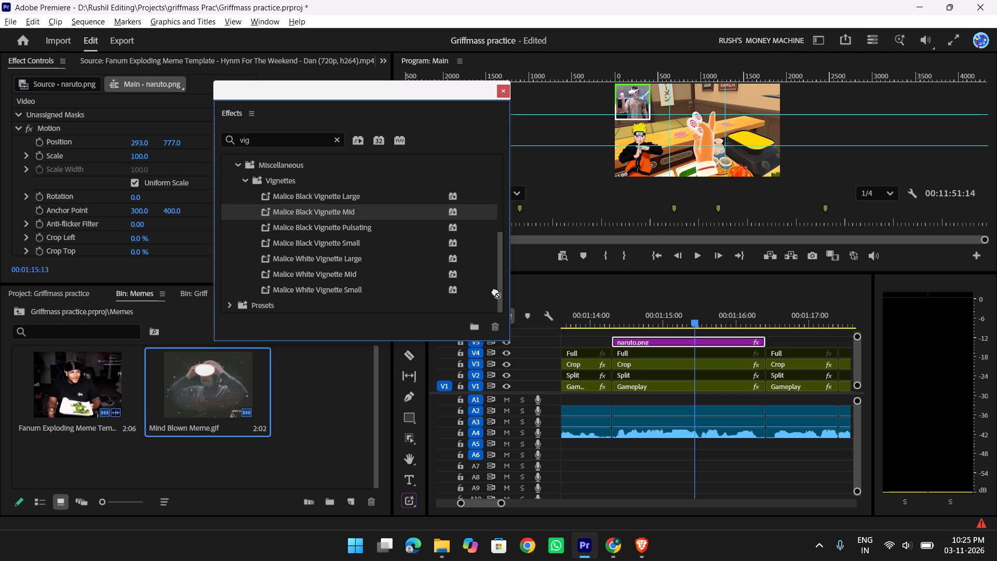
pyautogui.moveTo(495, 291); pyautogui.dragTo(623, 318)
pyautogui.moveTo(623, 318); pyautogui.dragTo(661, 386)
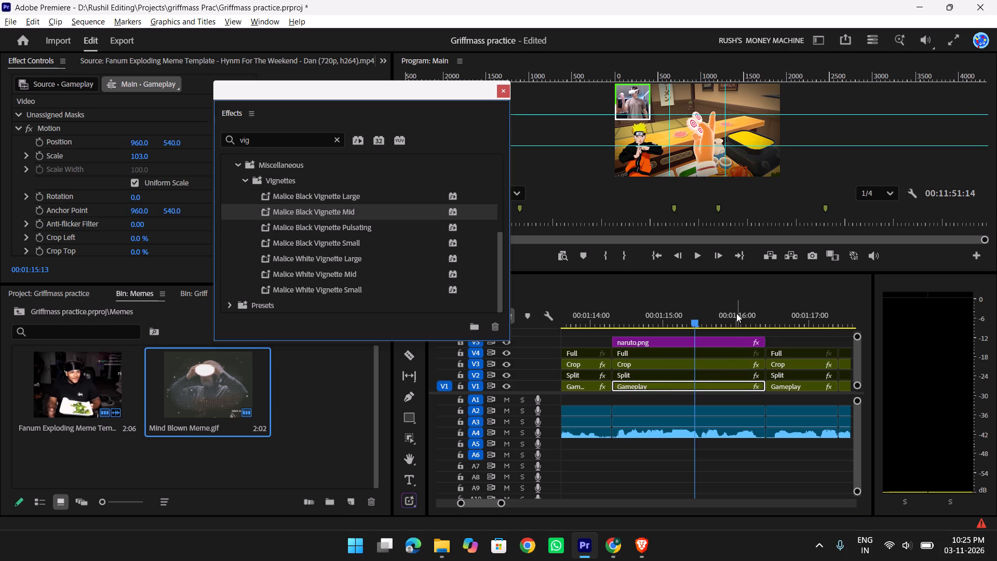
pyautogui.click(797, 332)
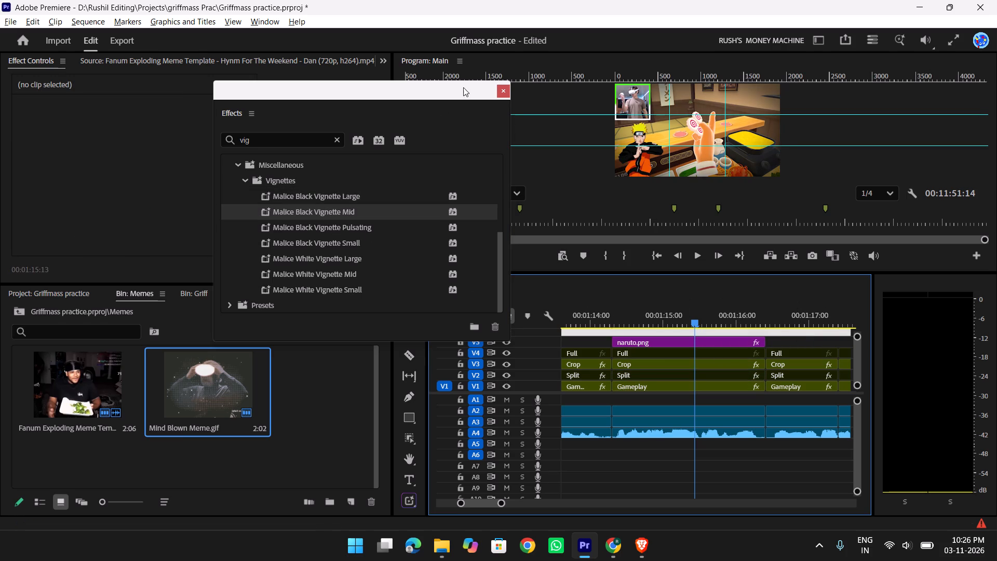
pyautogui.click(505, 92)
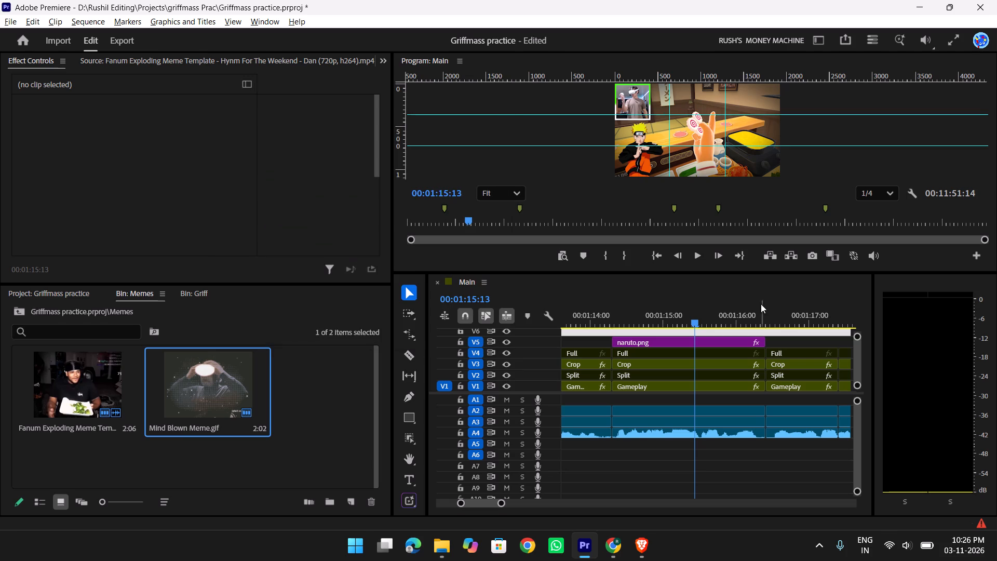
# Play from just before naruto.png into the following gameplay clip to review the mid black vignette and the next section.
pyautogui.moveTo(680, 316); pyautogui.dragTo(602, 312)
pyautogui.press('space')
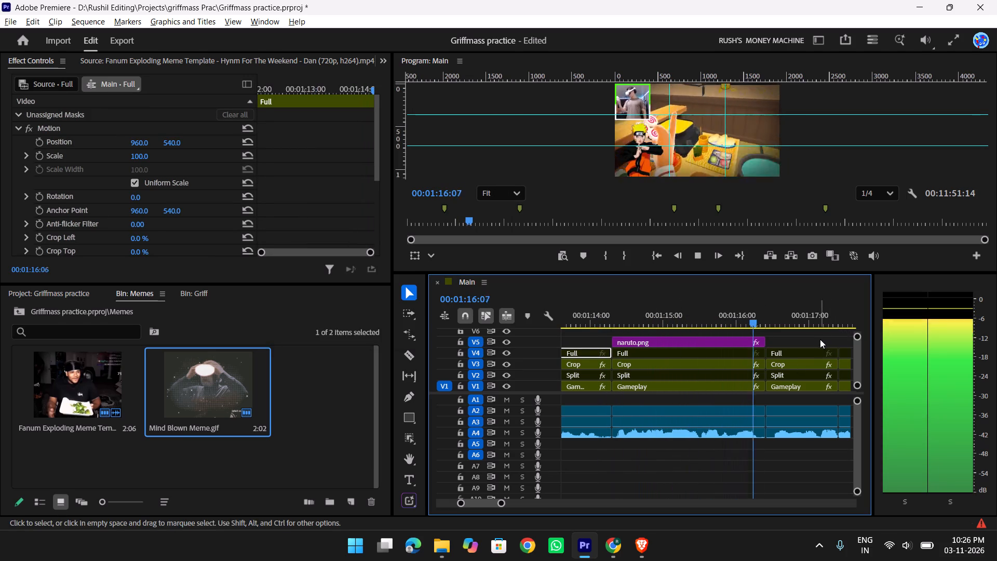
pyautogui.press('space')
pyautogui.scroll(-7, 816, 338)
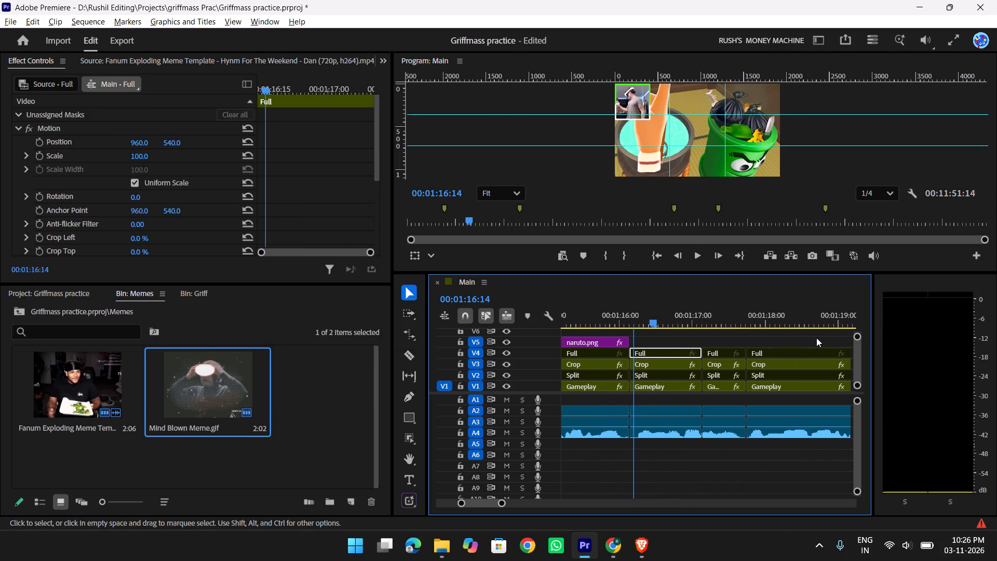
pyautogui.press('space')
pyautogui.press('space')
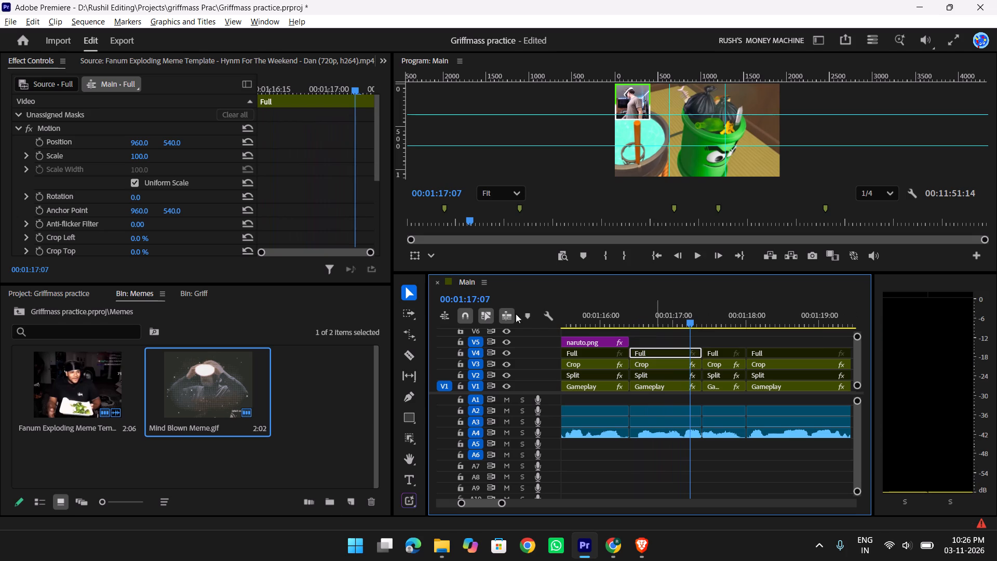
# Search the effects library for vignette presets and look through them, then clear the search.
pyautogui.hotkey('shift', 'z')
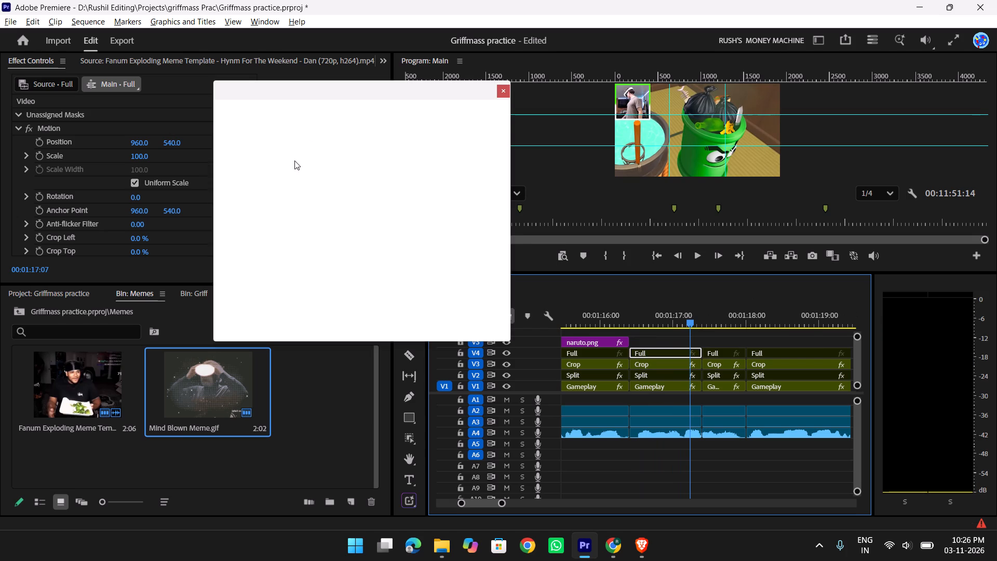
pyautogui.click(277, 150)
pyautogui.click(278, 145)
pyautogui.click(280, 142)
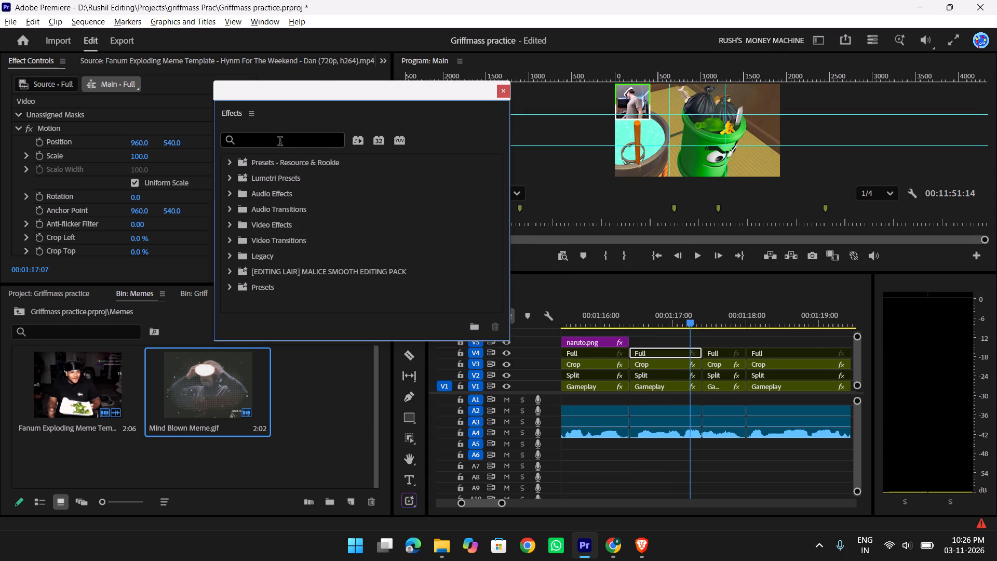
pyautogui.write('vignett')
pyautogui.press('BackSpace')
pyautogui.scroll(-1, 280, 142)
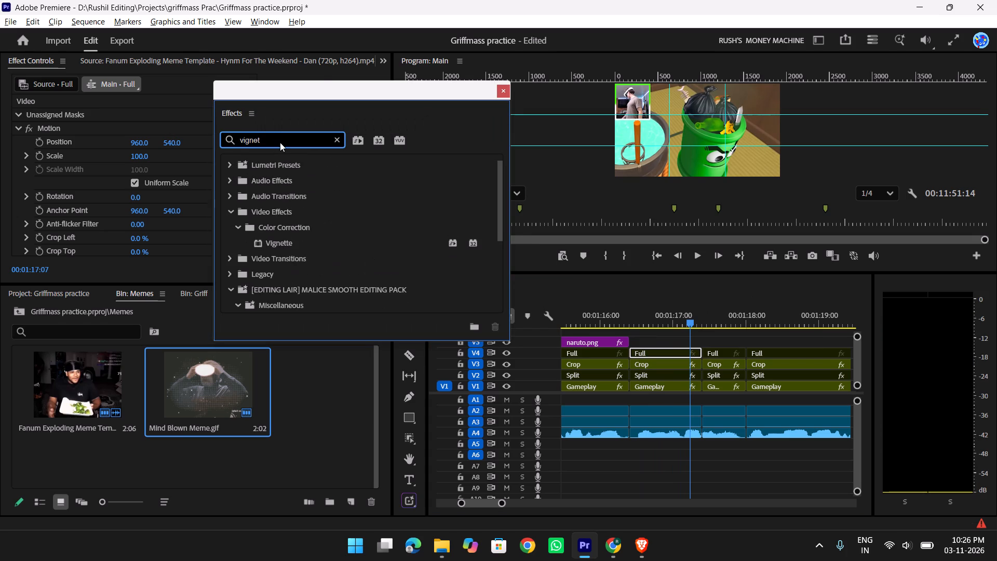
pyautogui.scroll(-15, 322, 267)
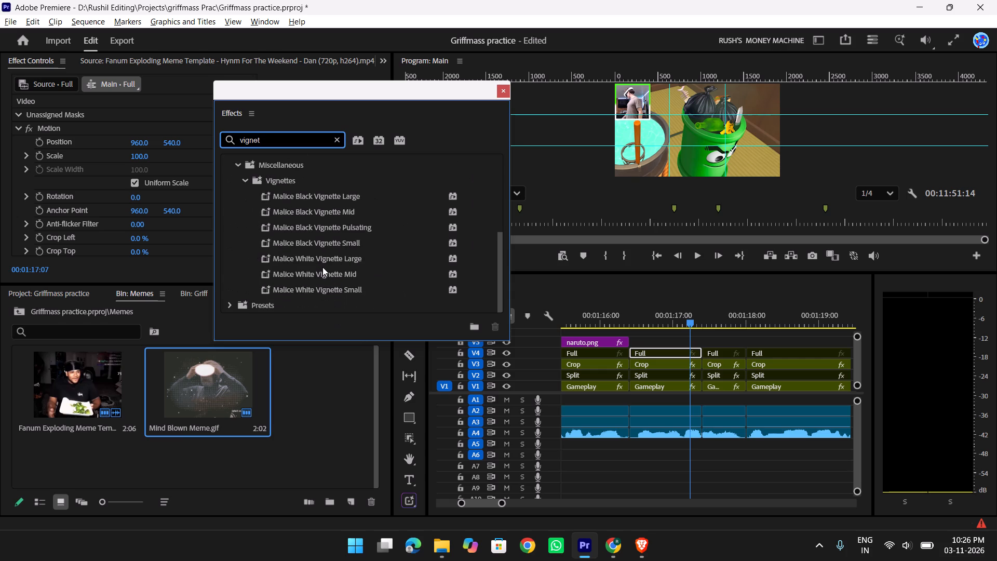
pyautogui.moveTo(287, 143); pyautogui.dragTo(232, 154)
pyautogui.press('BackSpace')
pyautogui.press('BackSpace')
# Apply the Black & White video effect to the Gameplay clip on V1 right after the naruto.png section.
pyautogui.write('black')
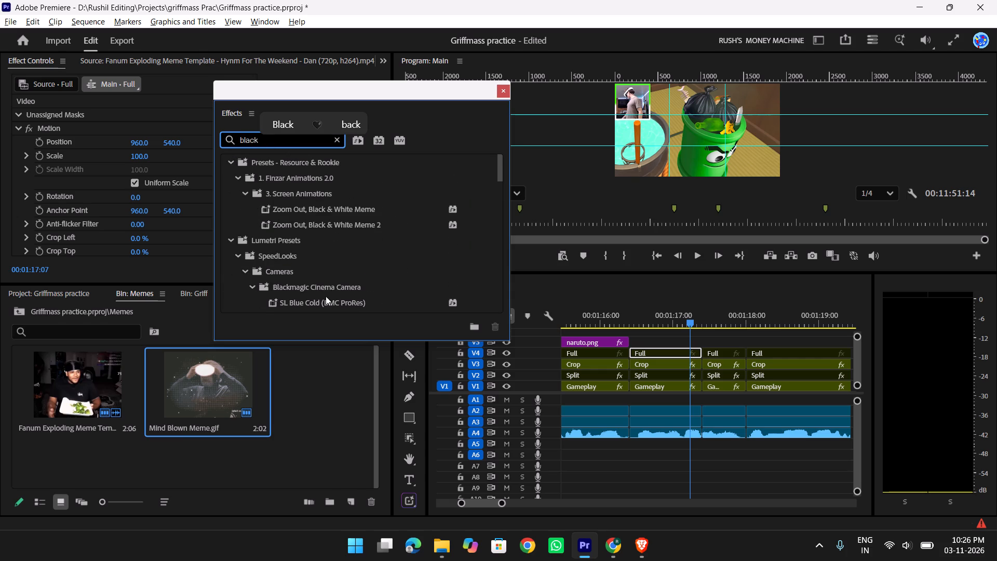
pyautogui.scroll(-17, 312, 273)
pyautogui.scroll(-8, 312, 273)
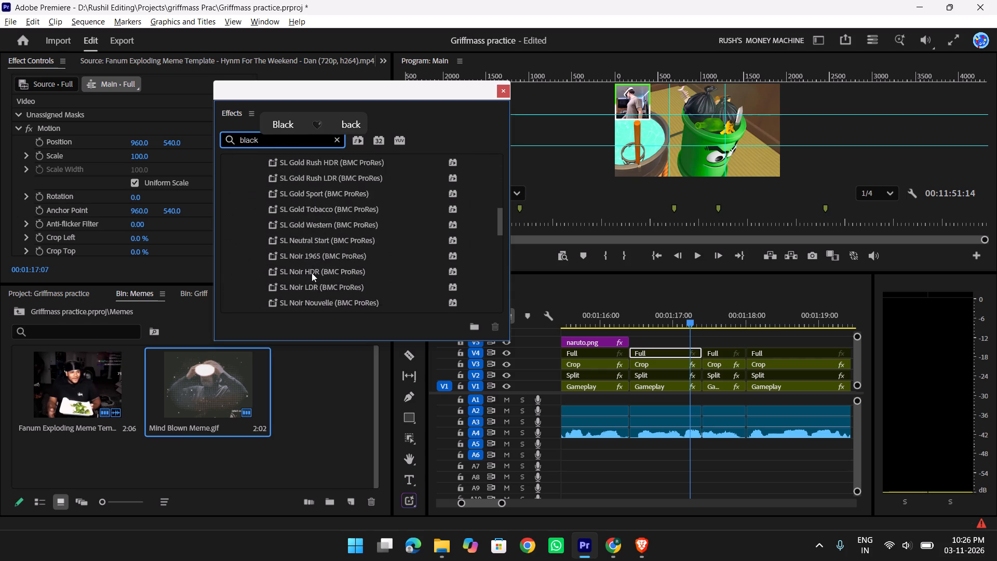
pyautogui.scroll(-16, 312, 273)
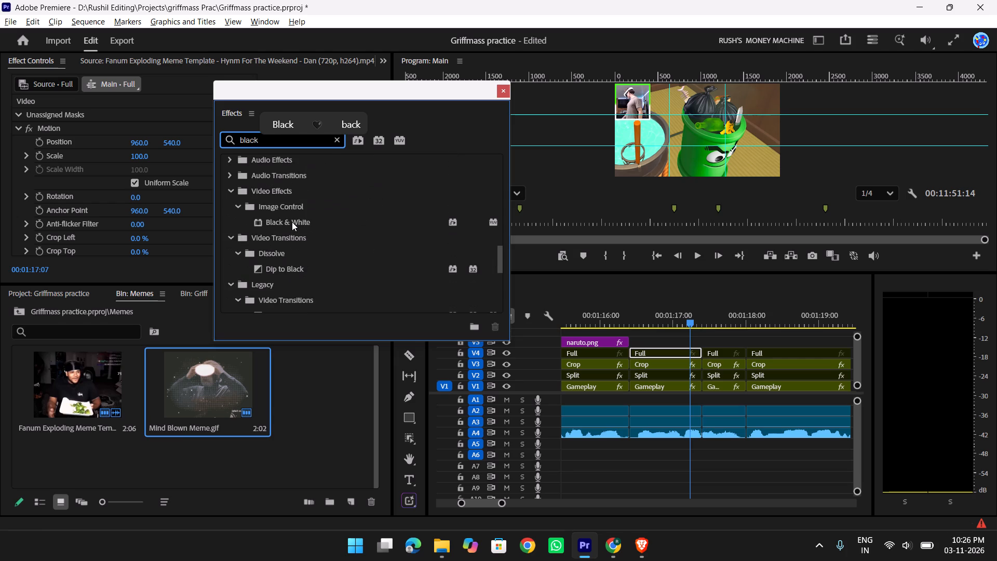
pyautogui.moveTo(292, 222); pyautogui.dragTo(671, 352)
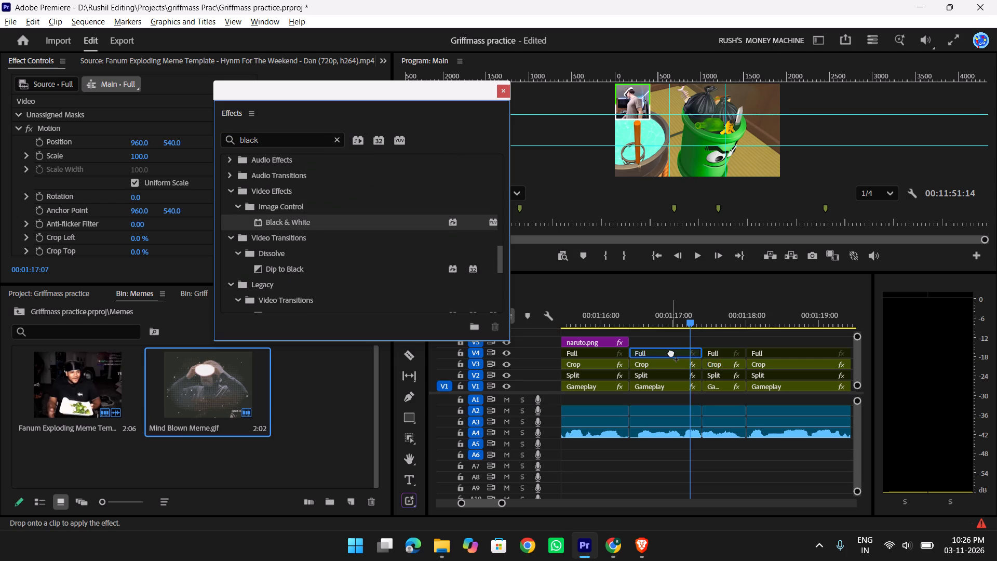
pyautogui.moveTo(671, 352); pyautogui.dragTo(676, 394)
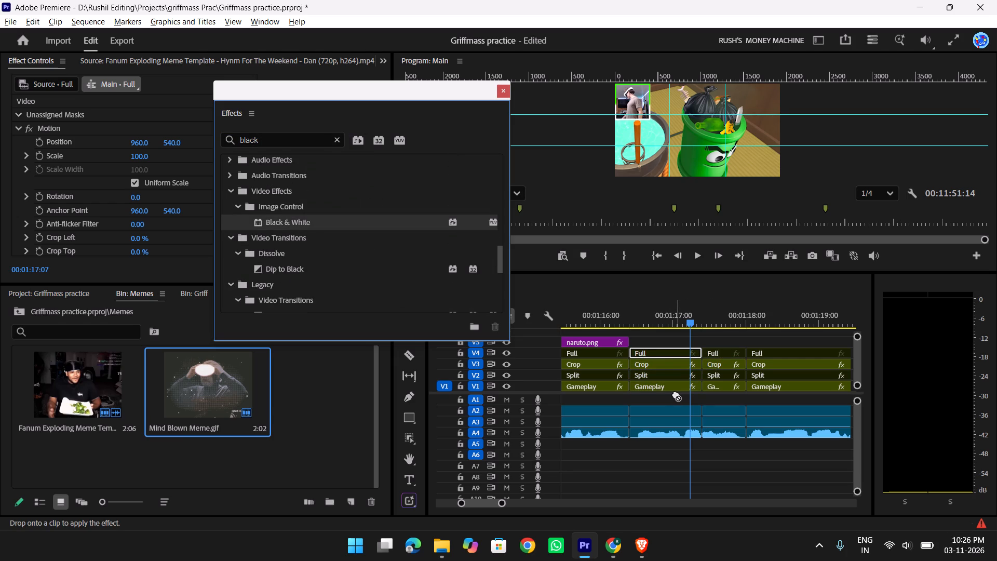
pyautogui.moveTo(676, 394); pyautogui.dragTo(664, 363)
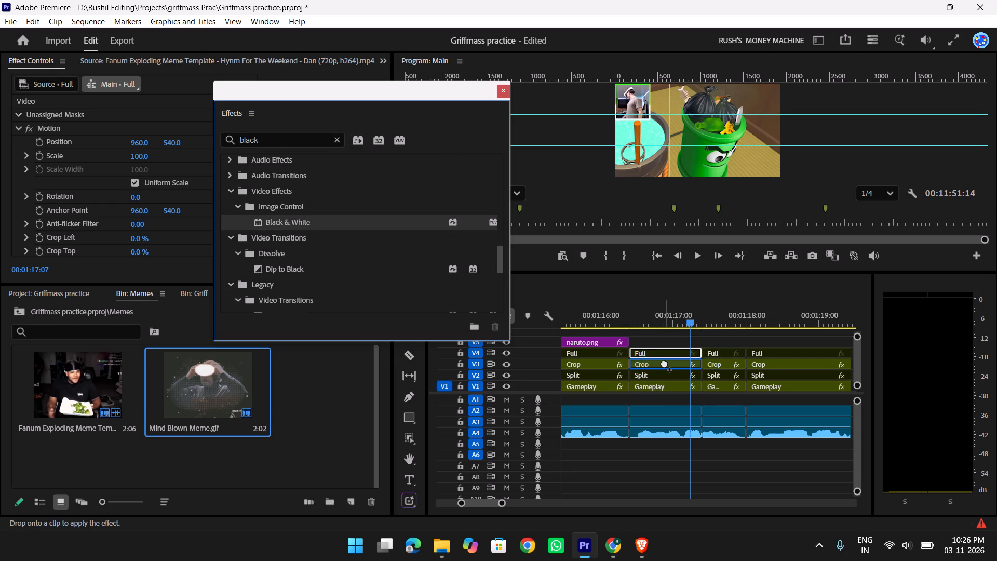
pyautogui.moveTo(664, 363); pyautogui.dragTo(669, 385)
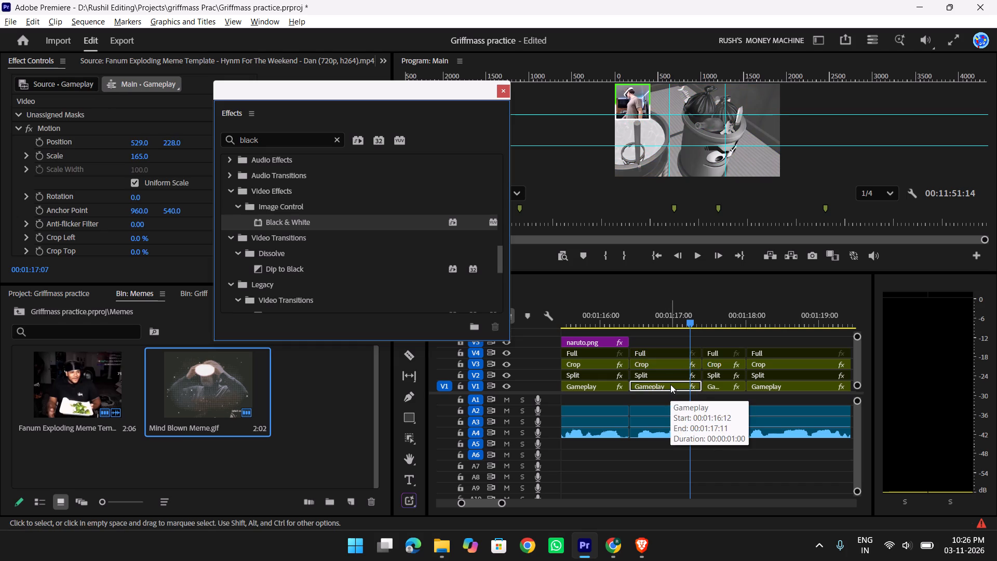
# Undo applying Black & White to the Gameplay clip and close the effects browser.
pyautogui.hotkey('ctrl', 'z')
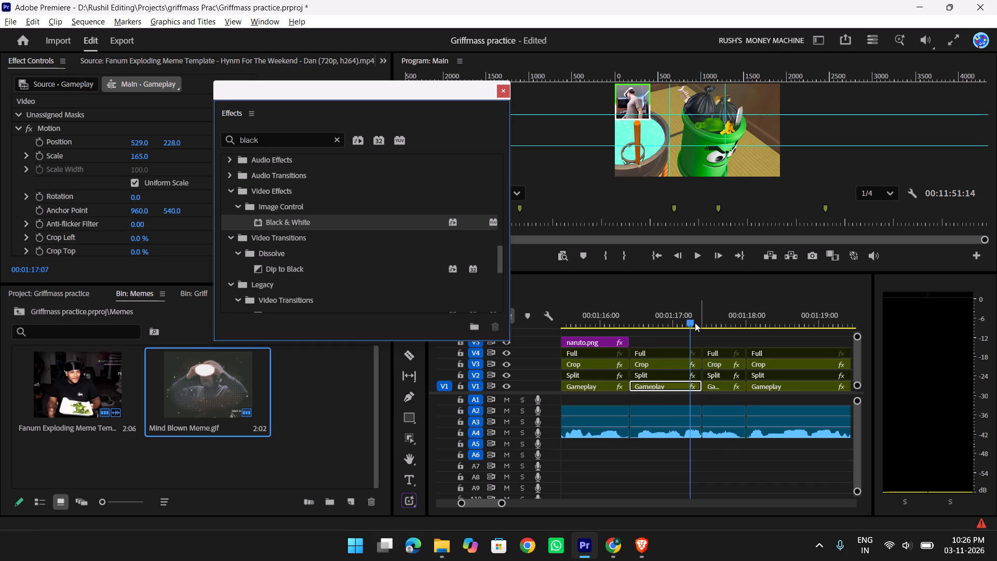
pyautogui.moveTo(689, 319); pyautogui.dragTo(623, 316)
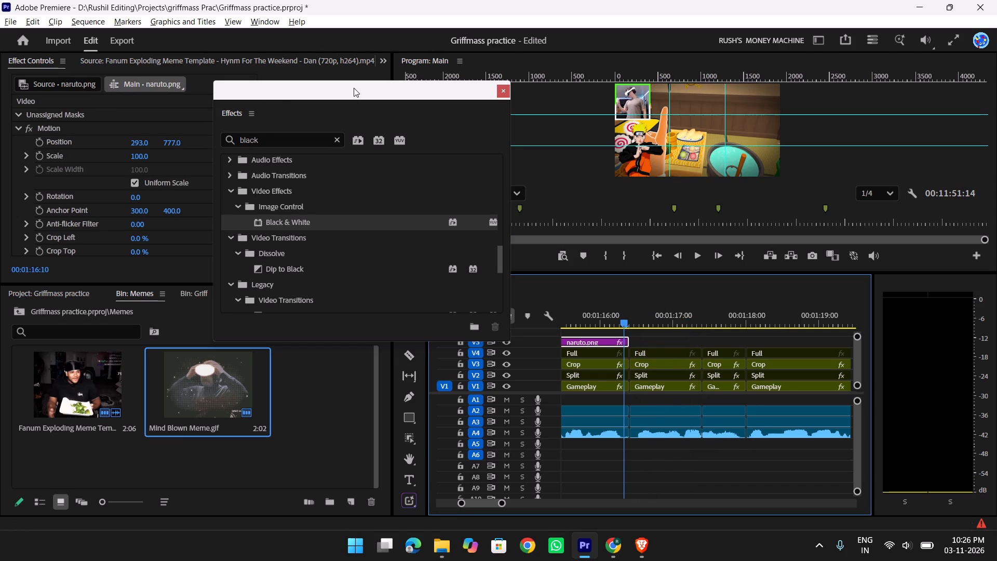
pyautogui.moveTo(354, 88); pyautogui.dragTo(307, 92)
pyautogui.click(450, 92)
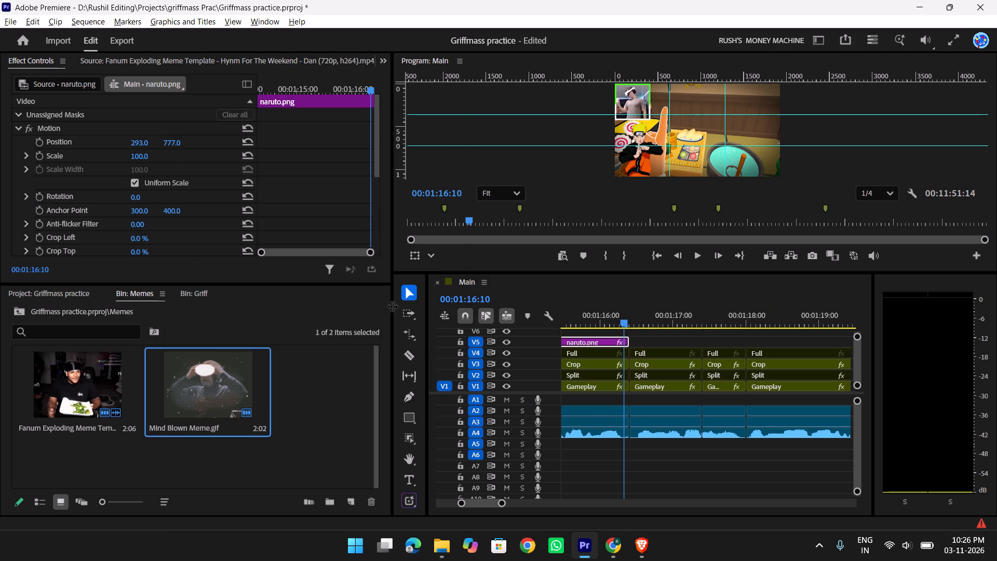
# Find the Adjustment Layer in the main project bin and place it on V5 directly after naruto.png.
pyautogui.scroll(10, 320, 415)
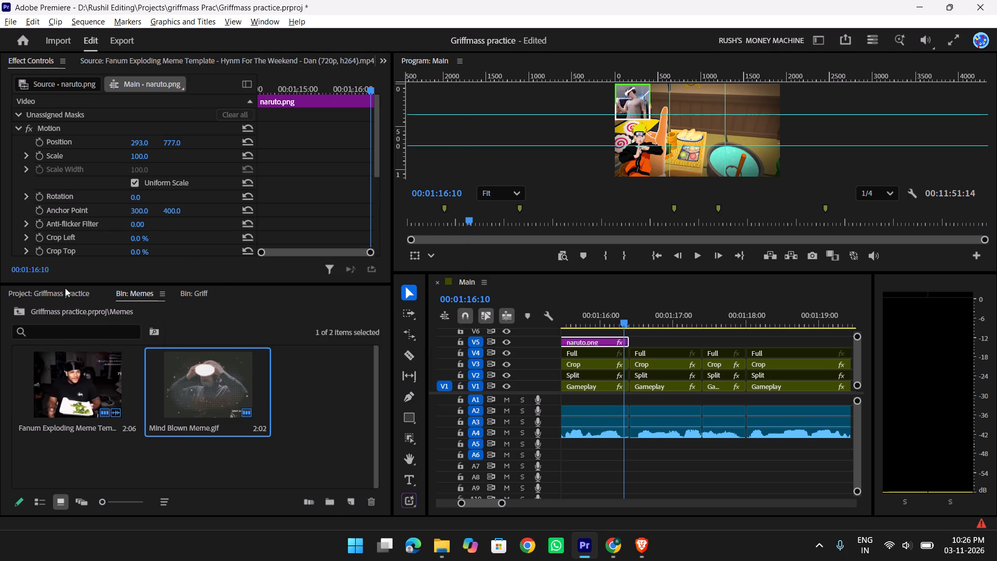
pyautogui.click(59, 291)
pyautogui.scroll(7, 231, 425)
pyautogui.scroll(-6, 192, 405)
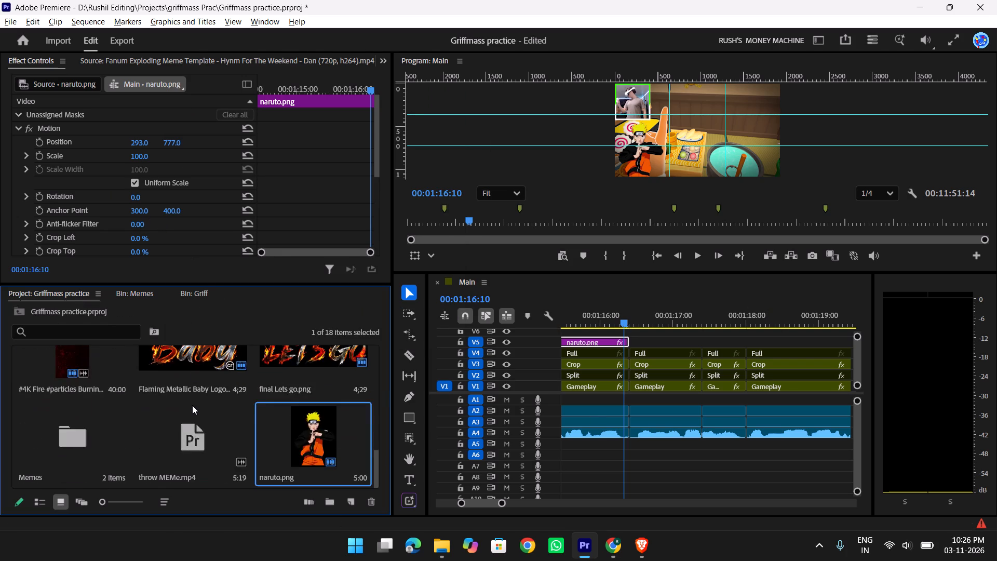
pyautogui.scroll(-2, 192, 405)
pyautogui.scroll(3, 192, 405)
pyautogui.scroll(-5, 150, 427)
pyautogui.scroll(4, 164, 425)
pyautogui.scroll(2, 214, 403)
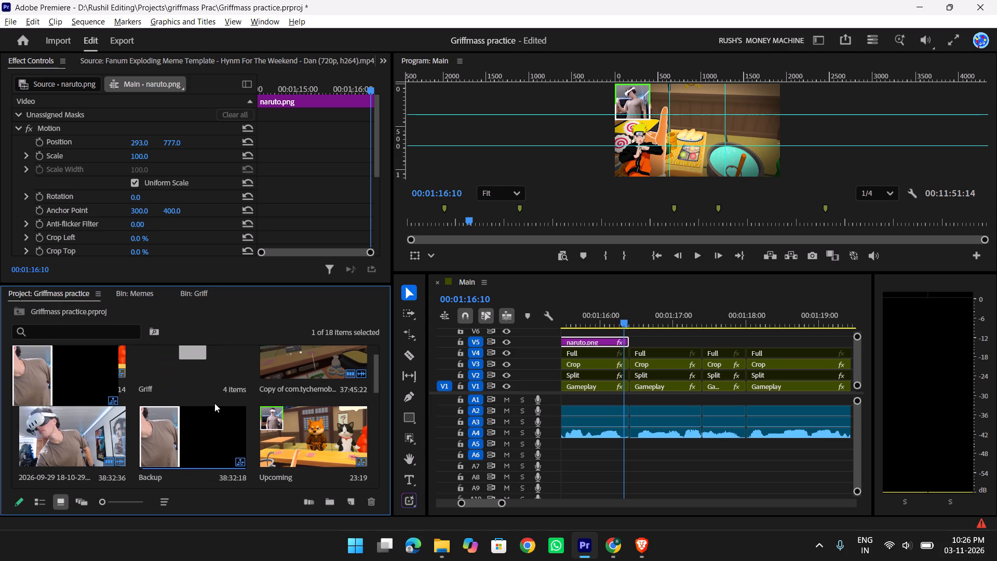
pyautogui.scroll(-11, 186, 411)
pyautogui.scroll(-1, 43, 437)
pyautogui.scroll(2, 91, 445)
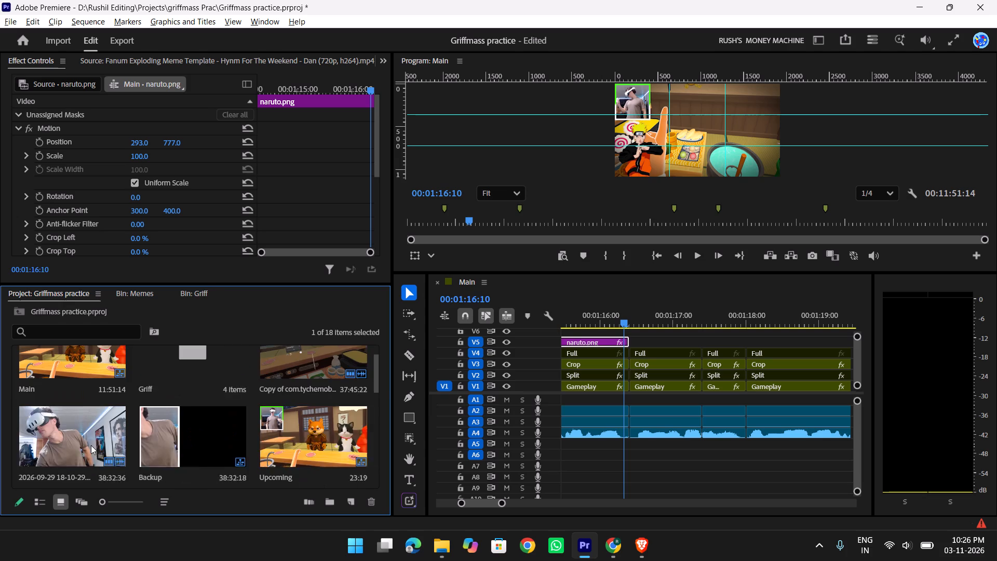
pyautogui.scroll(10, 91, 445)
pyautogui.scroll(-10, 215, 390)
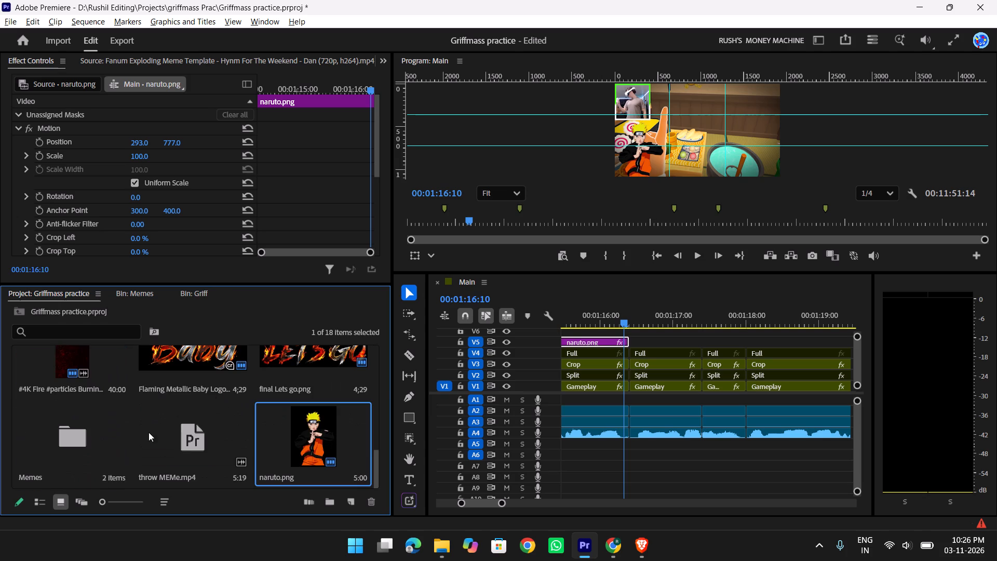
pyautogui.scroll(3, 103, 434)
pyautogui.scroll(-2, 176, 430)
pyautogui.scroll(2, 176, 430)
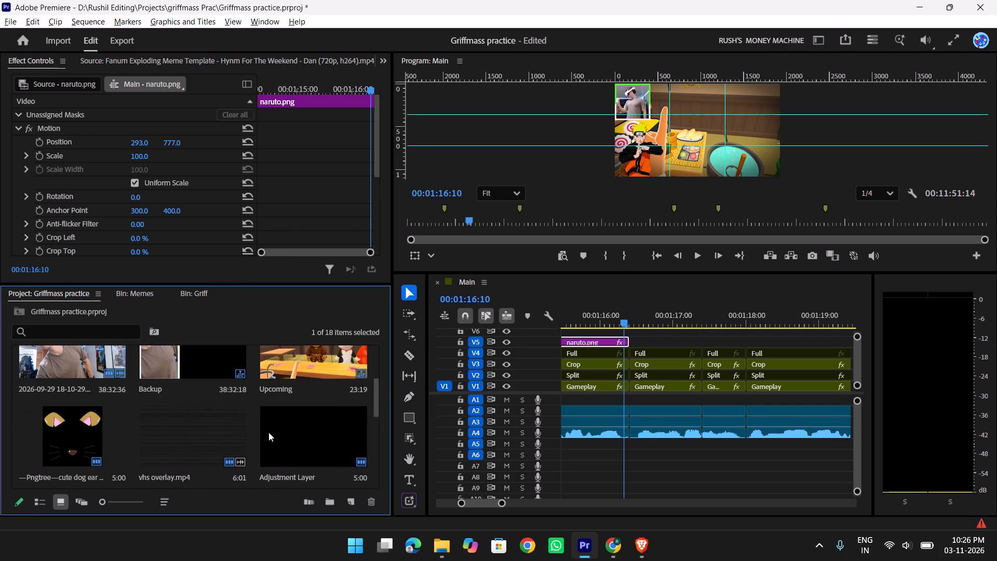
pyautogui.moveTo(277, 434); pyautogui.dragTo(634, 341)
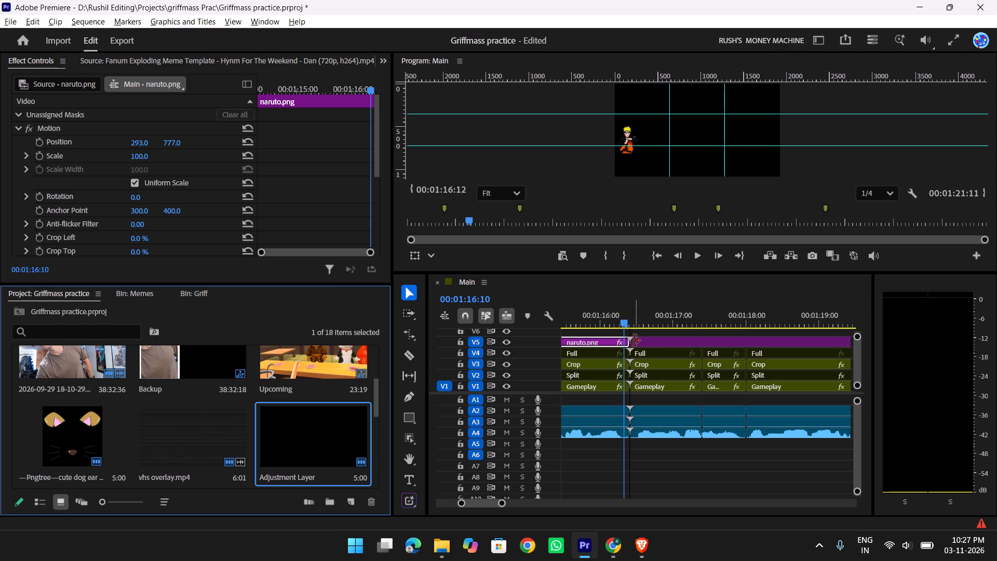
# Cut the adjustment layer at 00:01:17:12, where the Gameplay clip beneath ends, and delete the part beyond it.
pyautogui.moveTo(635, 319); pyautogui.dragTo(703, 318)
pyautogui.click(734, 337)
pyautogui.press('w')
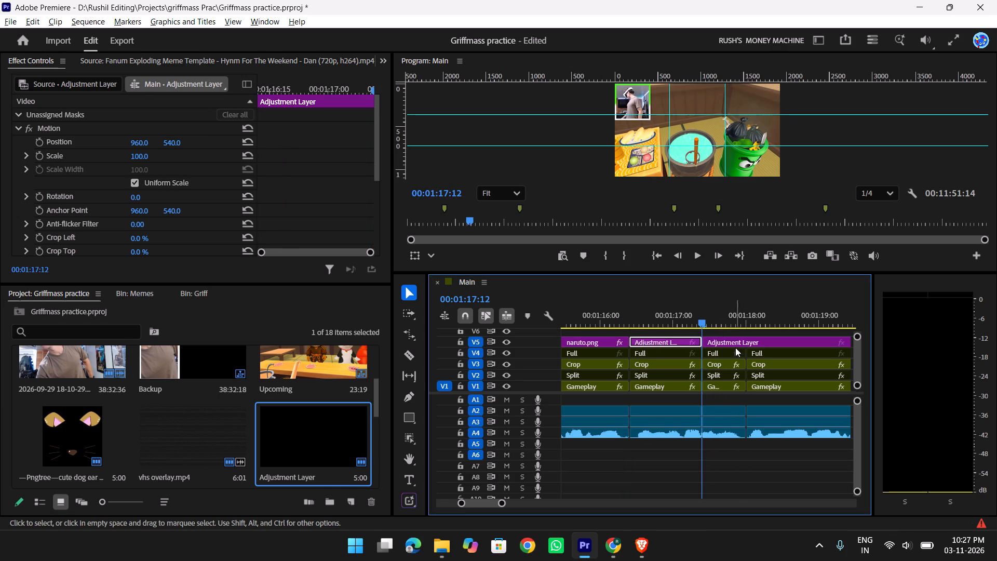
pyautogui.click(730, 339)
pyautogui.press('Delete')
# Apply the Black & White video effect to the shortened adjustment layer on V5, then close the effects browser.
pyautogui.moveTo(705, 315); pyautogui.dragTo(641, 315)
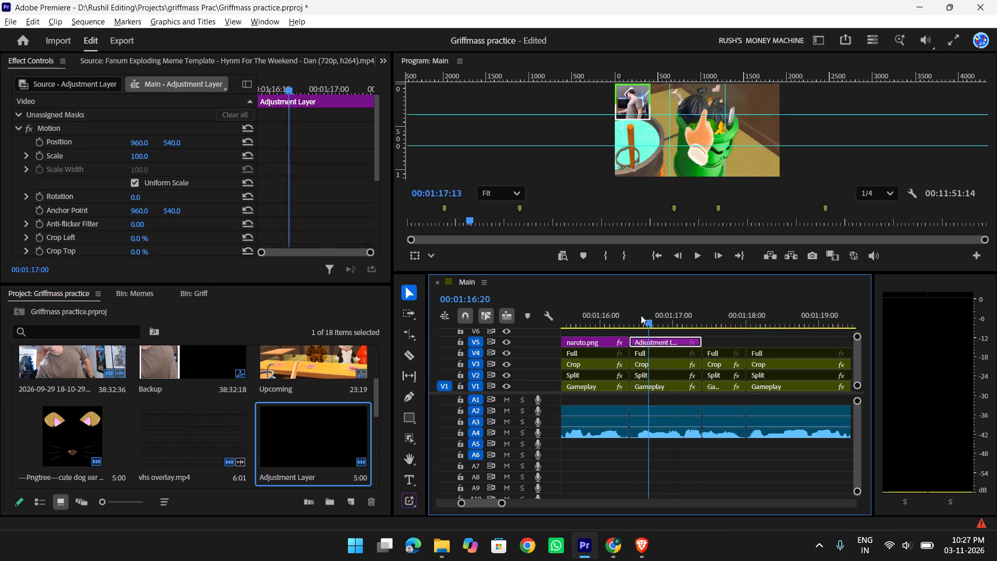
pyautogui.moveTo(641, 315); pyautogui.dragTo(690, 311)
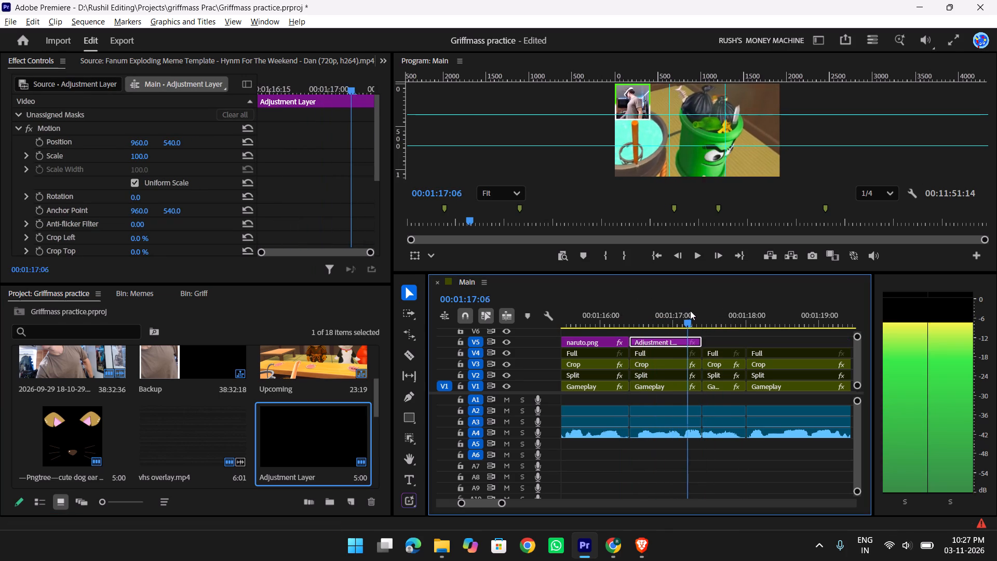
pyautogui.moveTo(690, 311); pyautogui.dragTo(715, 308)
pyautogui.moveTo(704, 318); pyautogui.dragTo(697, 317)
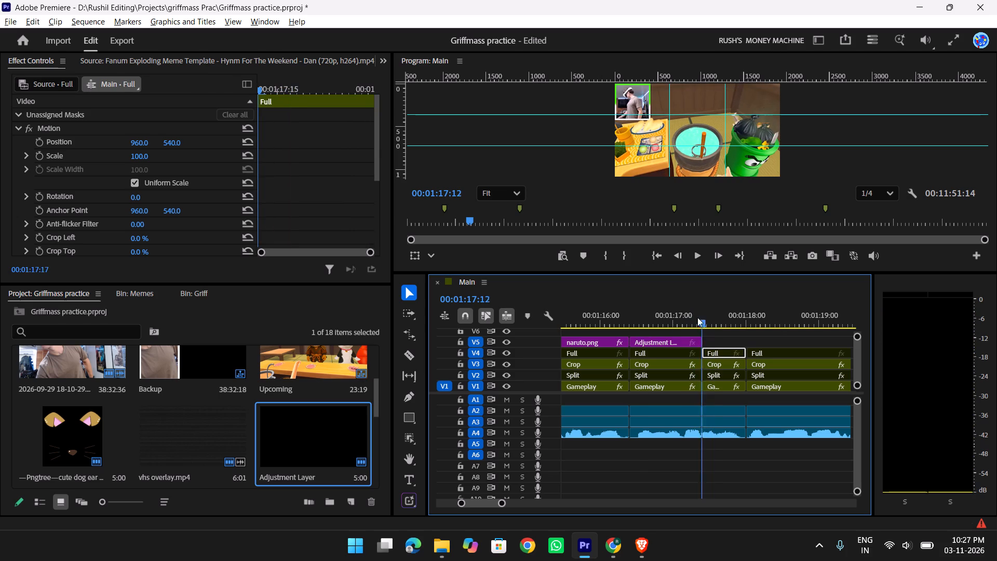
pyautogui.moveTo(697, 317); pyautogui.dragTo(640, 322)
pyautogui.hotkey('shift', 'z')
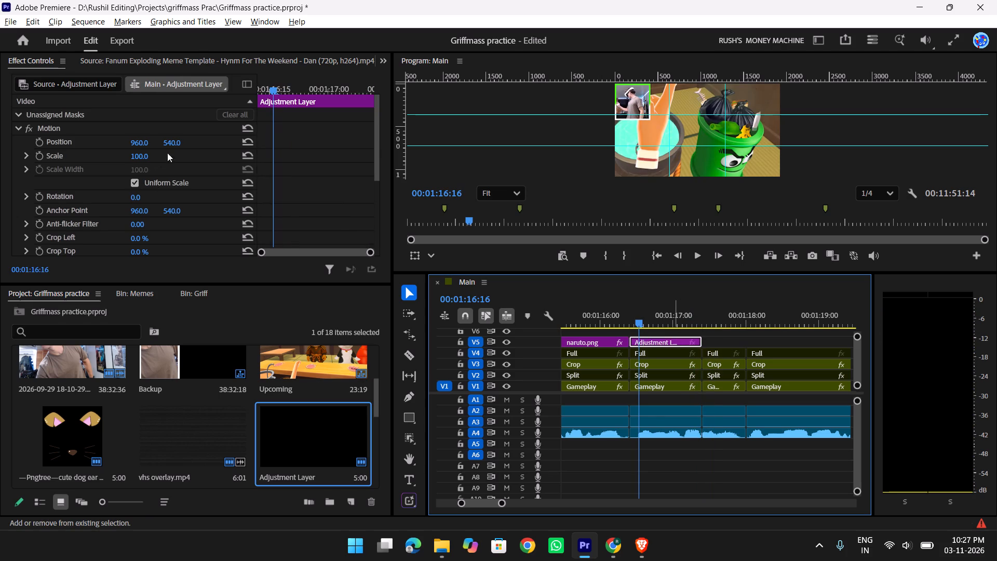
pyautogui.click(220, 150)
pyautogui.click(224, 145)
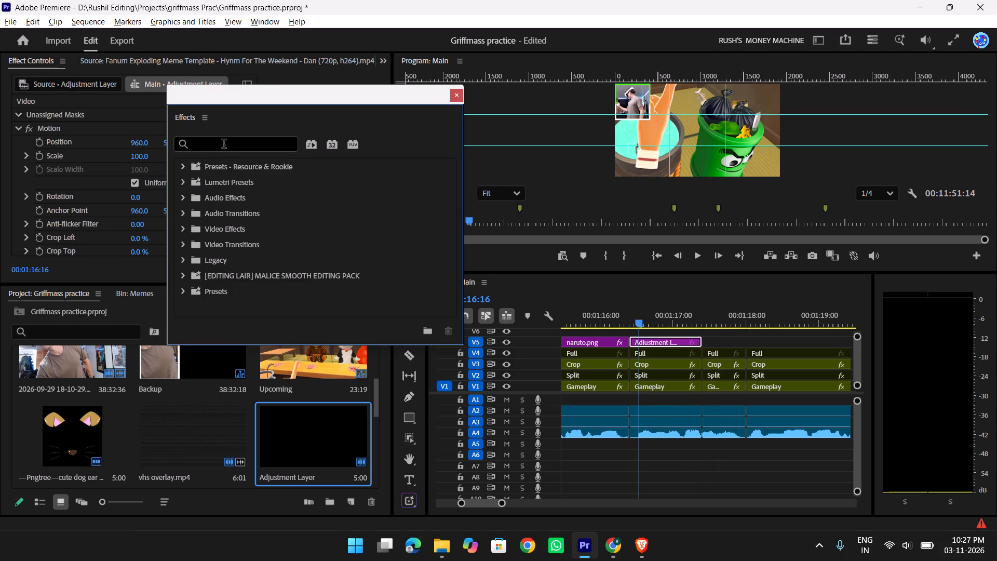
pyautogui.write('black')
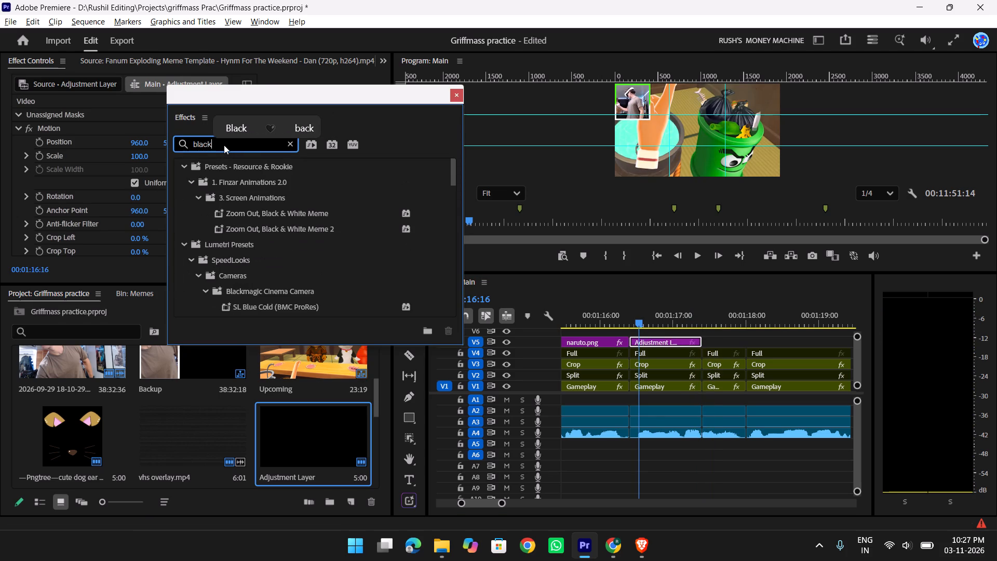
pyautogui.scroll(-9, 297, 278)
pyautogui.press('space')
pyautogui.write('and')
pyautogui.press('BackSpace')
pyautogui.press('BackSpace')
pyautogui.press('BackSpace')
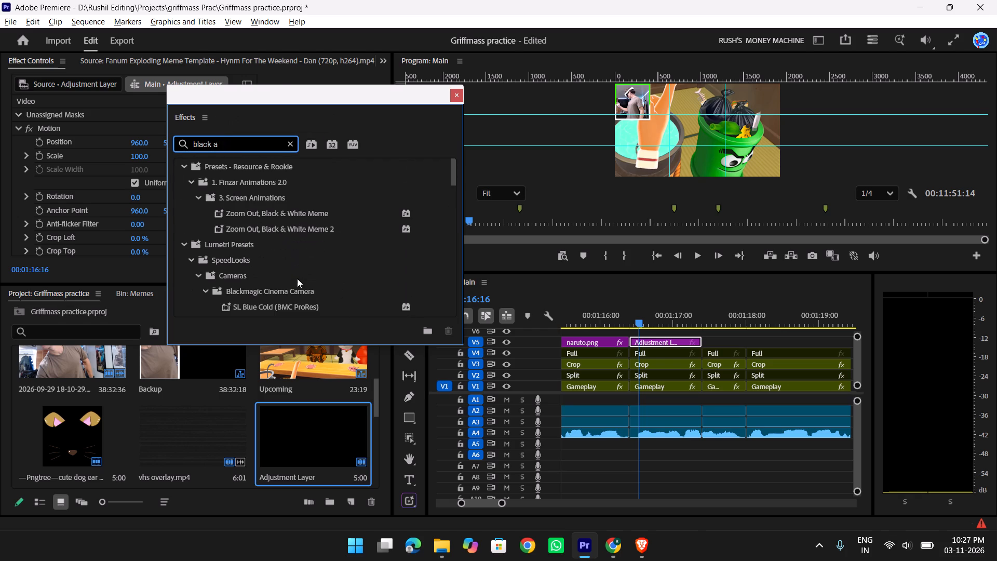
pyautogui.press('BackSpace')
pyautogui.scroll(-7, 297, 278)
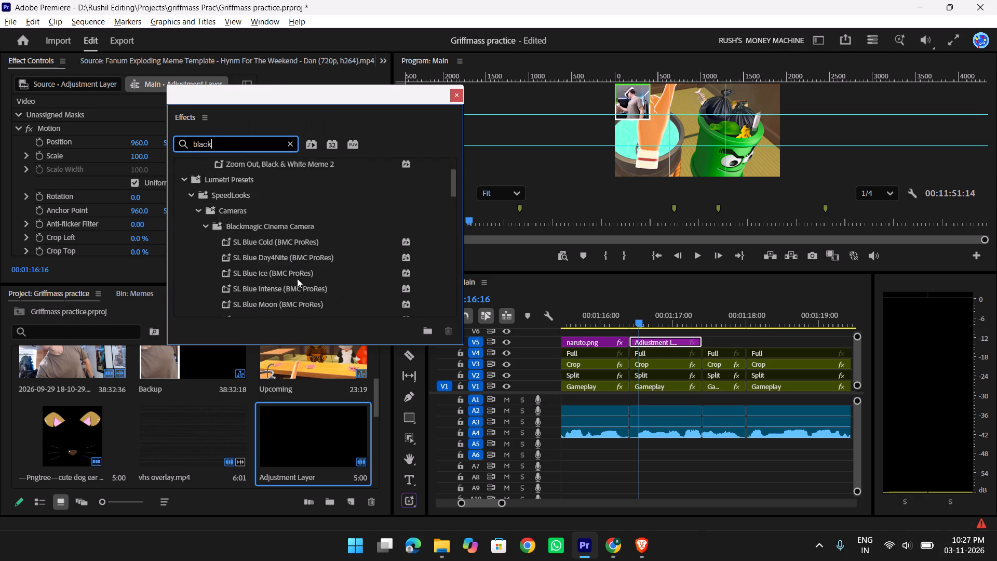
pyautogui.scroll(-20, 297, 278)
pyautogui.scroll(-13, 297, 278)
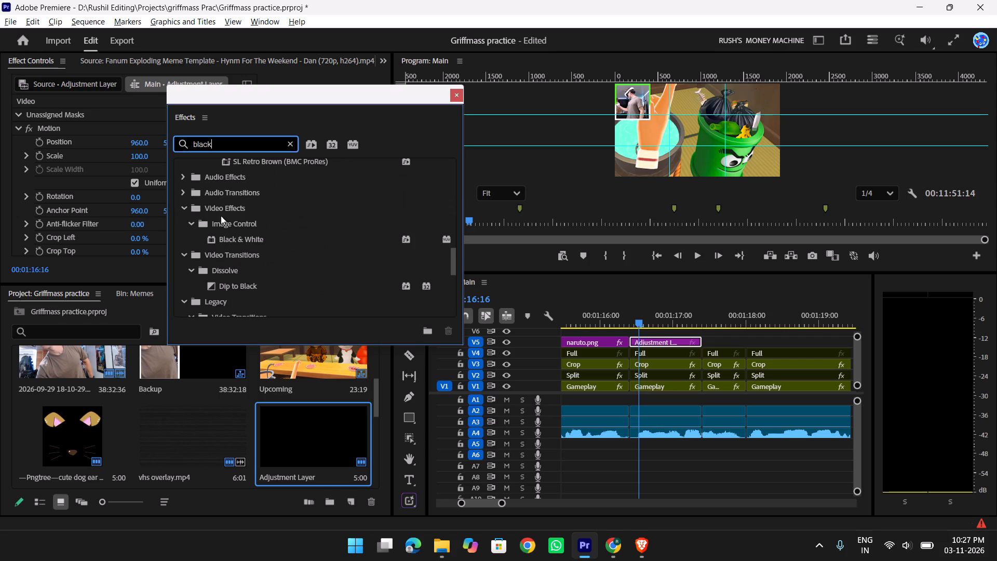
pyautogui.moveTo(236, 235); pyautogui.dragTo(675, 343)
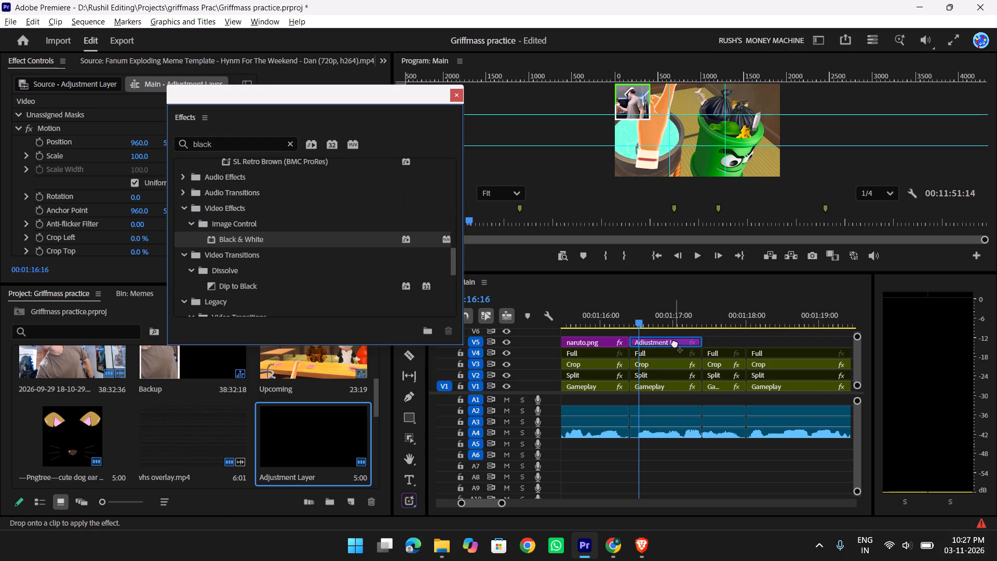
pyautogui.click(451, 91)
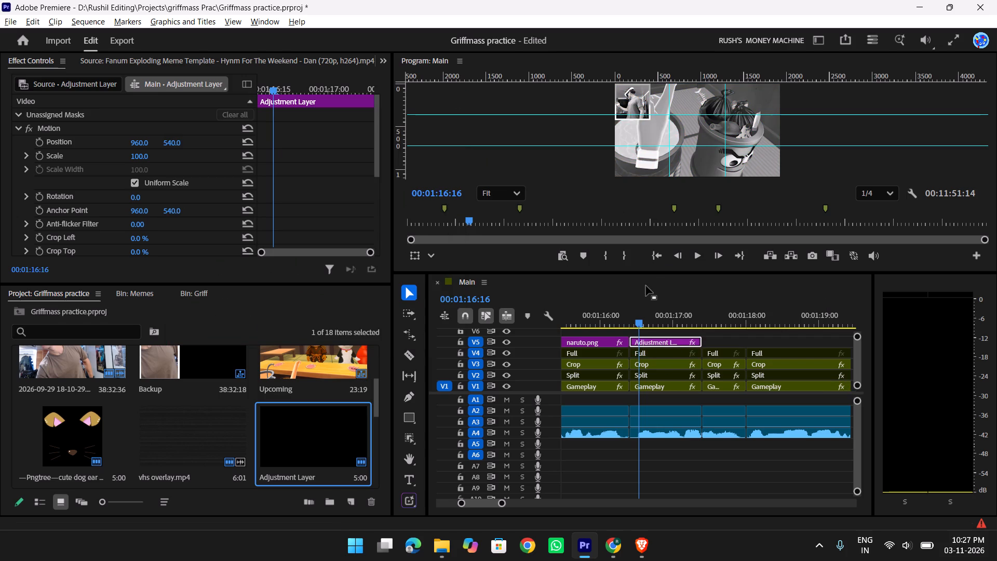
# Play back the cut from naruto.png through the black-and-white adjustment layer into the colour gameplay to check the effect.
pyautogui.moveTo(634, 314); pyautogui.dragTo(614, 314)
pyautogui.press('space')
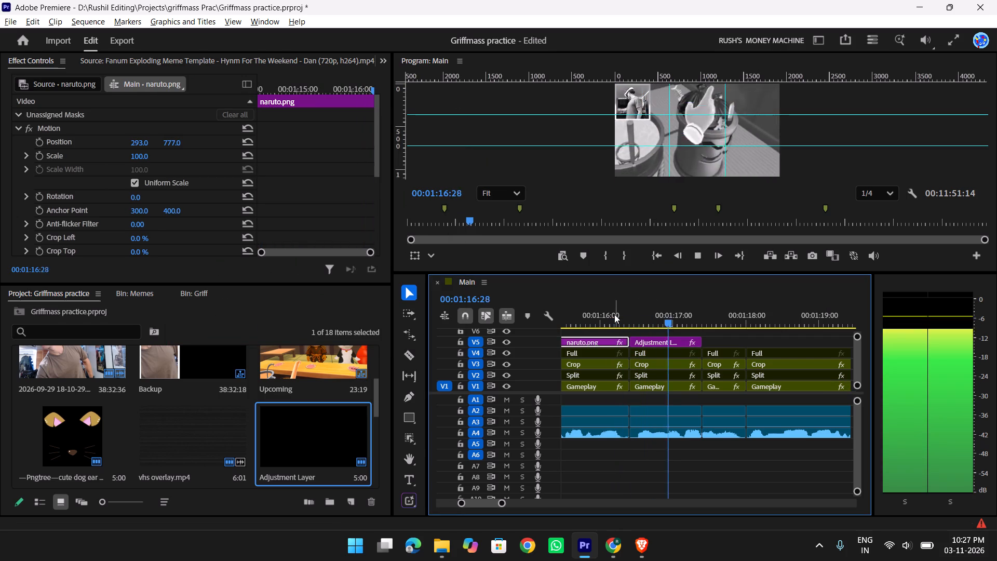
pyautogui.press('space')
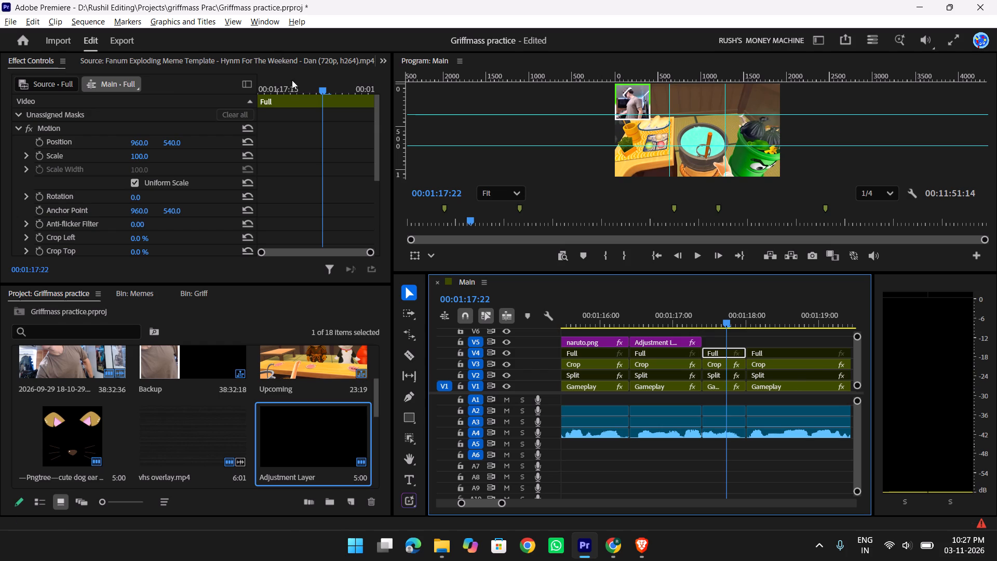
pyautogui.moveTo(727, 317); pyautogui.dragTo(668, 317)
pyautogui.press('space')
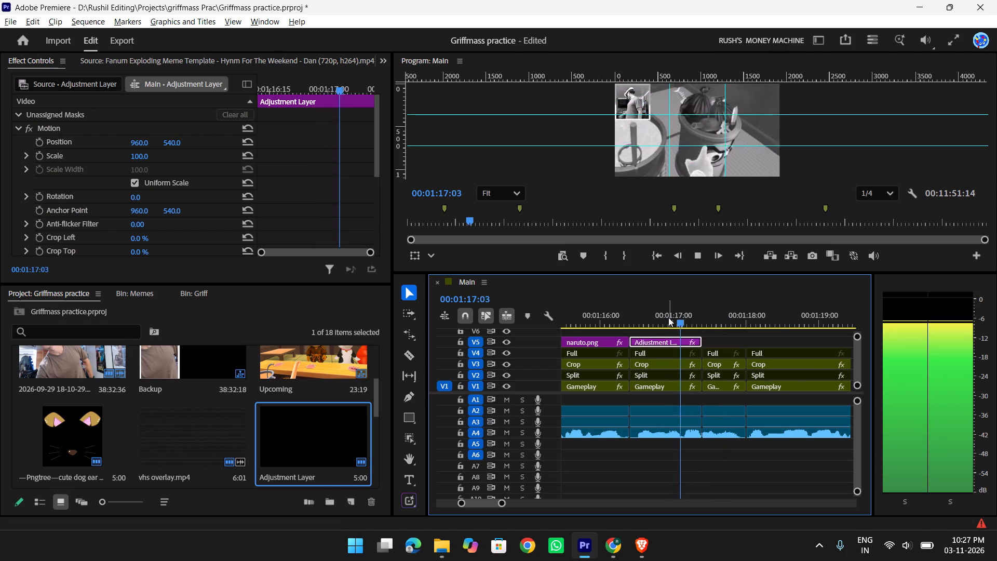
pyautogui.press('space')
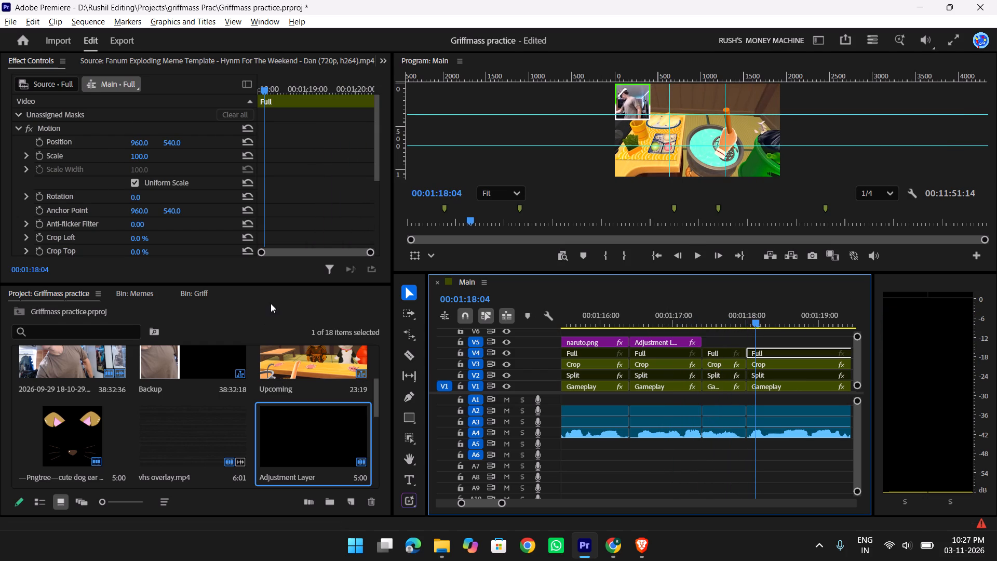
pyautogui.moveTo(268, 302); pyautogui.dragTo(52, 82)
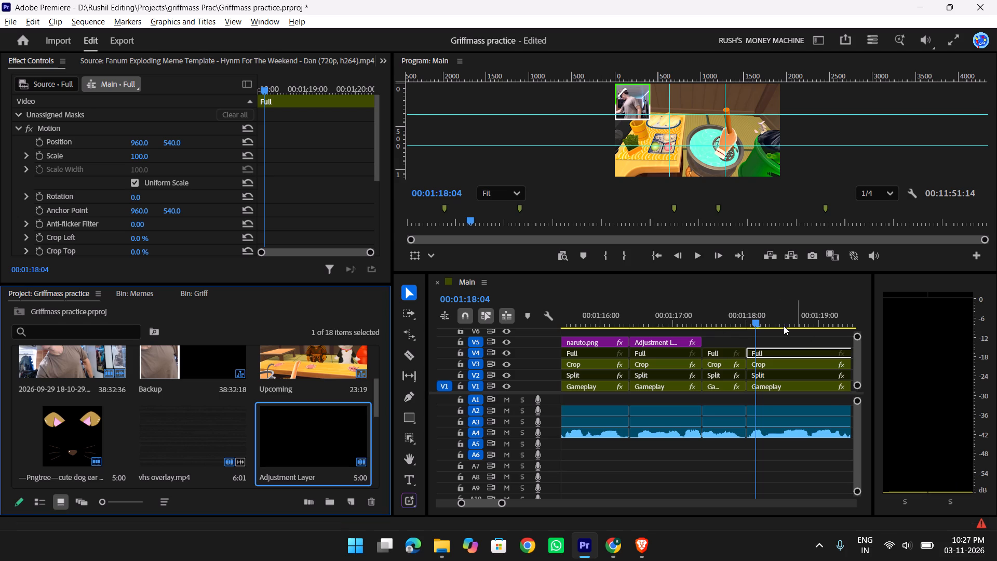
# Review the Main sequence from the black-and-white section onward, playing in short stretches up to 00:01:25:13.
pyautogui.moveTo(758, 320); pyautogui.dragTo(676, 321)
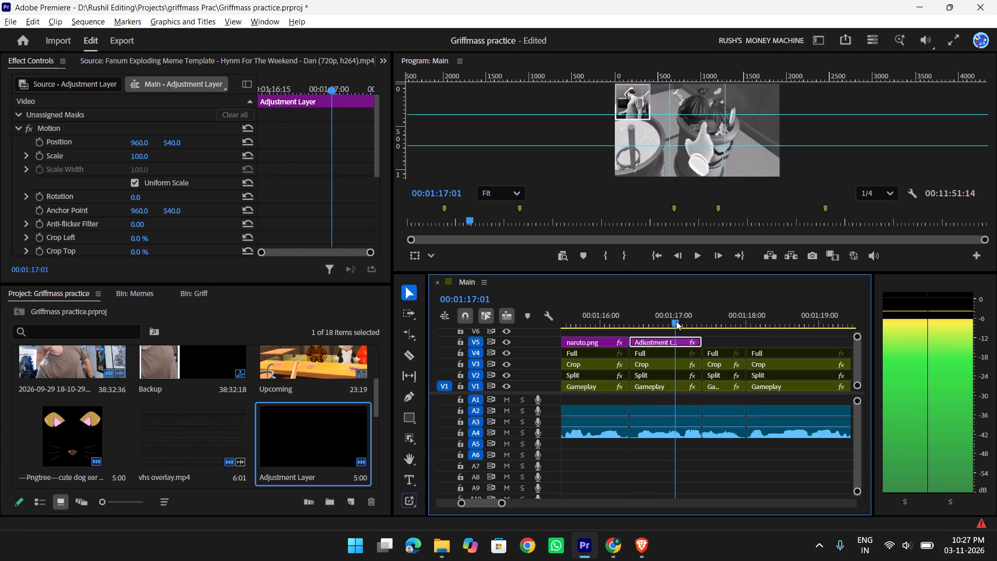
pyautogui.moveTo(676, 321); pyautogui.dragTo(653, 323)
pyautogui.press('space')
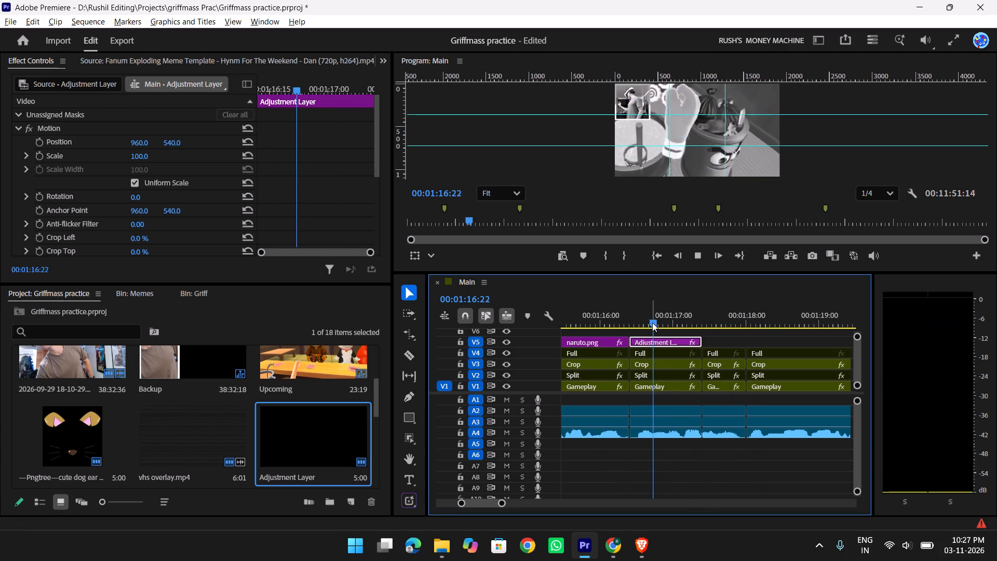
pyautogui.scroll(-6, 652, 323)
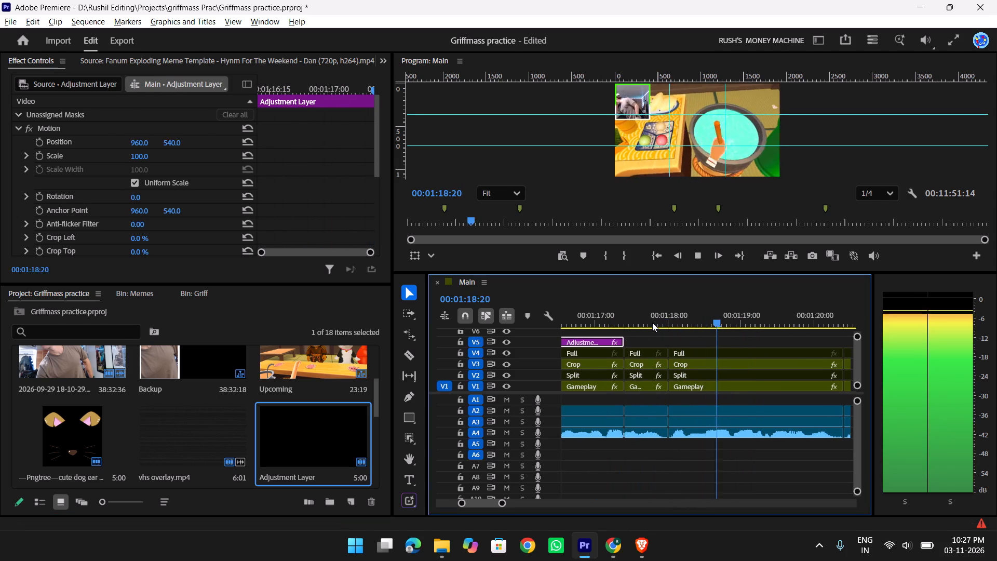
pyautogui.scroll(-2, 652, 323)
pyautogui.press('space')
pyautogui.scroll(-2, 652, 323)
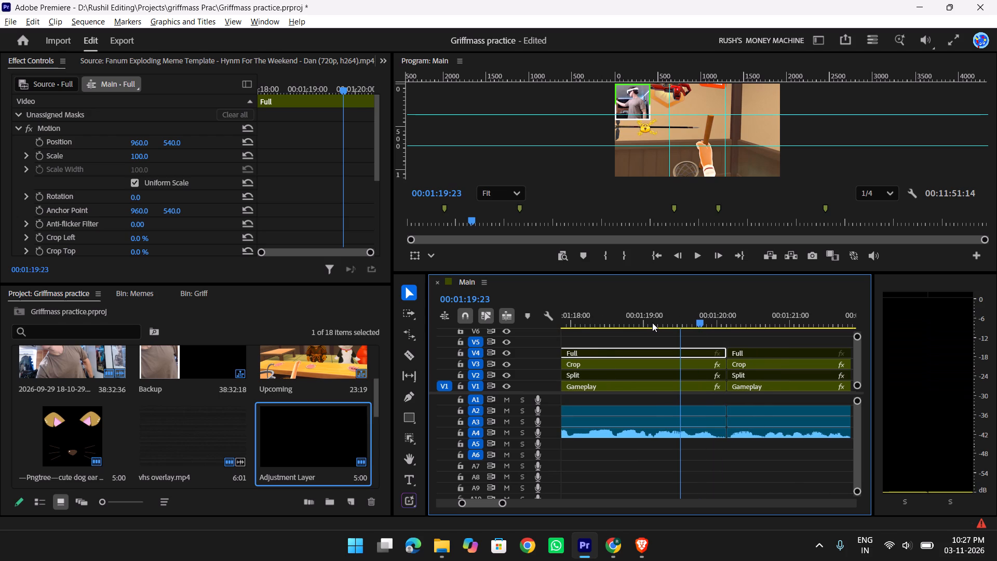
pyautogui.press('space')
pyautogui.scroll(-6, 652, 323)
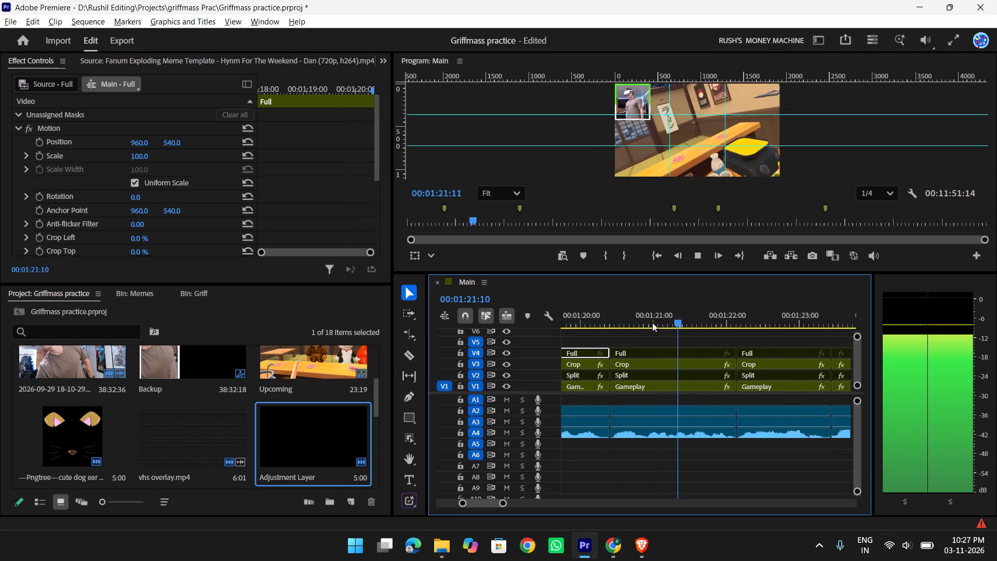
pyautogui.press('space')
pyautogui.scroll(-2, 652, 323)
pyautogui.press('space')
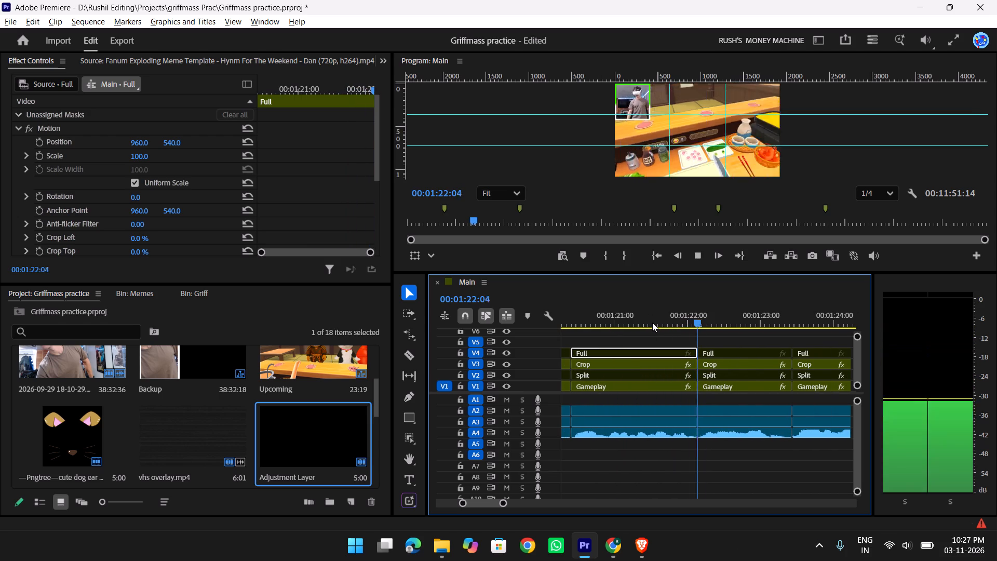
pyautogui.press('space')
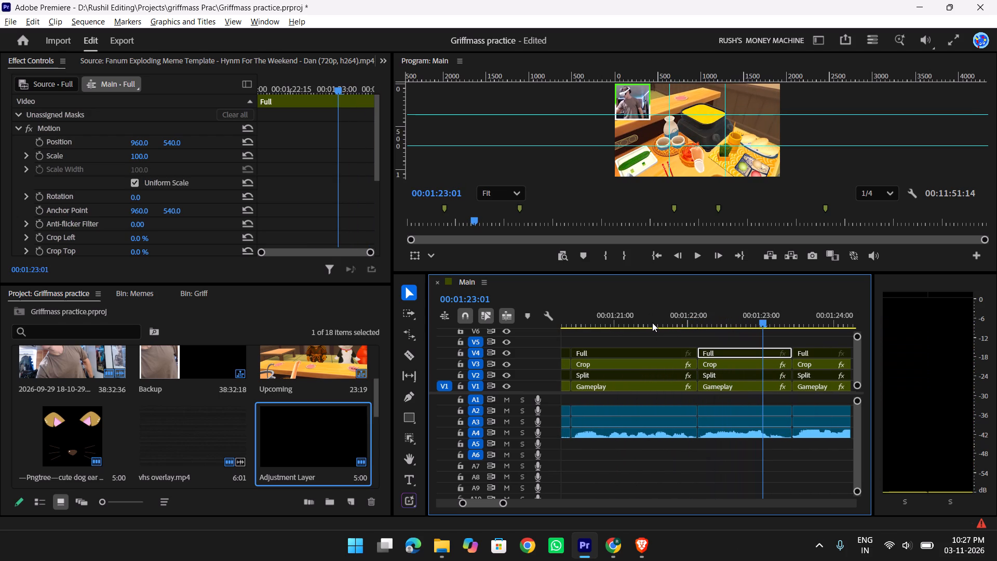
pyautogui.scroll(-4, 652, 323)
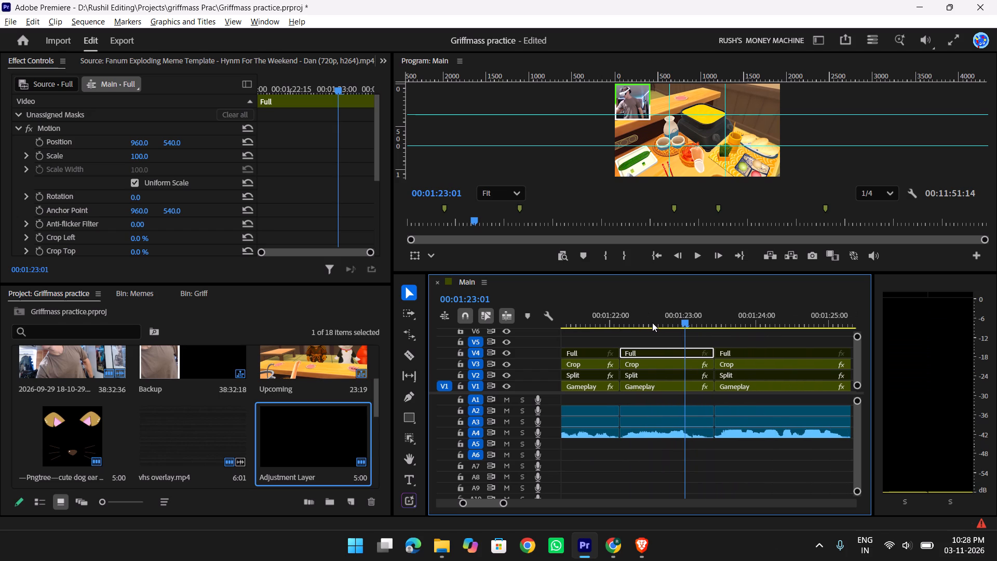
pyautogui.press('space')
pyautogui.scroll(-3, 652, 323)
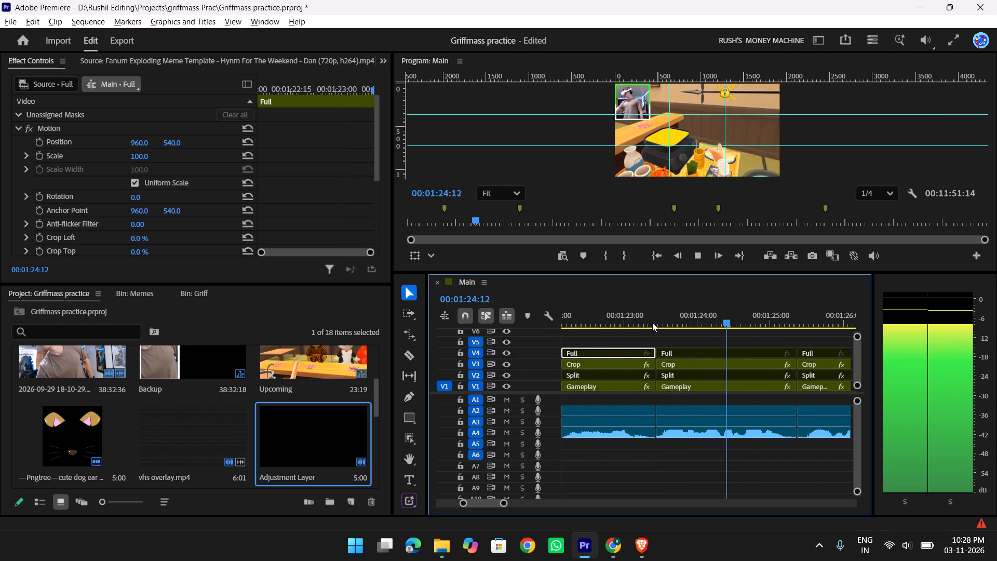
pyautogui.press('space')
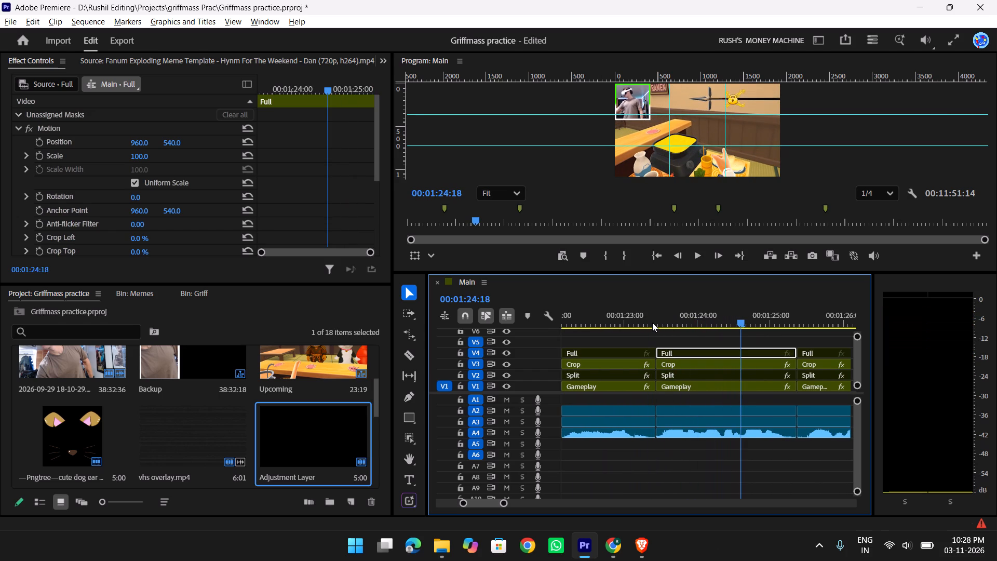
pyautogui.press('space')
pyautogui.press('space')
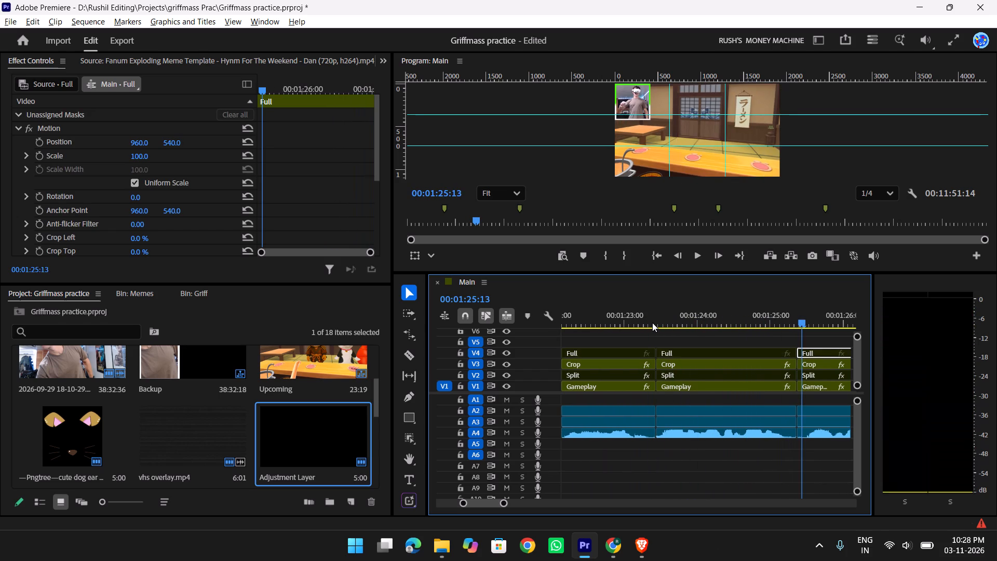
# Switch to Chrome and close the two Naruto PNG tabs.
pyautogui.hotkey('alt', 'Tab')
pyautogui.hotkey('alt', 'Tab')
pyautogui.hotkey('alt', 'Tab')
pyautogui.hotkey('alt', 'Tab')
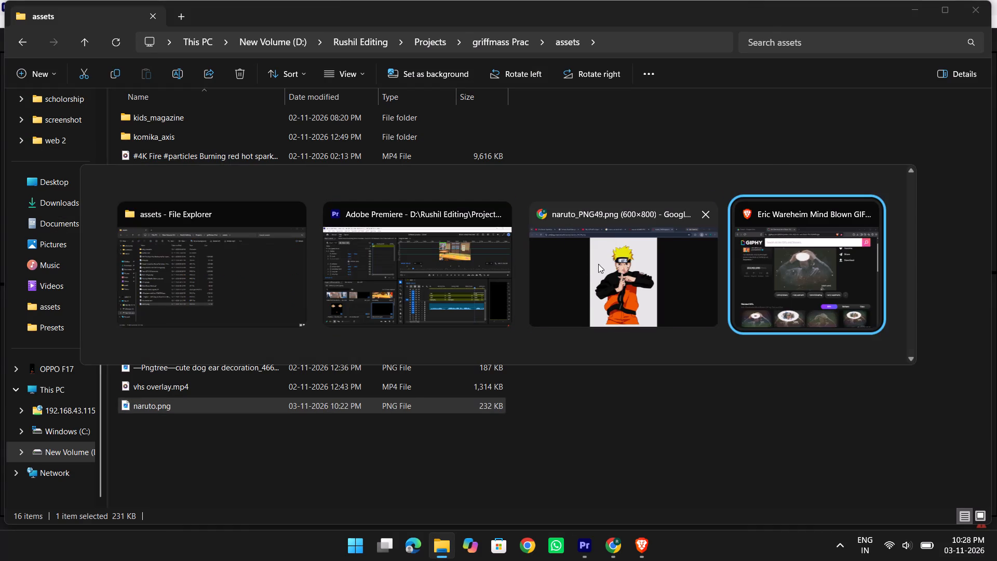
pyautogui.keyDown('alt'); pyautogui.click(604, 262); pyautogui.keyUp('alt')
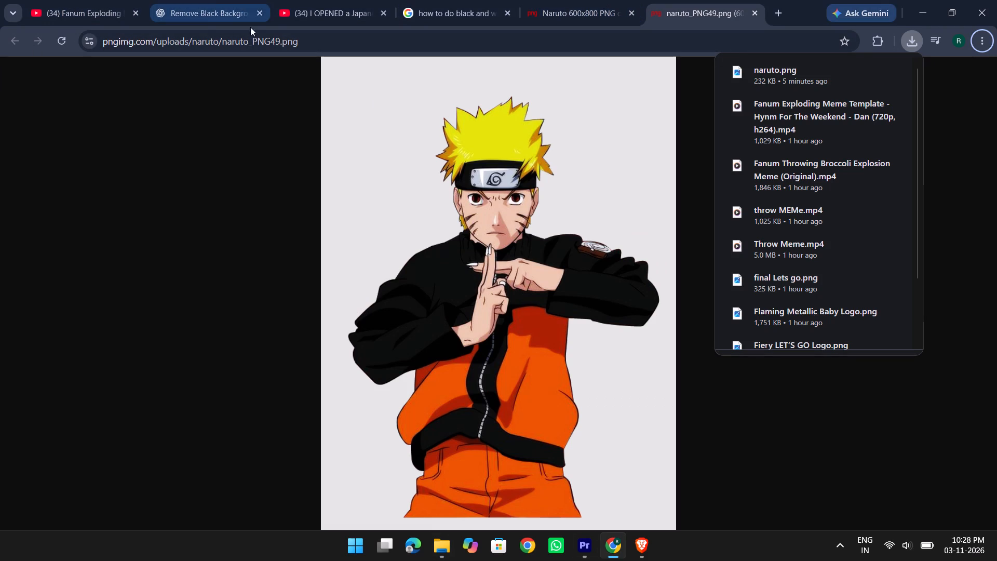
pyautogui.click(753, 7)
pyautogui.click(752, 11)
pyautogui.click(753, 12)
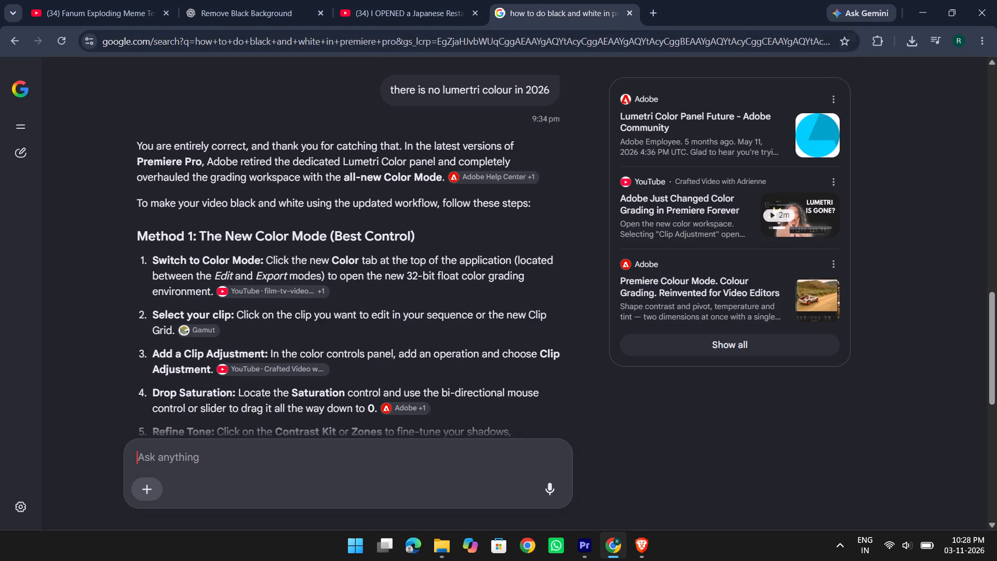
# Search Google for "Ramen png" in the tab holding the black-and-white Premiere query.
pyautogui.click(366, 38)
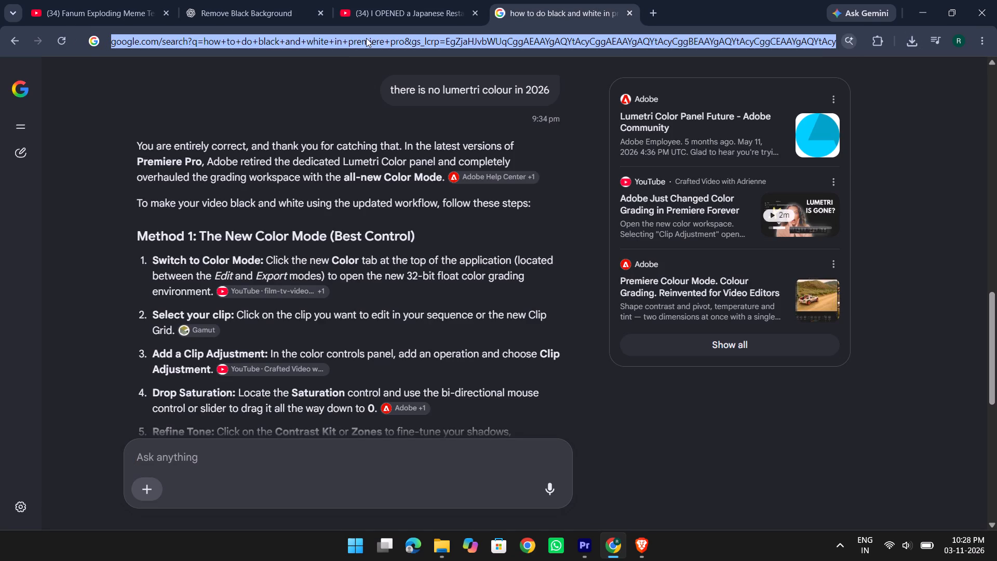
pyautogui.press('BackSpace')
pyautogui.write('Ramen')
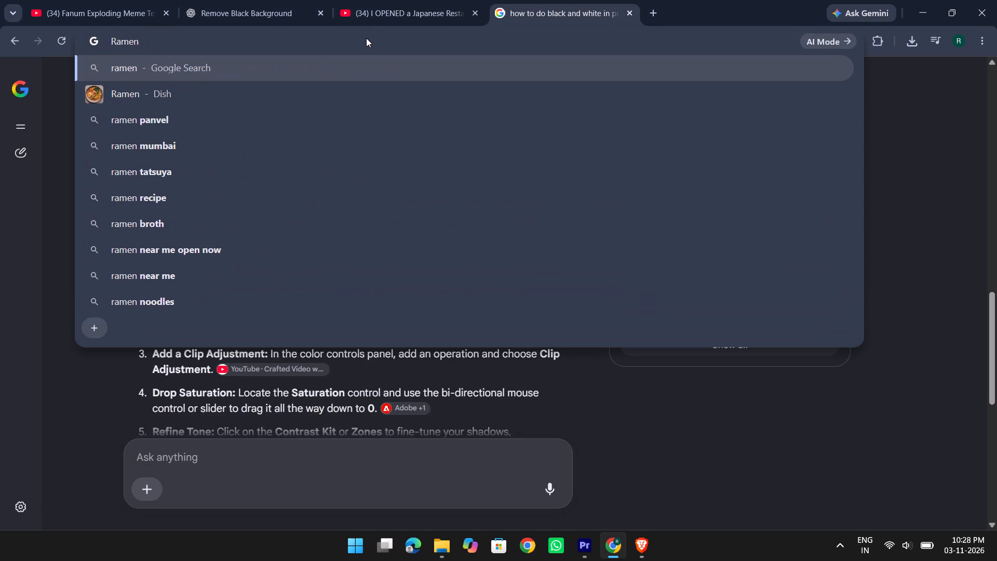
pyautogui.press('space')
pyautogui.write('png')
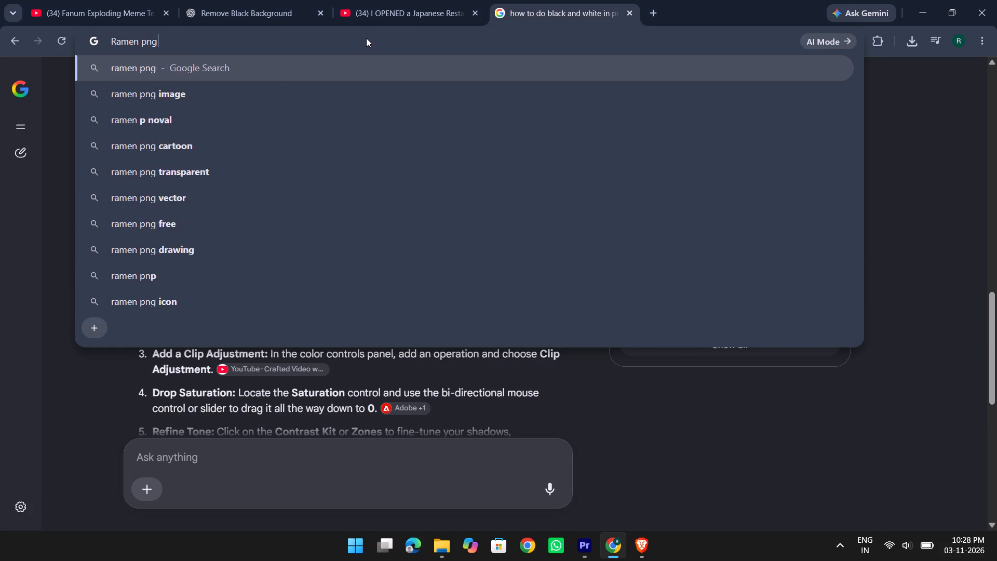
pyautogui.press('Return')
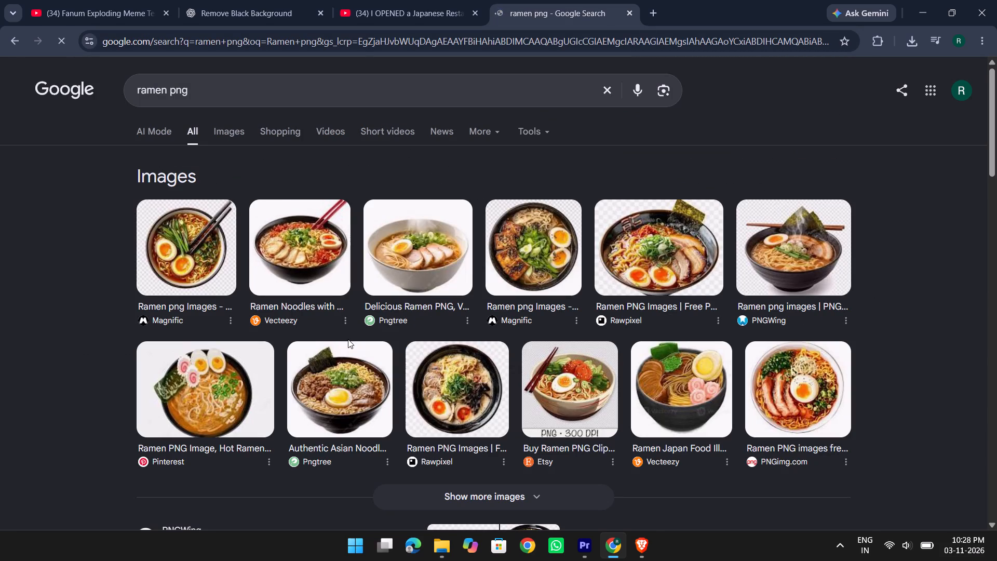
# Look through the search results and open PNGWing's "Ramen png images" page.
pyautogui.scroll(-8, 348, 339)
pyautogui.scroll(2, 341, 339)
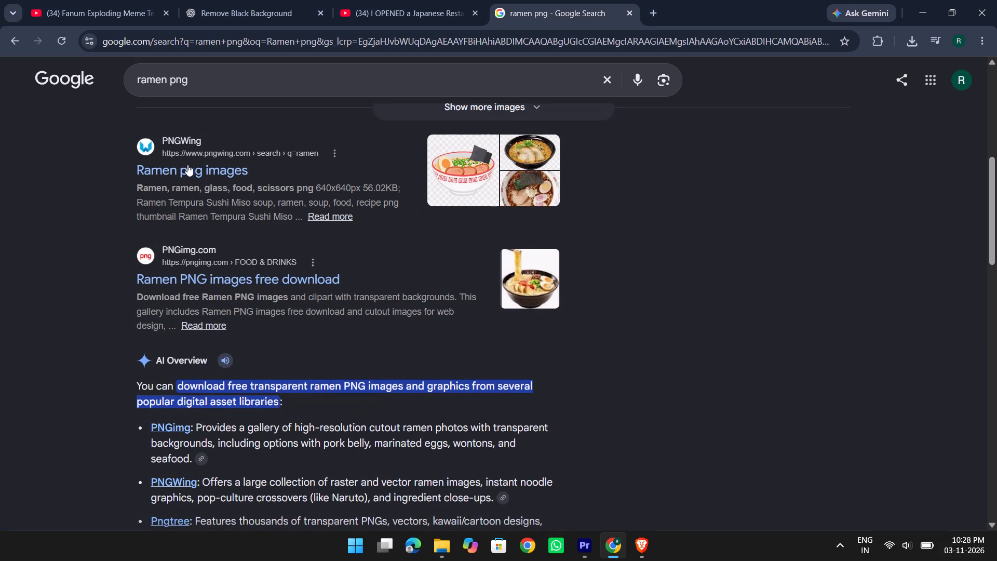
pyautogui.scroll(10, 290, 206)
pyautogui.scroll(-6, 290, 206)
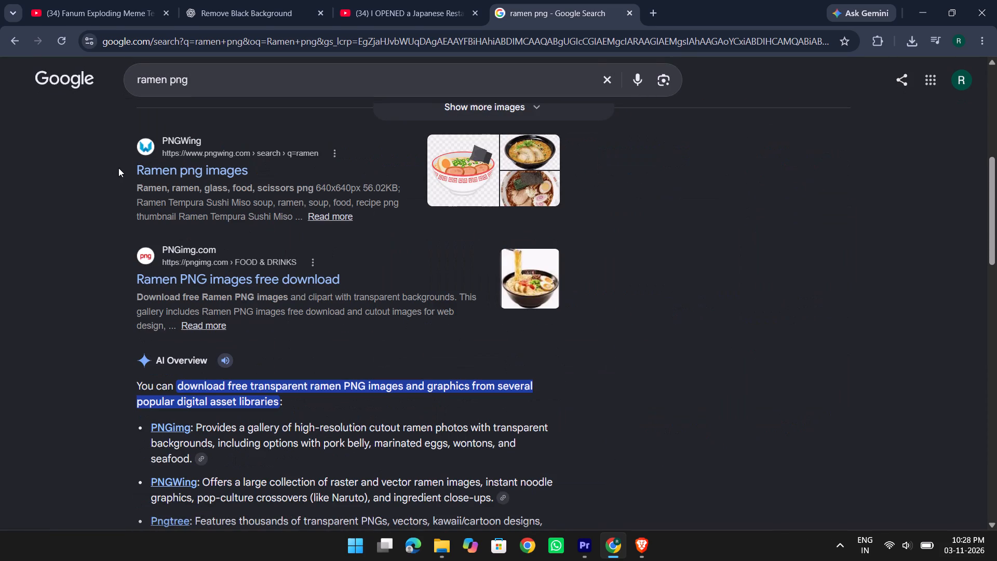
pyautogui.click(166, 169)
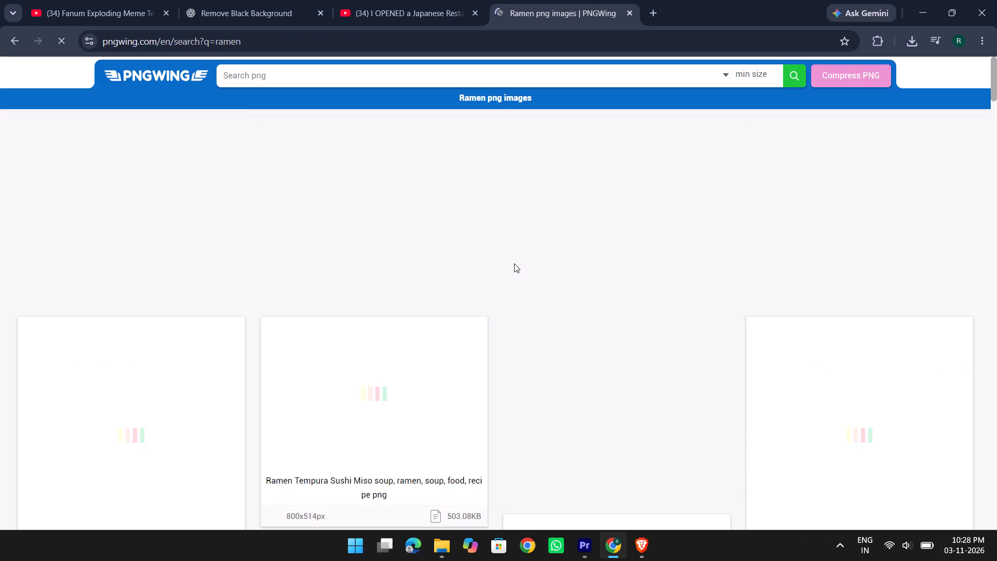
# Browse the PNGWing ramen images and open the page of the 800x514 px "Ramen Tempura Sushi Miso soup" PNG in a new tab.
pyautogui.scroll(-7, 514, 263)
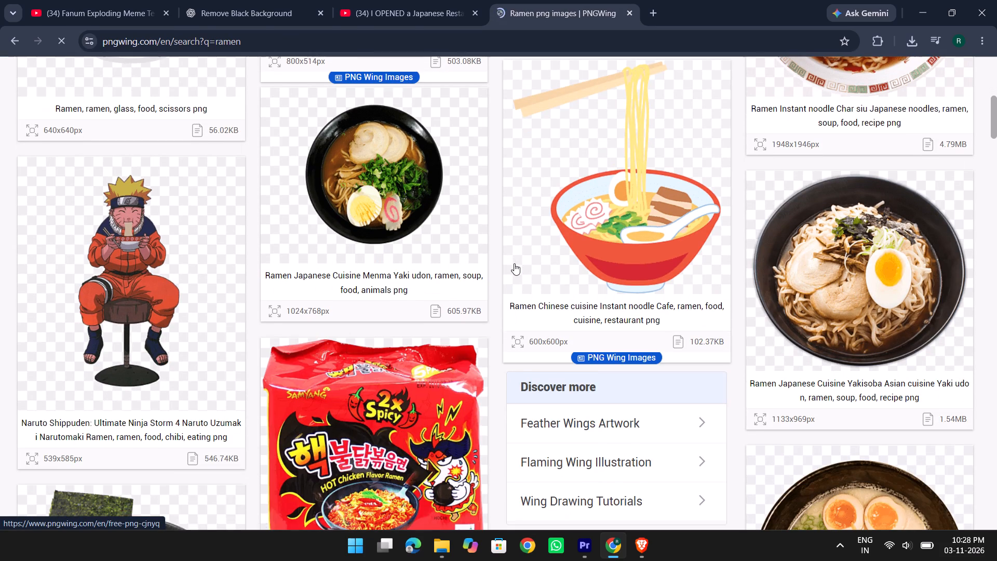
pyautogui.scroll(3, 514, 263)
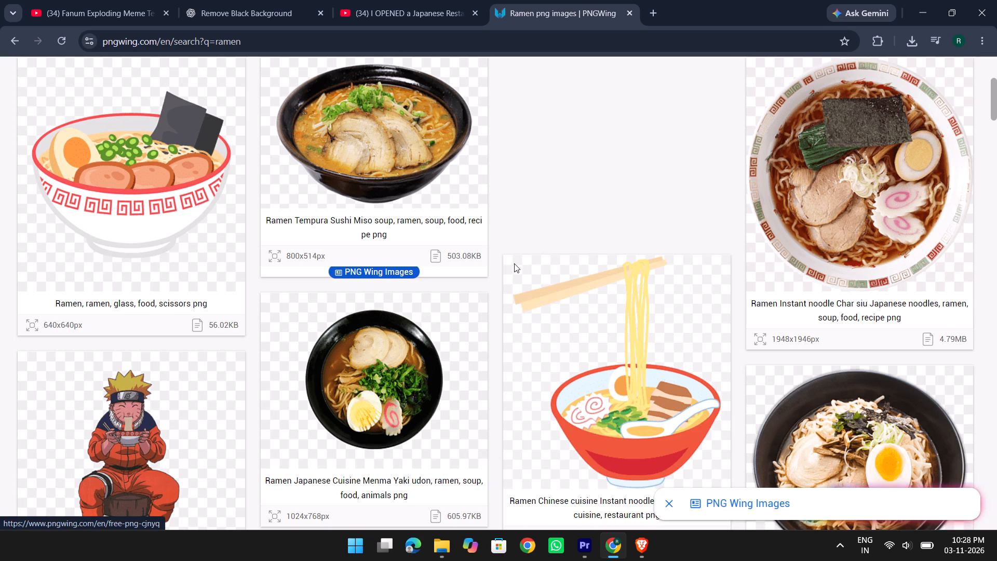
pyautogui.scroll(-7, 514, 263)
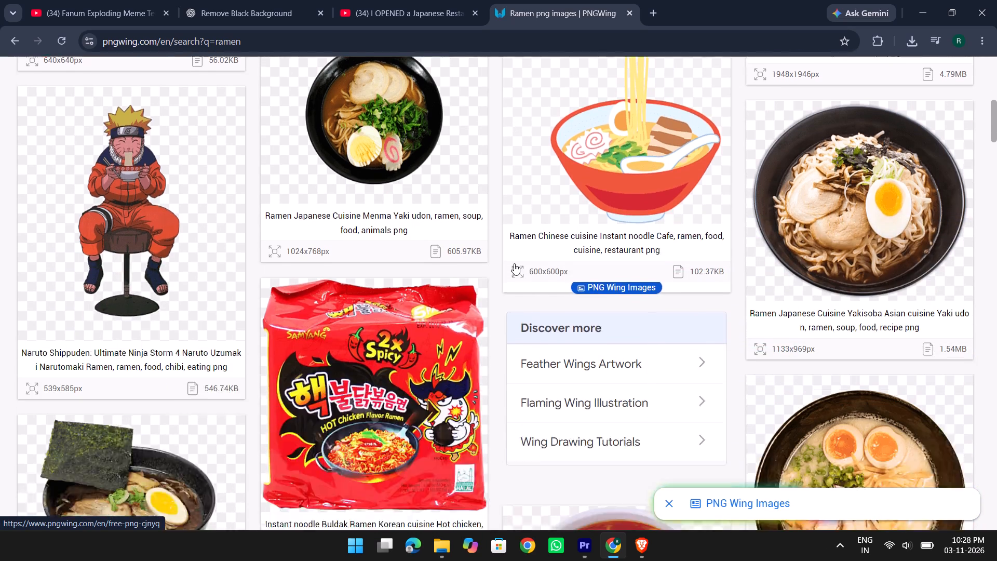
pyautogui.scroll(-2, 645, 268)
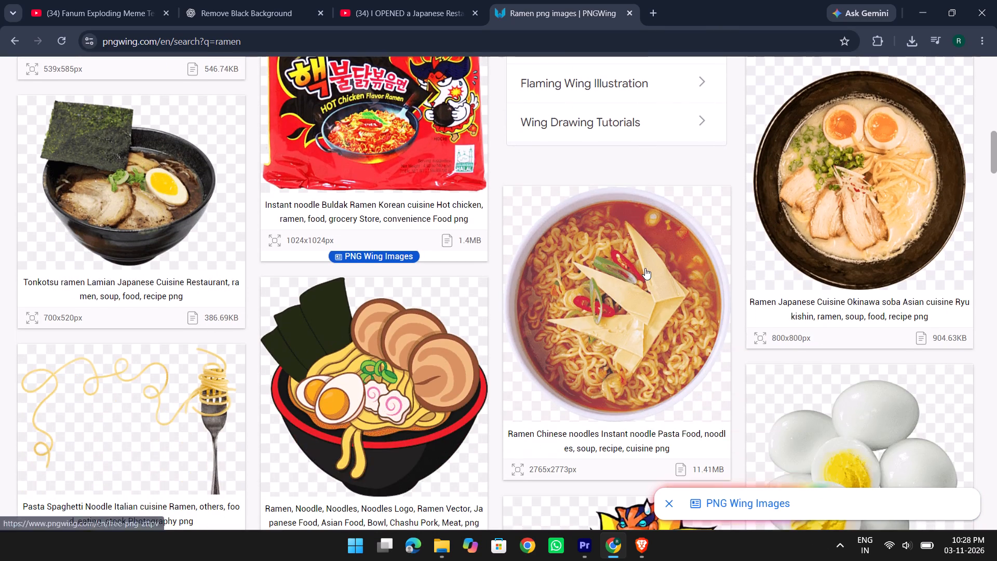
pyautogui.scroll(-5, 645, 268)
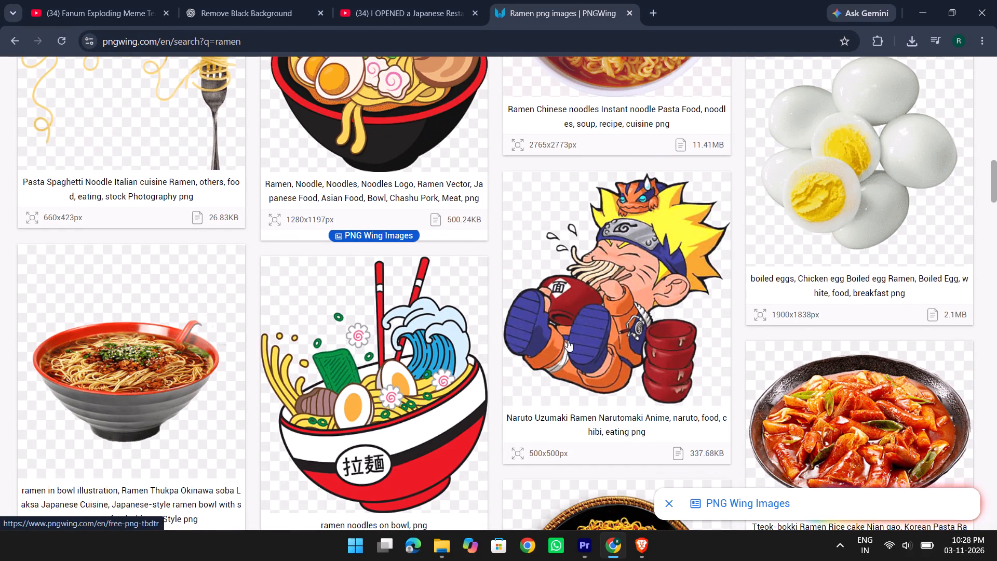
pyautogui.scroll(13, 620, 329)
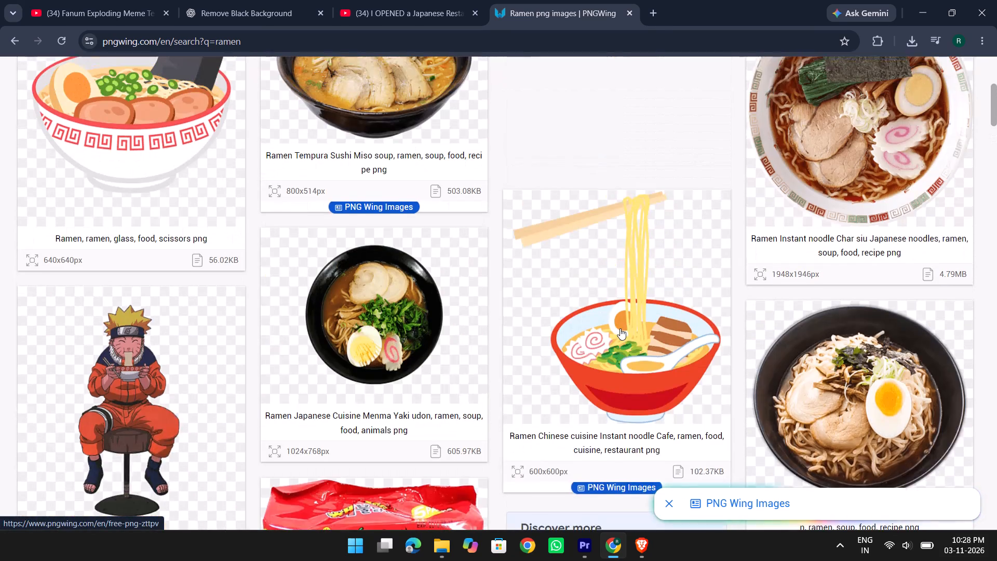
pyautogui.scroll(4, 620, 328)
pyautogui.scroll(-3, 620, 328)
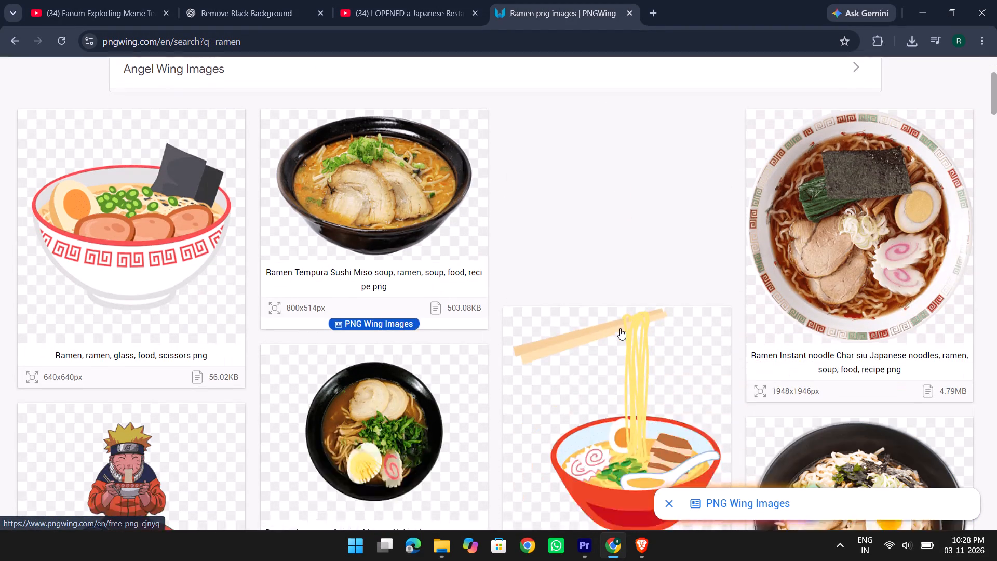
pyautogui.rightClick(369, 179)
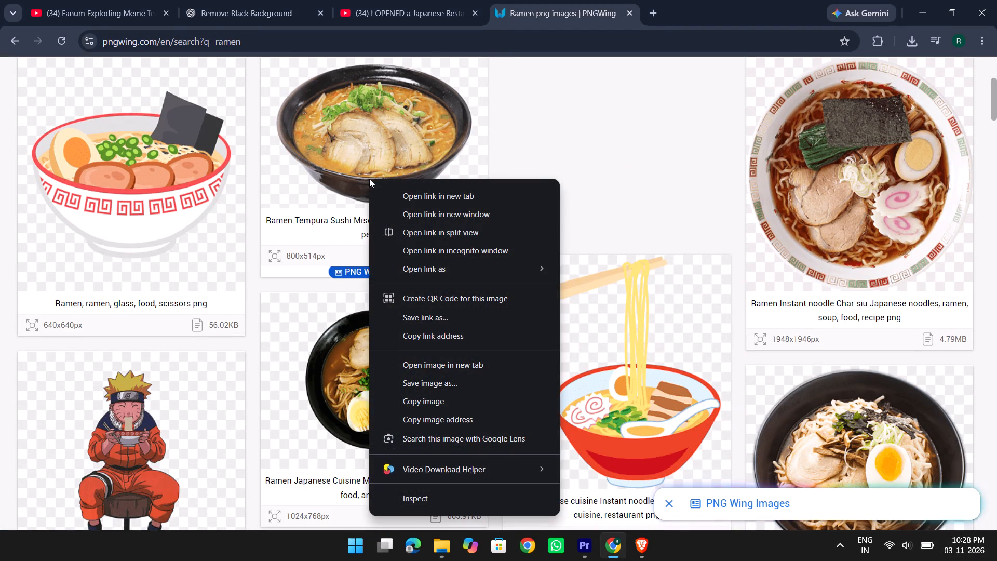
pyautogui.click(297, 188)
pyautogui.scroll(-4, 342, 182)
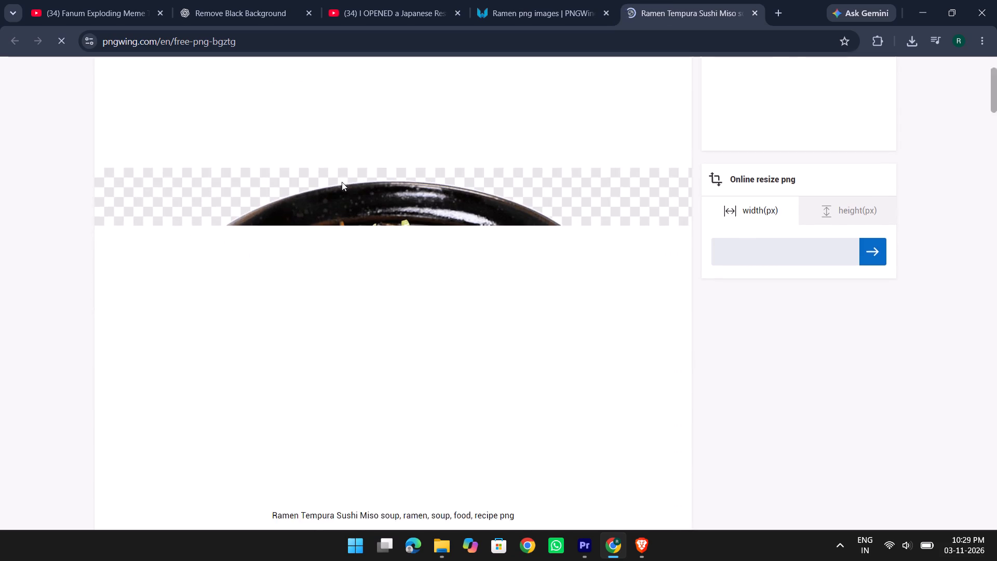
# Go through to the ramen PNG's PNGWing download page, dismiss the advert, and open the character-order verification for the download.
pyautogui.scroll(-6, 448, 290)
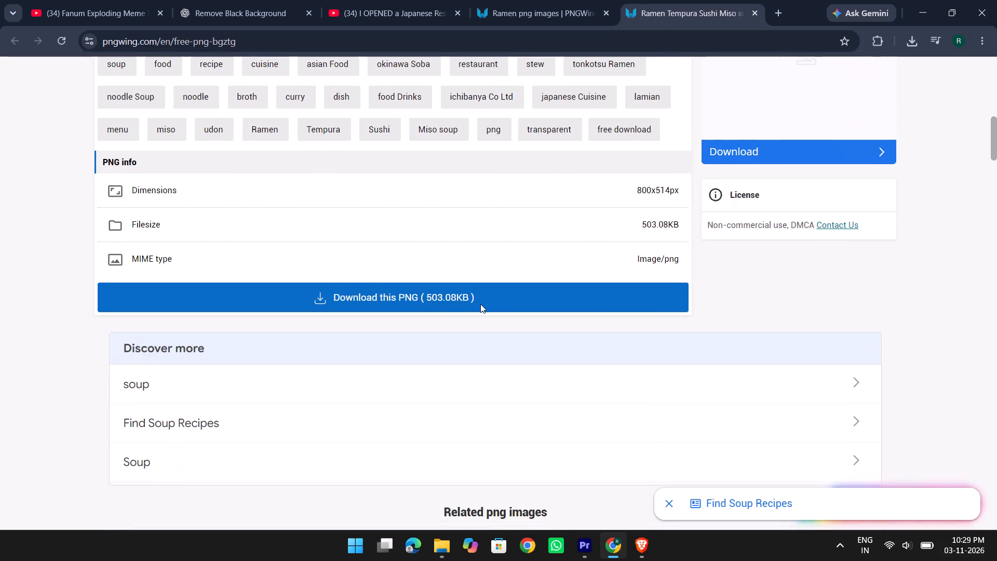
pyautogui.click(426, 299)
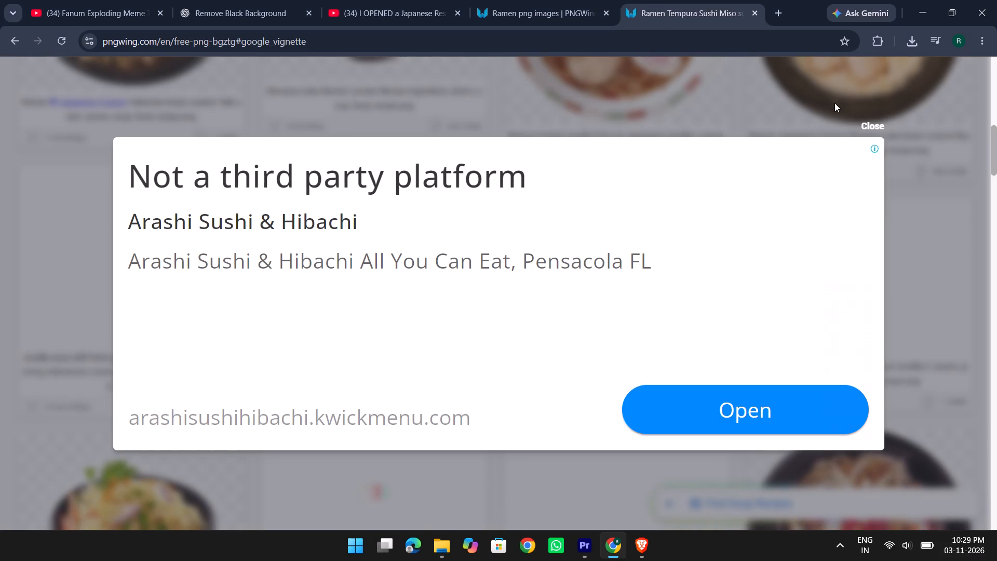
pyautogui.click(882, 128)
pyautogui.scroll(-5, 450, 209)
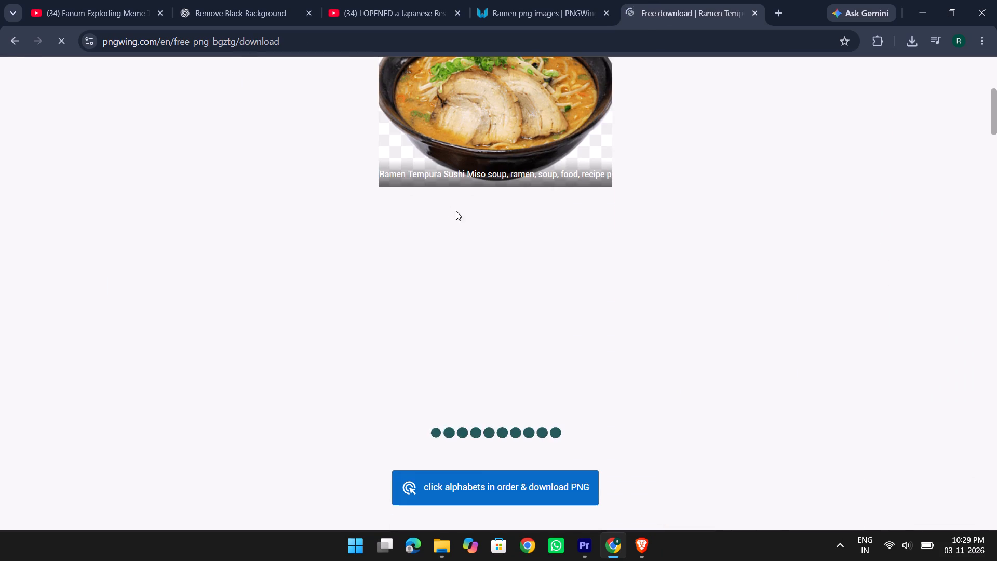
pyautogui.scroll(-3, 515, 372)
pyautogui.scroll(5, 515, 372)
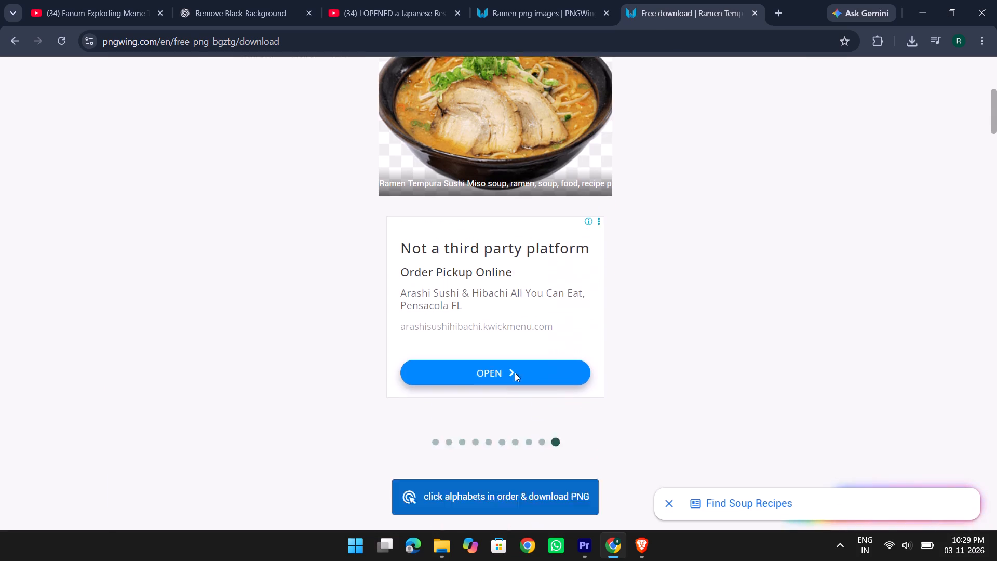
pyautogui.scroll(-15, 528, 268)
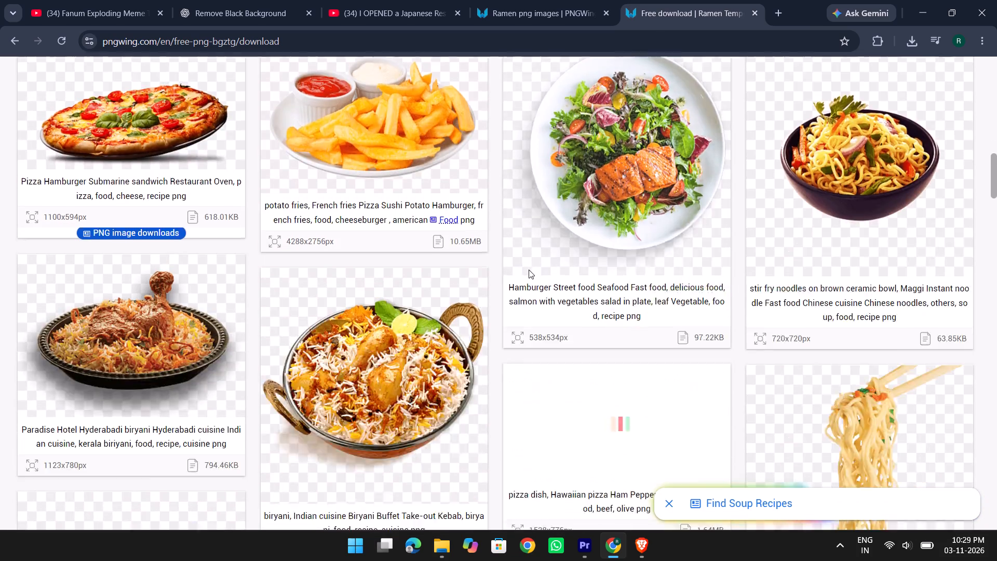
pyautogui.scroll(17, 529, 270)
pyautogui.click(495, 324)
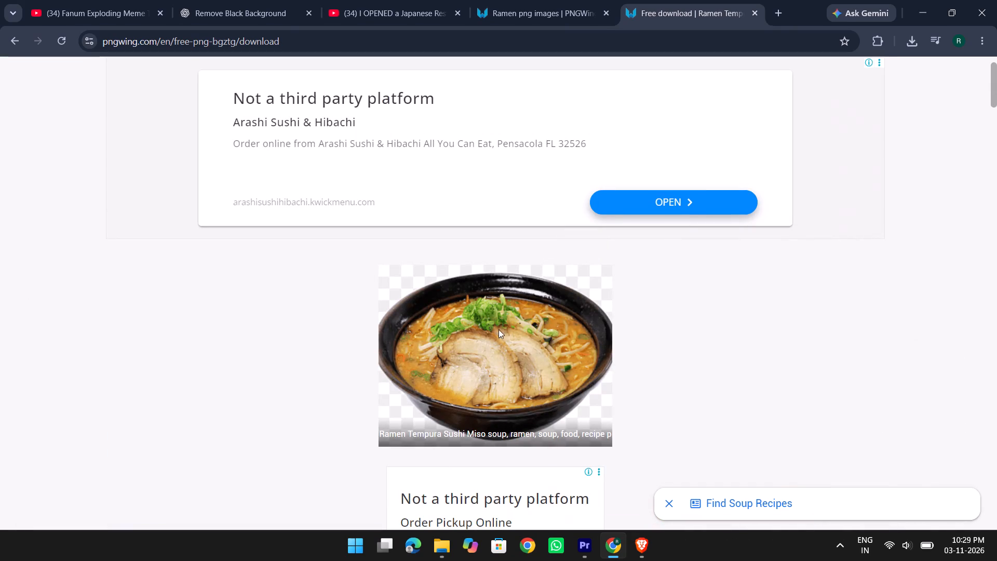
pyautogui.scroll(-5, 534, 366)
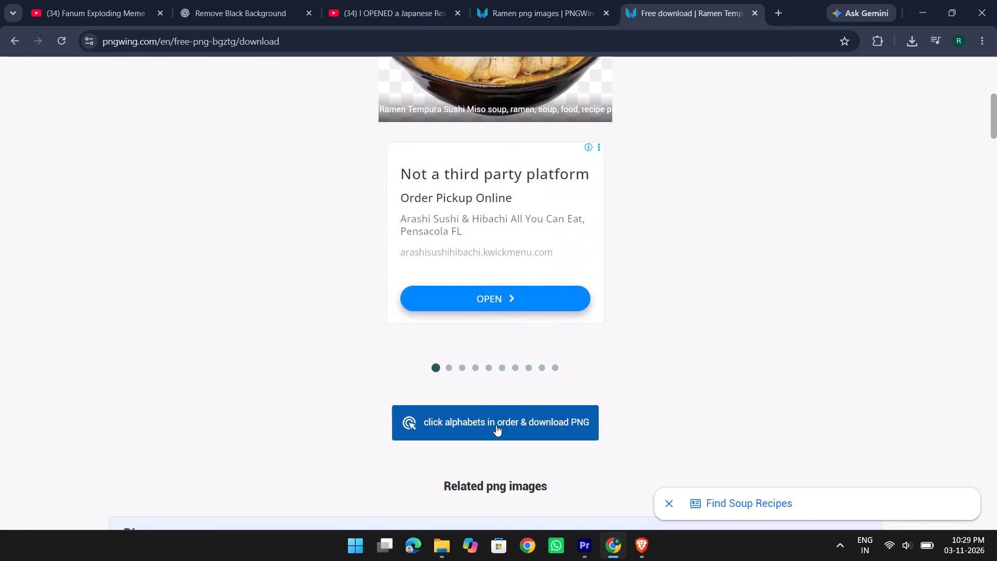
pyautogui.click(496, 425)
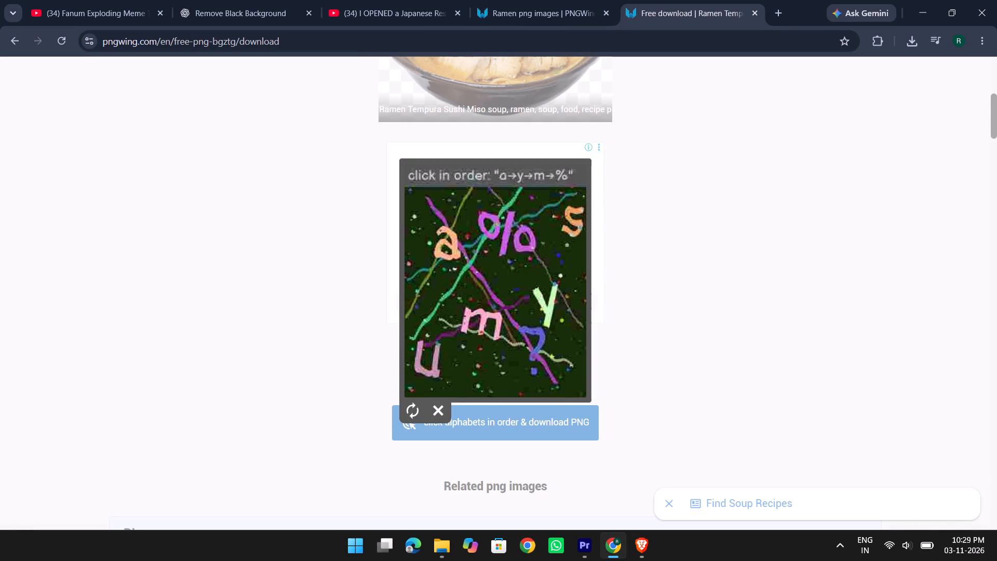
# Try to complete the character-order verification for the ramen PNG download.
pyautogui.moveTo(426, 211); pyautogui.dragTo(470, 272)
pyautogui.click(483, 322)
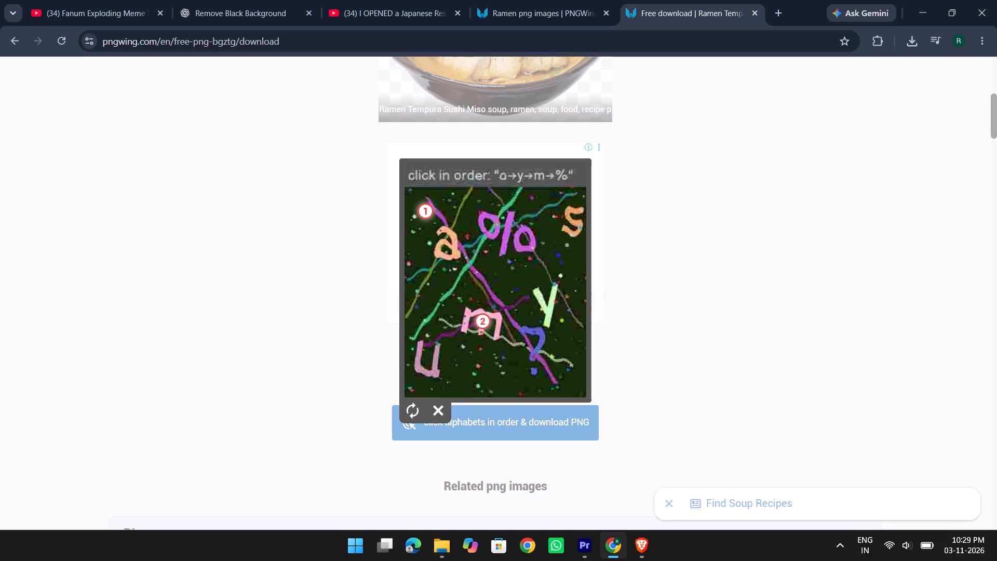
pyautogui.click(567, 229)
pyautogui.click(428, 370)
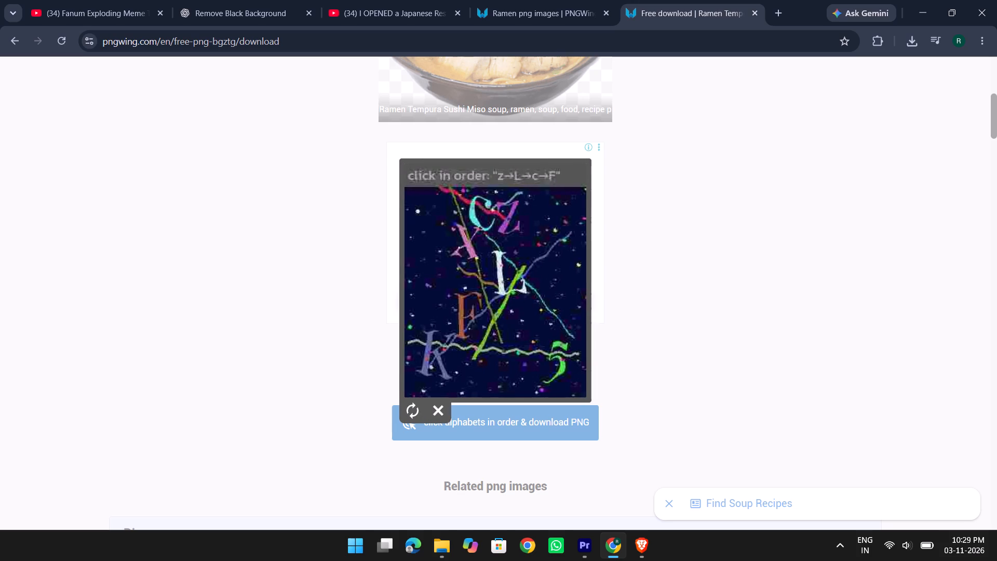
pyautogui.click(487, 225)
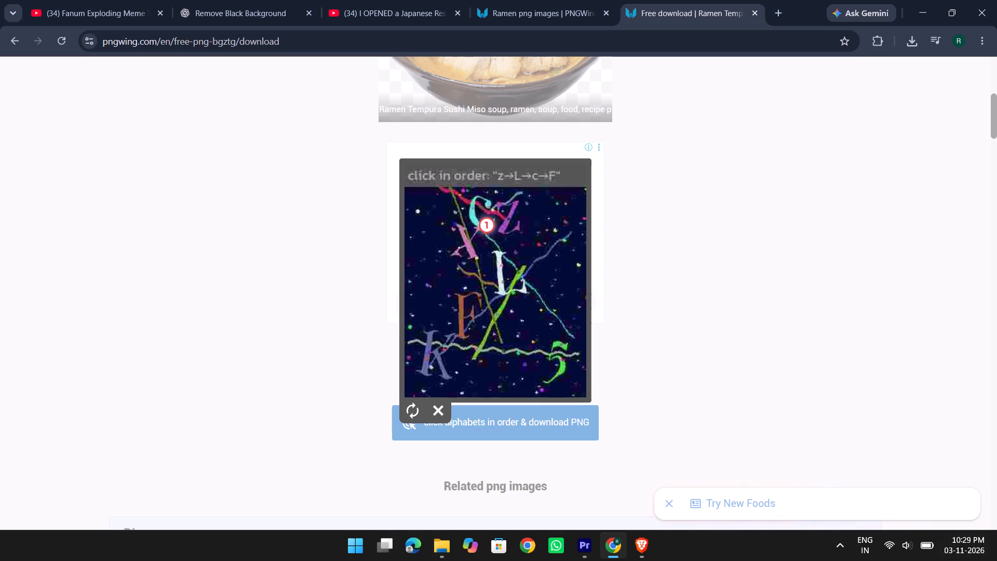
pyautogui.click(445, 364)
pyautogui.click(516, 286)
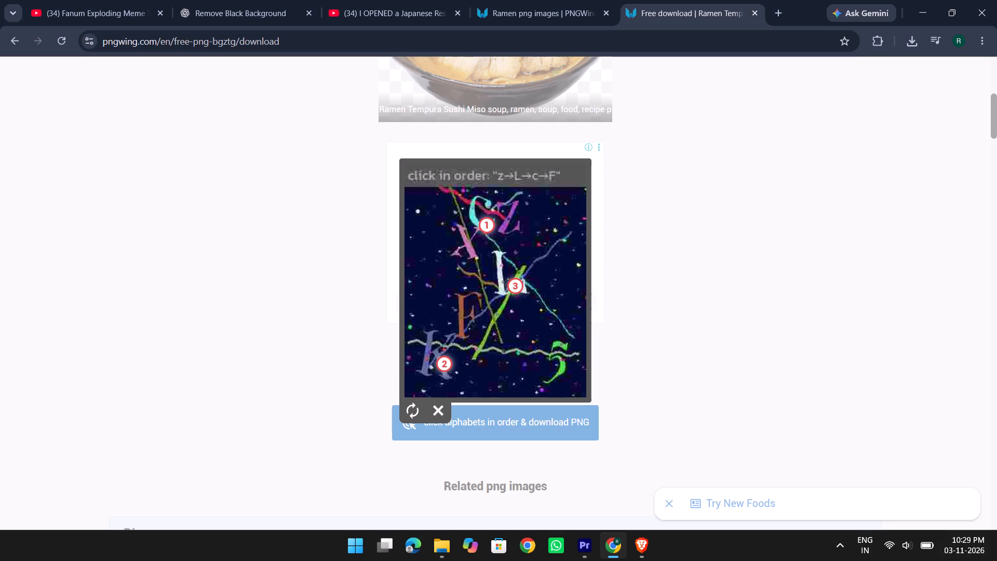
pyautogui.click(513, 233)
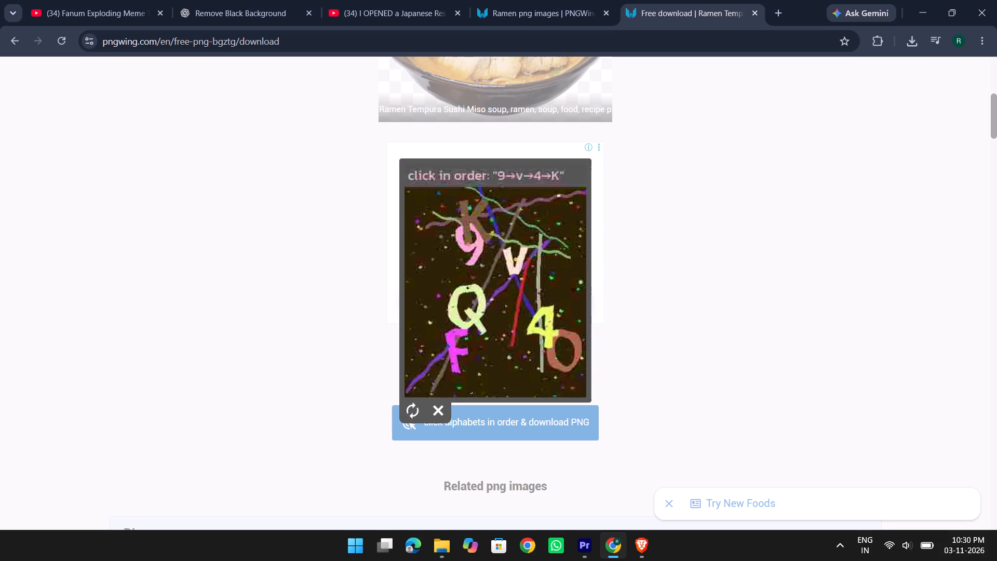
# Complete the new character-order verification by picking the requested characters in order to start the download.
pyautogui.click(480, 257)
pyautogui.click(508, 268)
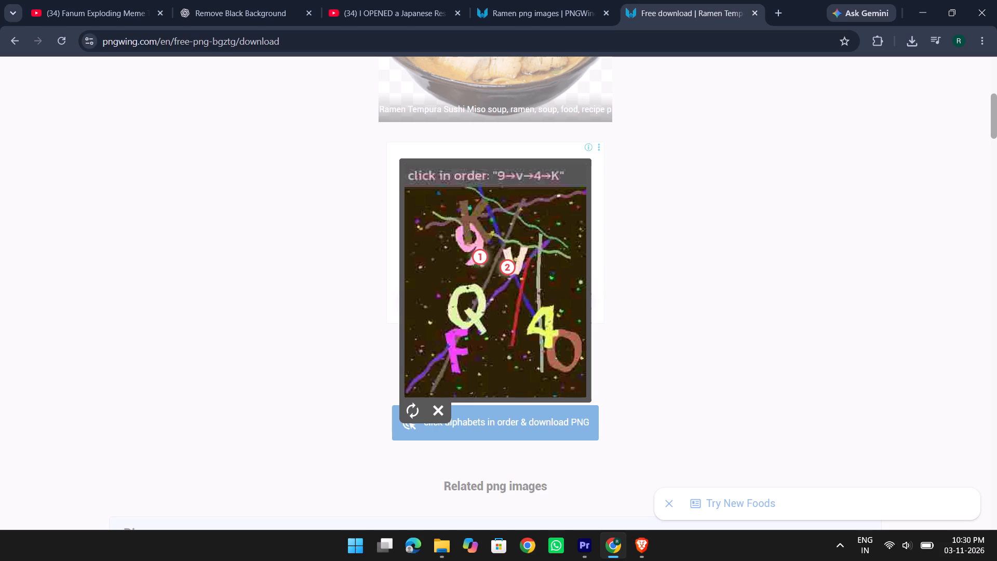
pyautogui.click(553, 321)
pyautogui.click(479, 224)
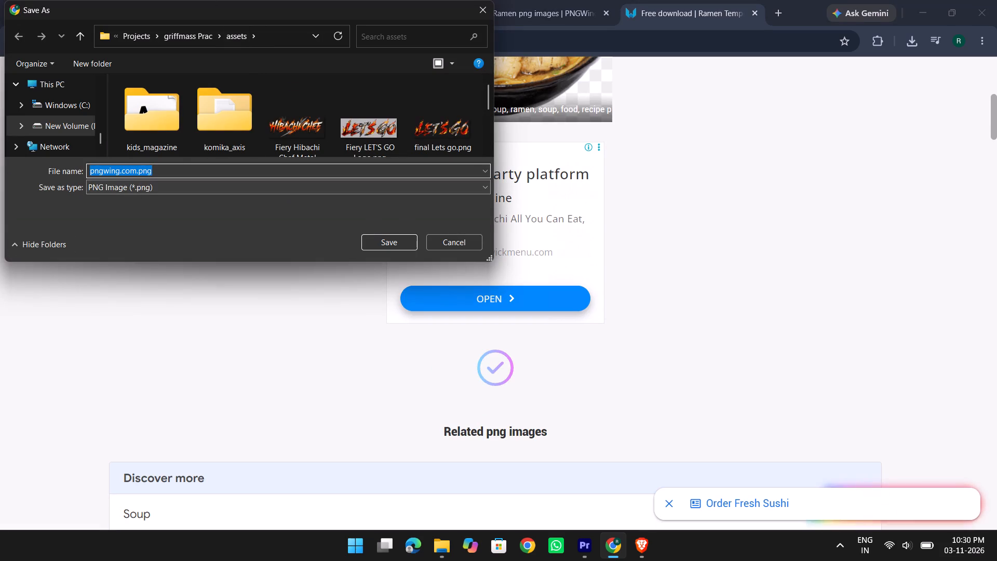
# Save the downloaded image as Ramen.png in the griffmass Prac assets folder.
pyautogui.click(137, 175)
pyautogui.hotkey('ctrl', 'shift', 'Left')
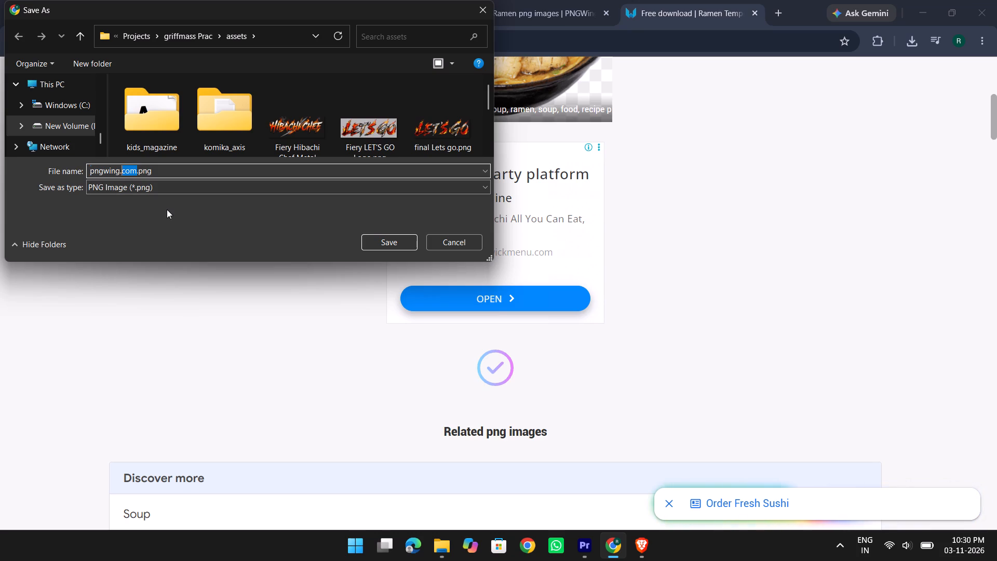
pyautogui.hotkey('ctrl', 'shift', 'Left')
pyautogui.hotkey('ctrl', 'shift', 'Left')
pyautogui.press('BackSpace')
pyautogui.write('Rm')
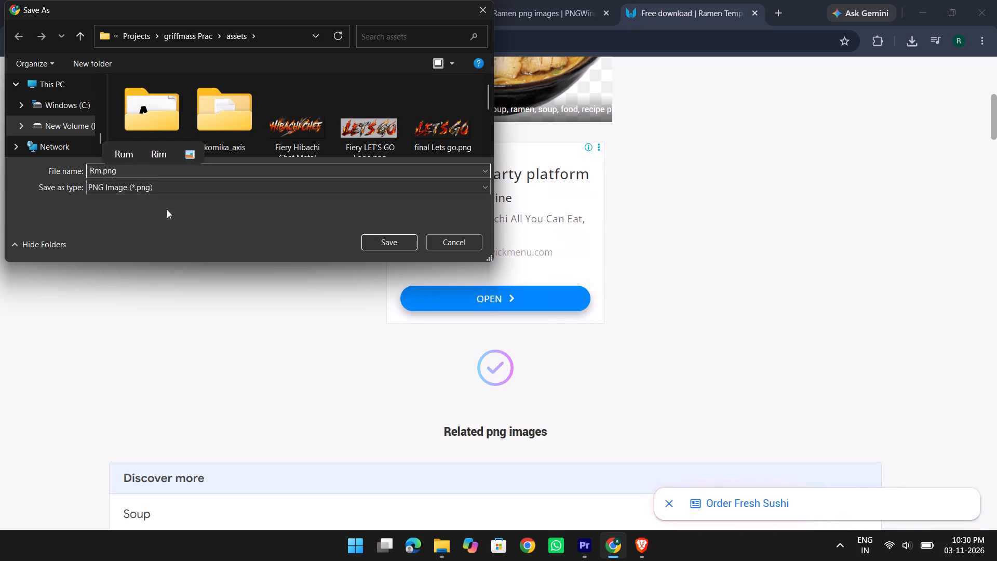
pyautogui.press('BackSpace')
pyautogui.write('amen')
pyautogui.press('Return')
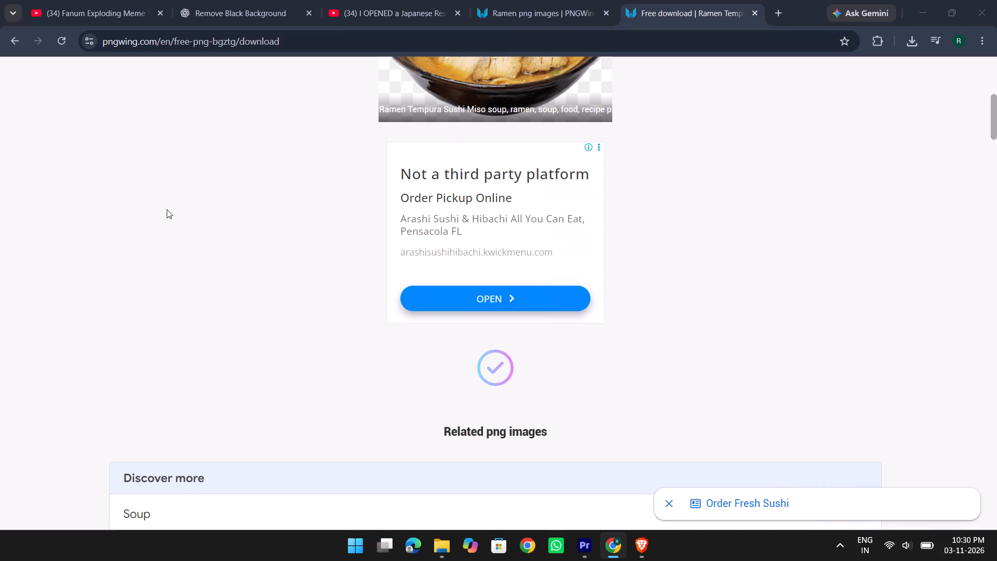
# Bring Ramen.png from the assets folder in File Explorer into Premiere's Main sequence, placing it on V5 at the cut near 00:01:25:11.
pyautogui.hotkey('alt', 'Tab')
pyautogui.hotkey('alt', 'Tab')
pyautogui.keyDown('alt'); pyautogui.click(414, 270); pyautogui.keyUp('alt')
pyautogui.moveTo(211, 420); pyautogui.dragTo(227, 422)
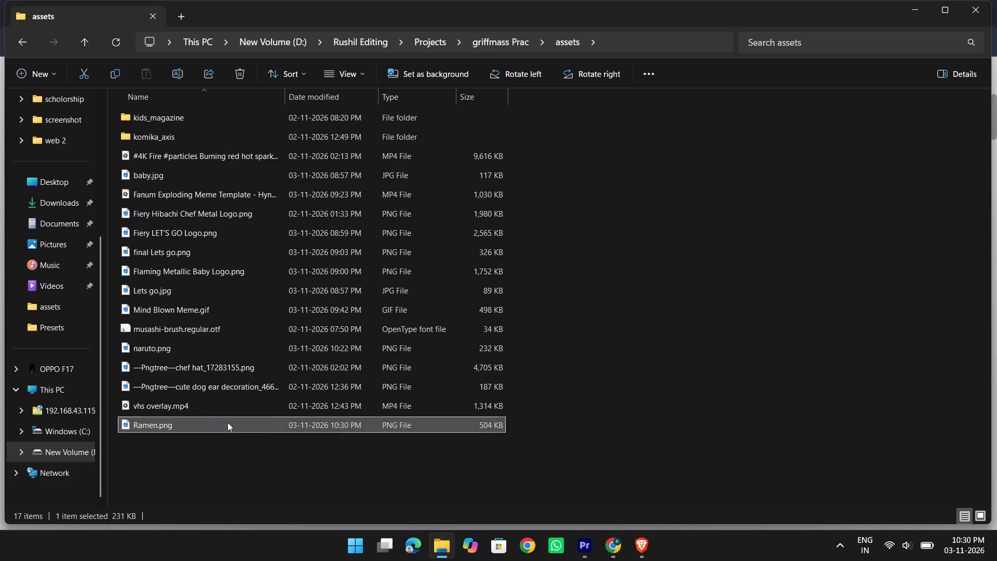
pyautogui.moveTo(227, 422); pyautogui.dragTo(575, 533)
pyautogui.click(401, 475)
pyautogui.moveTo(199, 424); pyautogui.dragTo(521, 538)
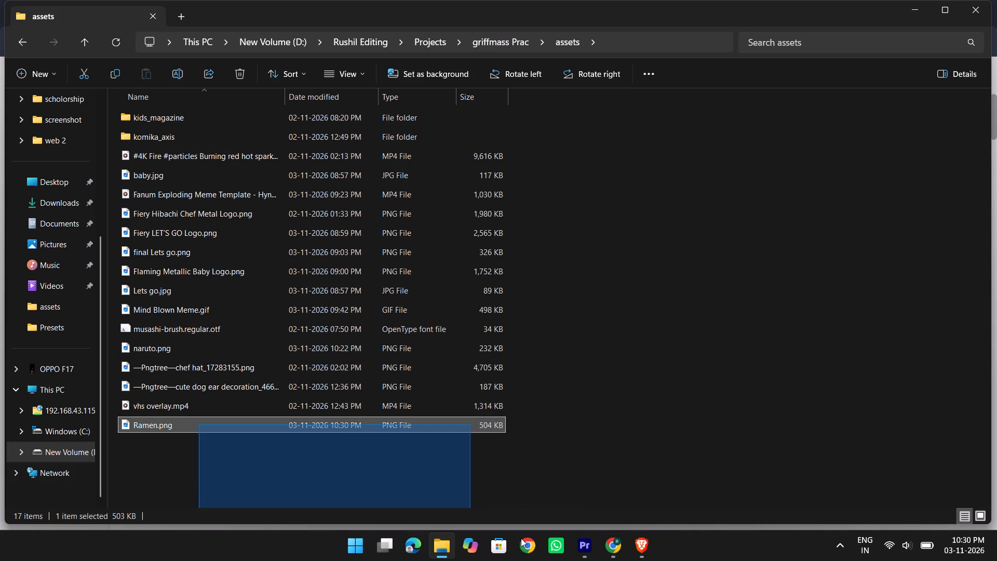
pyautogui.moveTo(521, 538); pyautogui.dragTo(573, 554)
pyautogui.click(285, 446)
pyautogui.moveTo(132, 422); pyautogui.dragTo(608, 560)
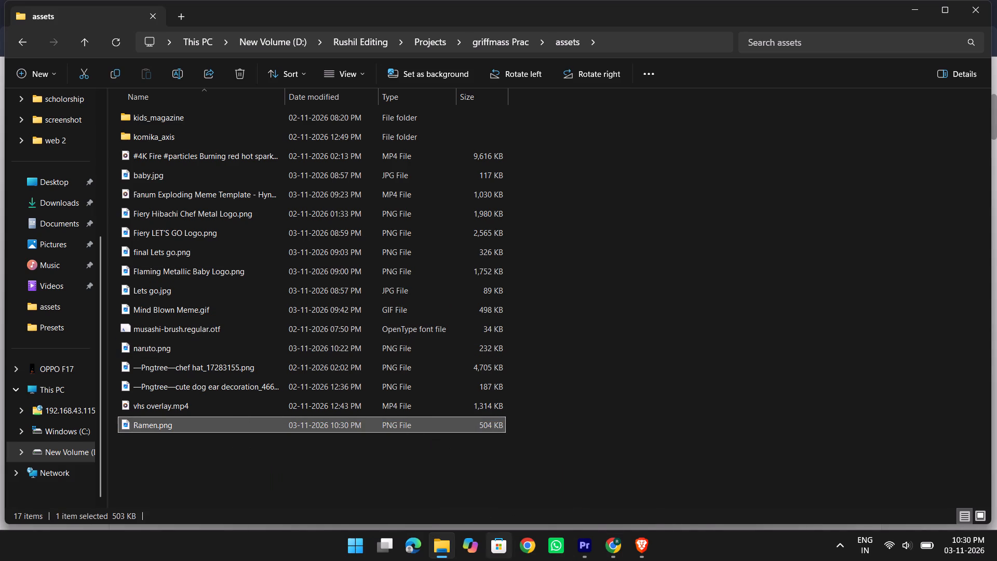
pyautogui.moveTo(608, 560); pyautogui.dragTo(790, 349)
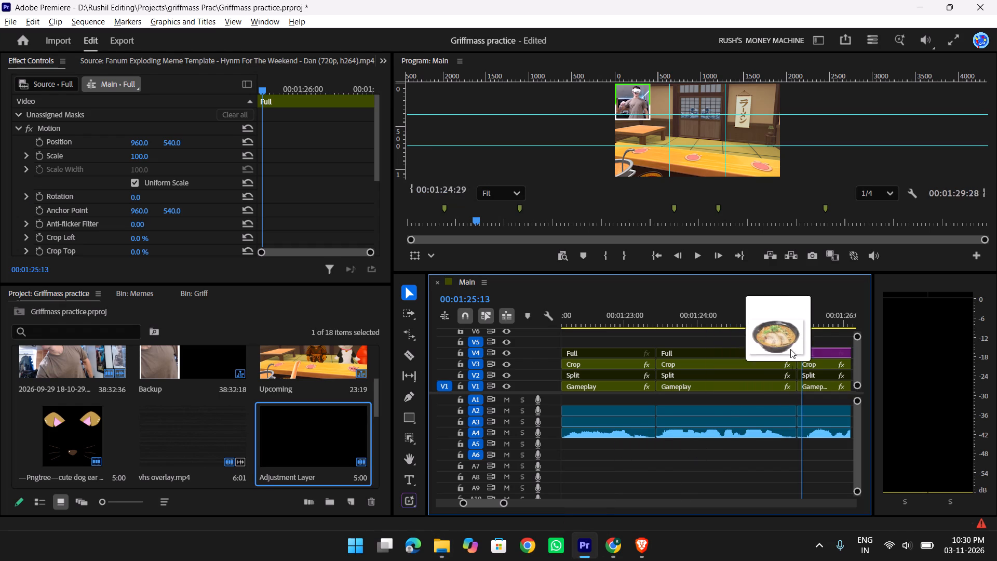
pyautogui.moveTo(790, 349); pyautogui.dragTo(792, 337)
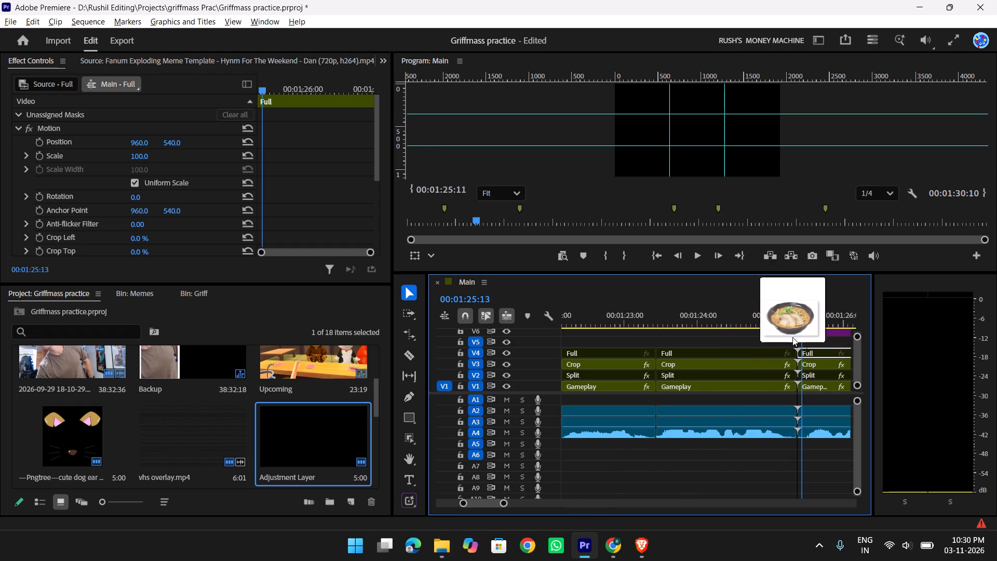
pyautogui.moveTo(792, 337); pyautogui.dragTo(792, 339)
# Dismiss the memory alert and save the Griffmass practice project.
pyautogui.scroll(-8, 792, 339)
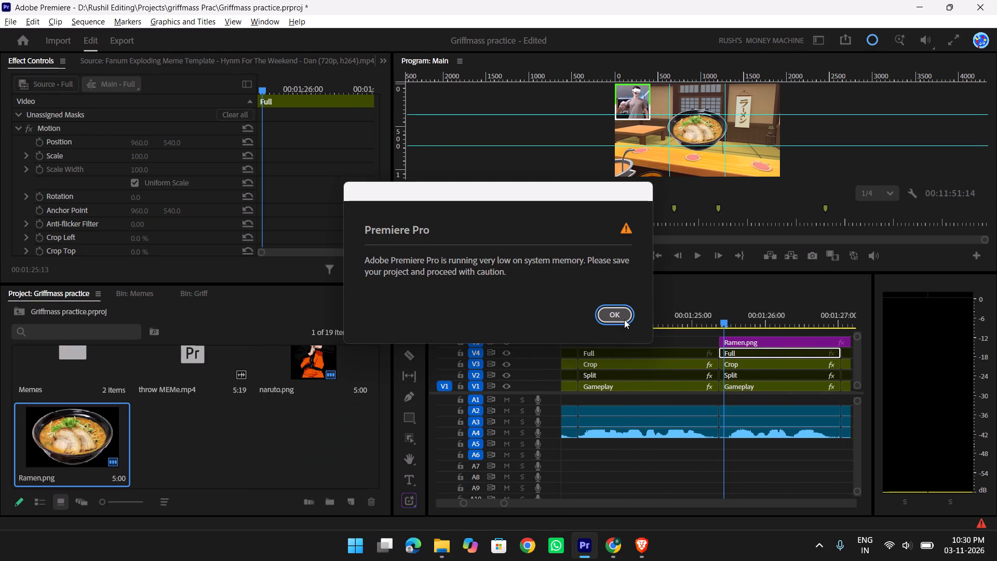
pyautogui.click(616, 316)
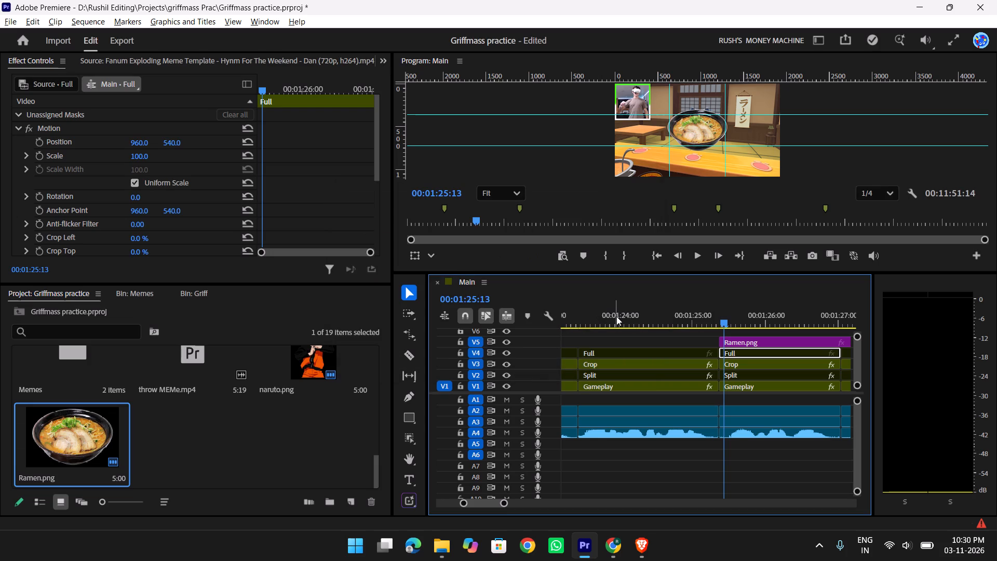
pyautogui.hotkey('ctrl', 's')
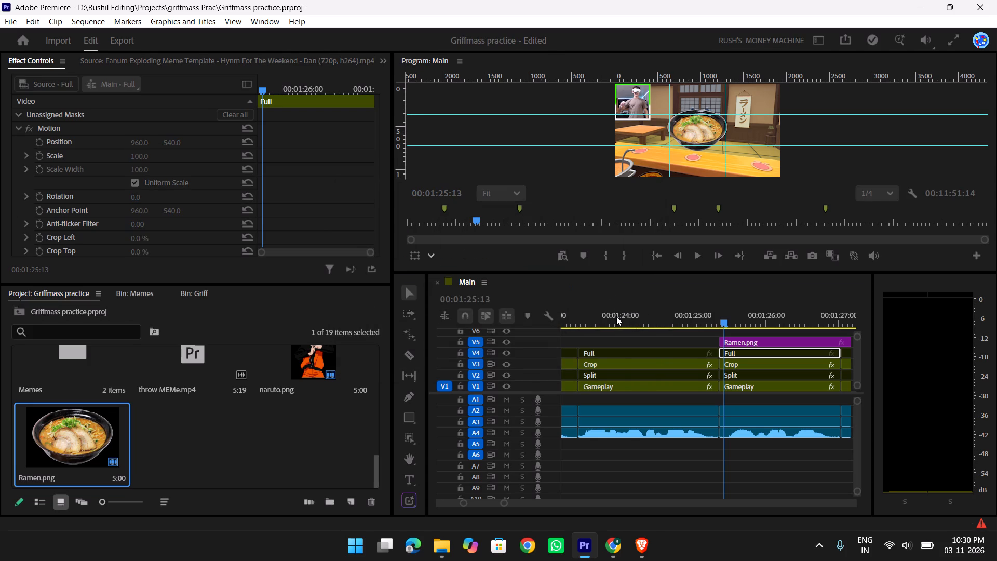
# Play the section around the Ramen.png clip and move the clip earlier on V5 to start at the preceding cut, about 00:01:23:13.
pyautogui.scroll(-3, 613, 323)
pyautogui.moveTo(666, 319); pyautogui.dragTo(707, 326)
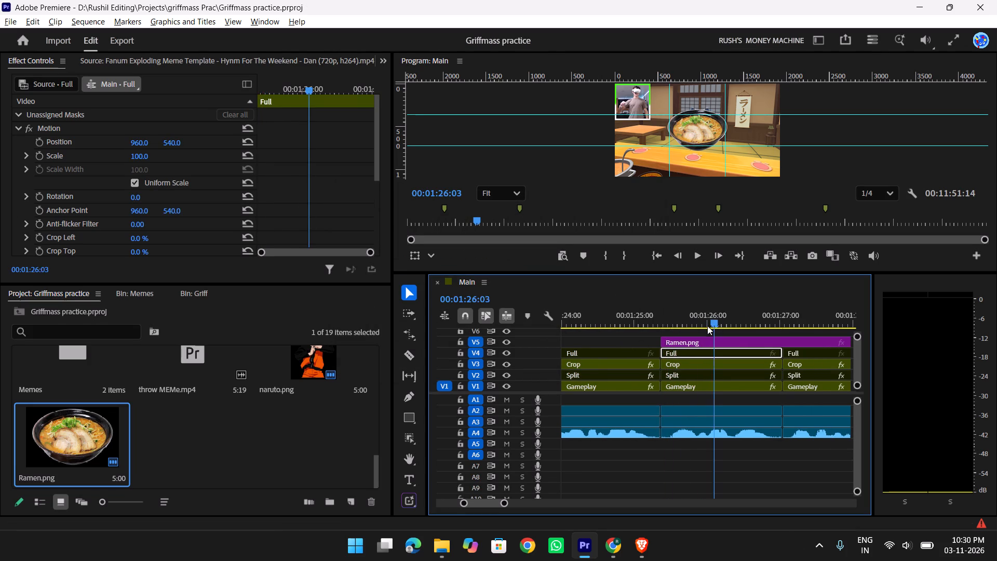
pyautogui.moveTo(707, 326); pyautogui.dragTo(627, 317)
pyautogui.press('space')
pyautogui.press('space')
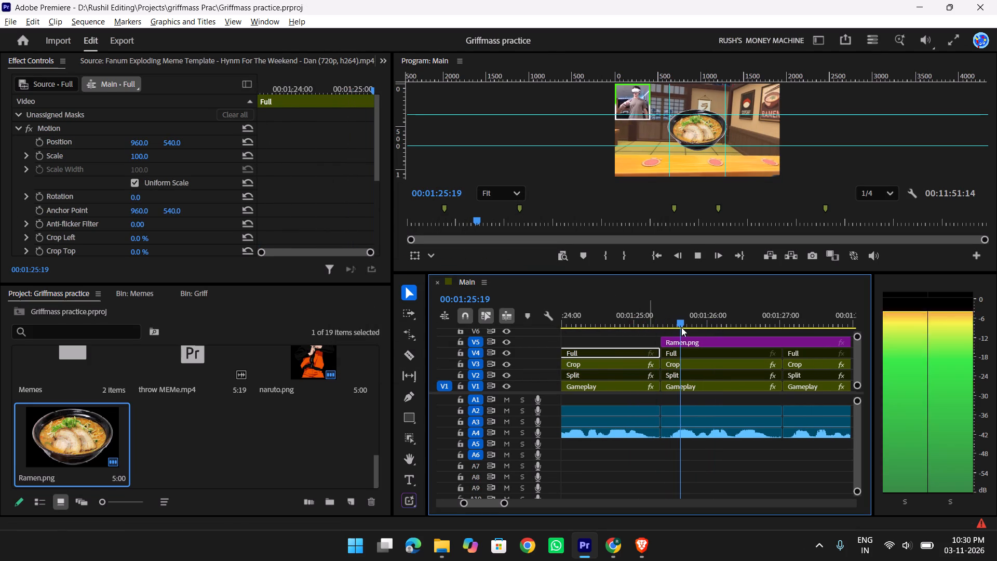
pyautogui.moveTo(734, 336); pyautogui.dragTo(615, 340)
pyautogui.scroll(3, 678, 350)
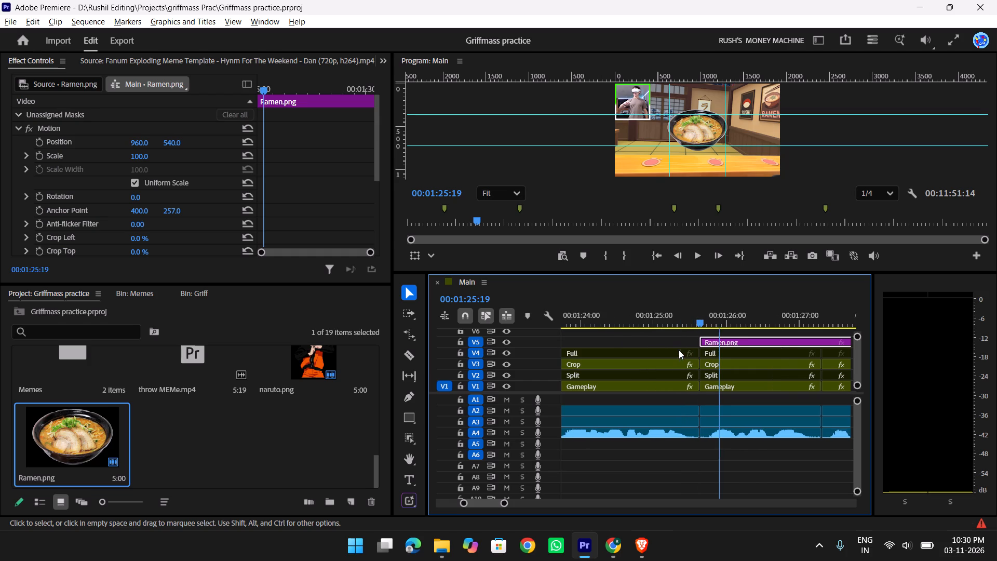
pyautogui.moveTo(777, 338); pyautogui.dragTo(634, 340)
# Play through the ramen section, cut the Ramen.png clip at 00:01:25:11, and delete the part after the cut.
pyautogui.moveTo(626, 319); pyautogui.dragTo(565, 319)
pyautogui.press('space')
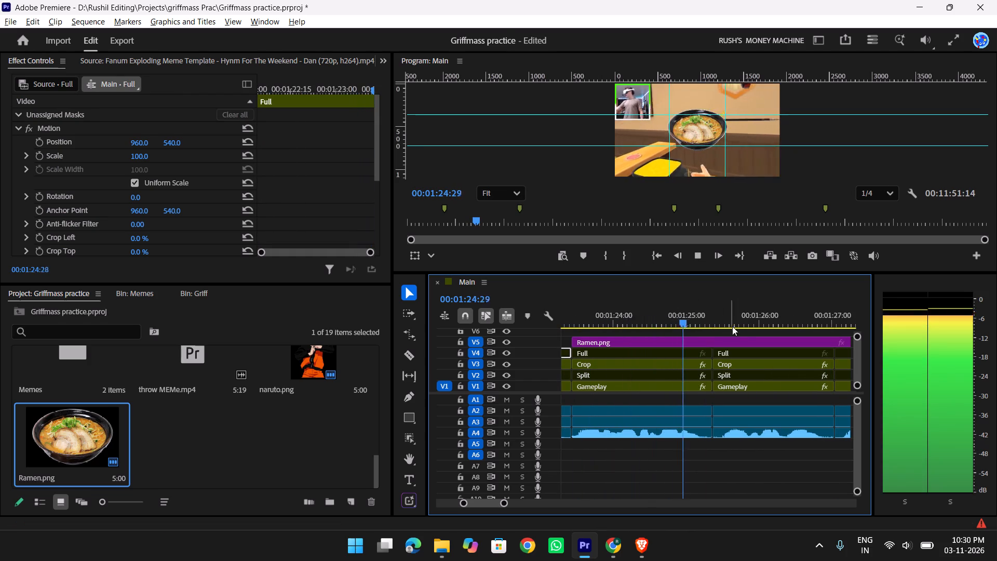
pyautogui.press('space')
pyautogui.click(714, 323)
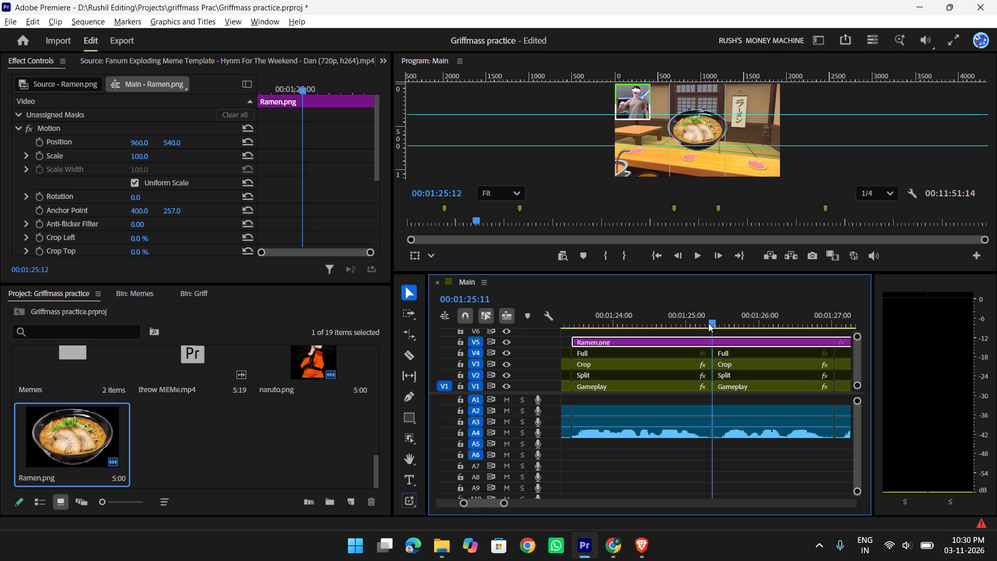
pyautogui.click(734, 339)
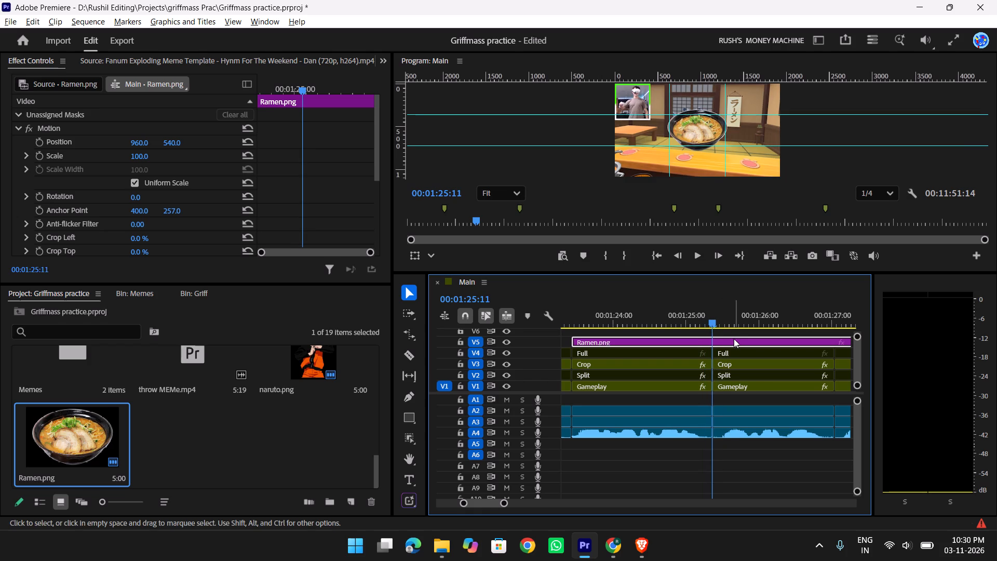
pyautogui.press('w')
pyautogui.click(731, 344)
pyautogui.press('Delete')
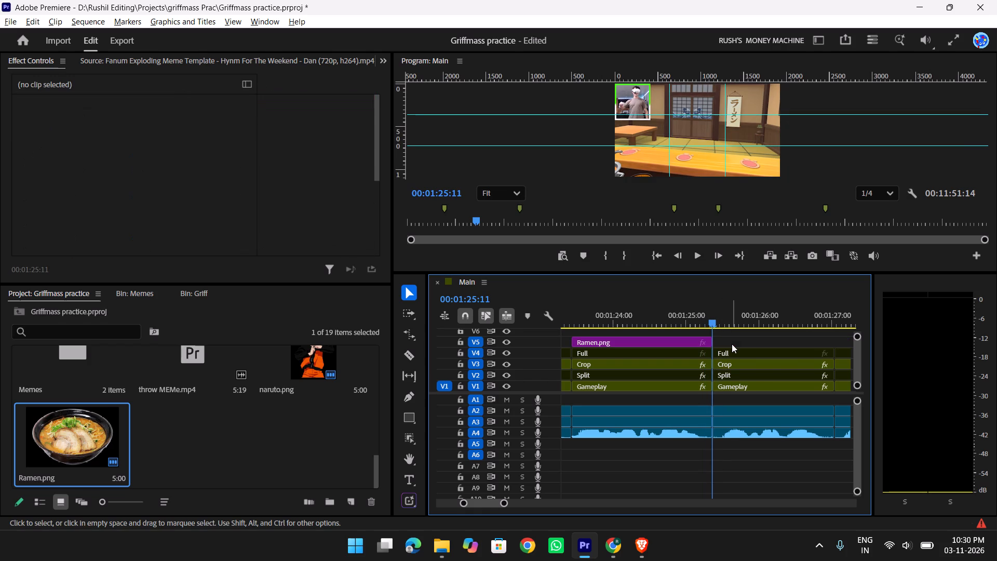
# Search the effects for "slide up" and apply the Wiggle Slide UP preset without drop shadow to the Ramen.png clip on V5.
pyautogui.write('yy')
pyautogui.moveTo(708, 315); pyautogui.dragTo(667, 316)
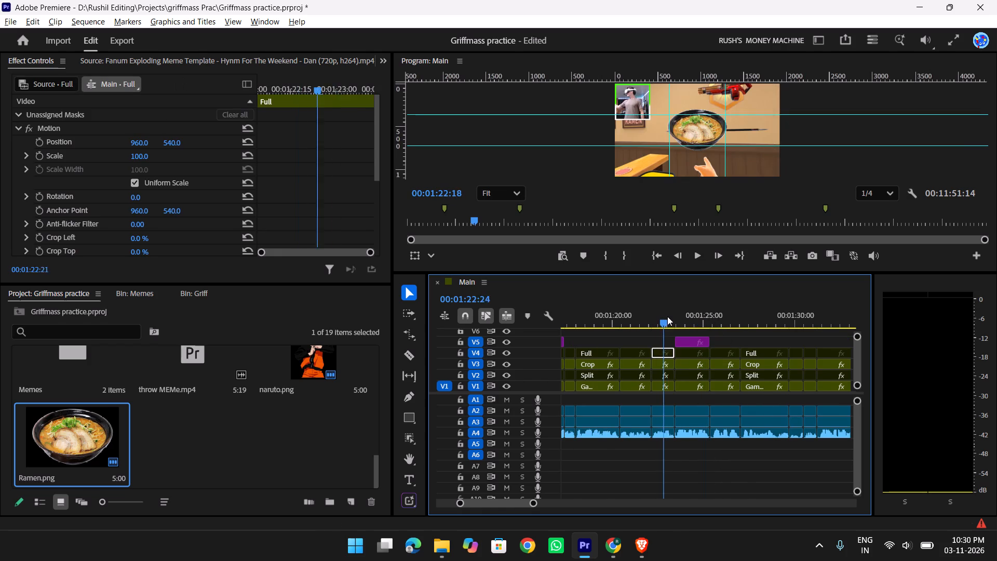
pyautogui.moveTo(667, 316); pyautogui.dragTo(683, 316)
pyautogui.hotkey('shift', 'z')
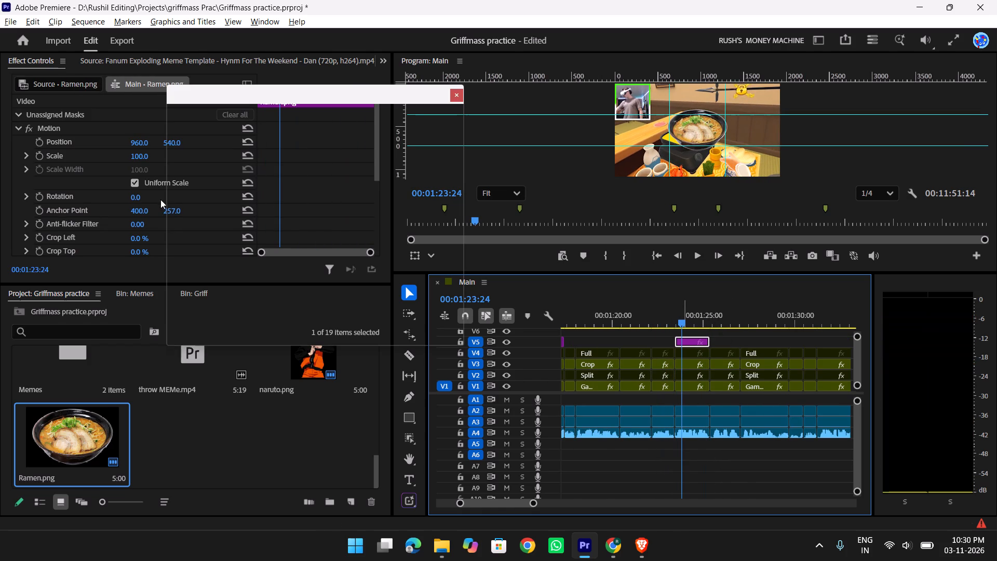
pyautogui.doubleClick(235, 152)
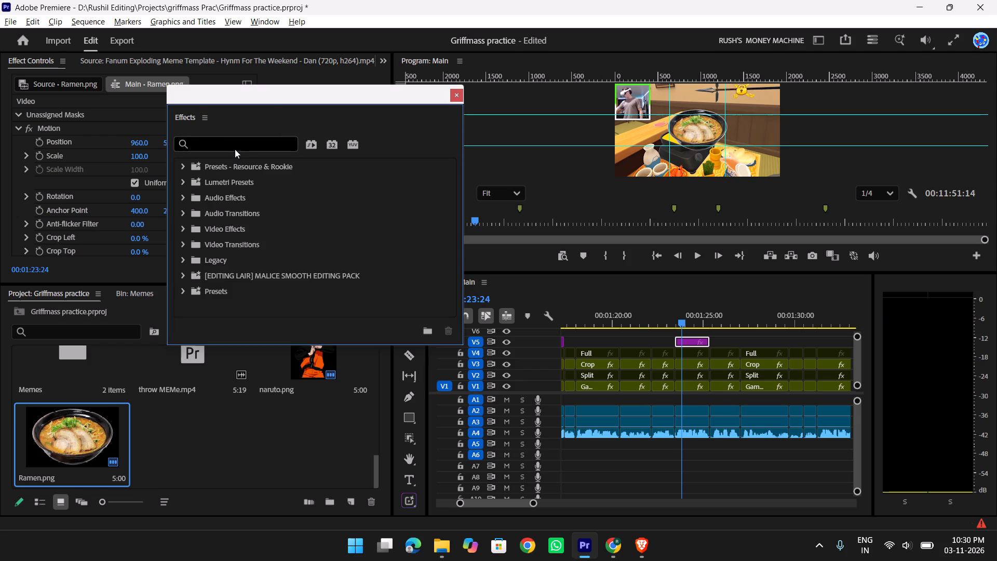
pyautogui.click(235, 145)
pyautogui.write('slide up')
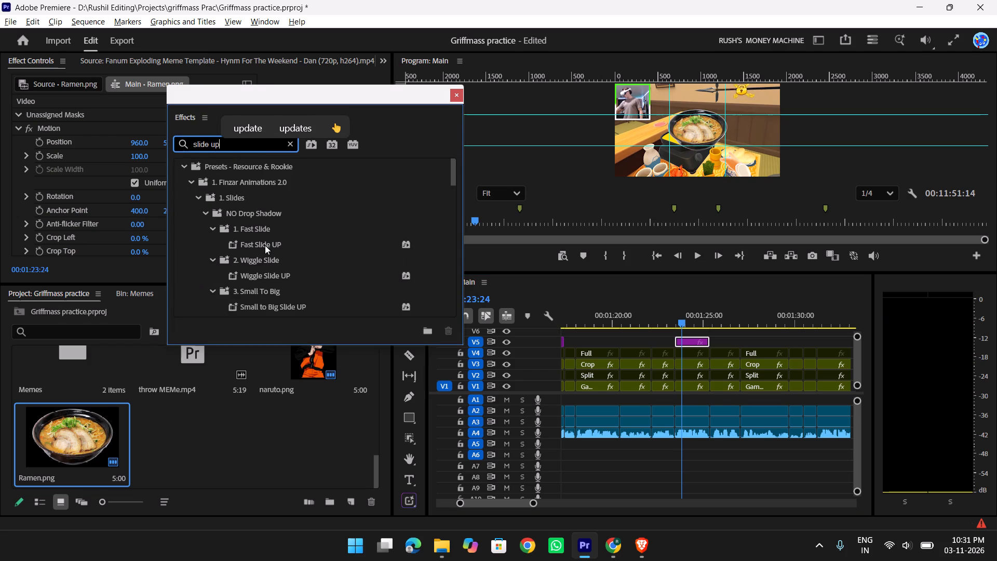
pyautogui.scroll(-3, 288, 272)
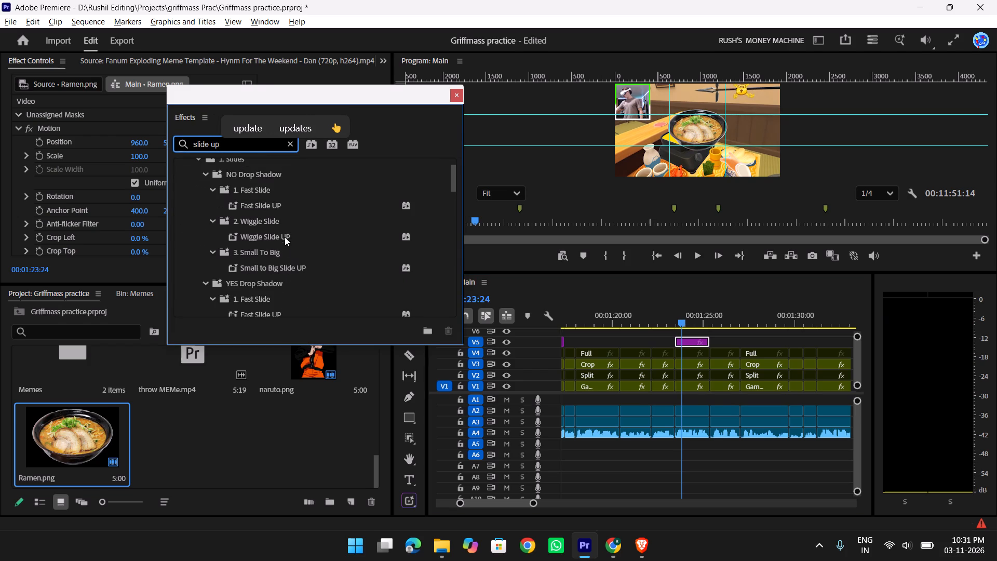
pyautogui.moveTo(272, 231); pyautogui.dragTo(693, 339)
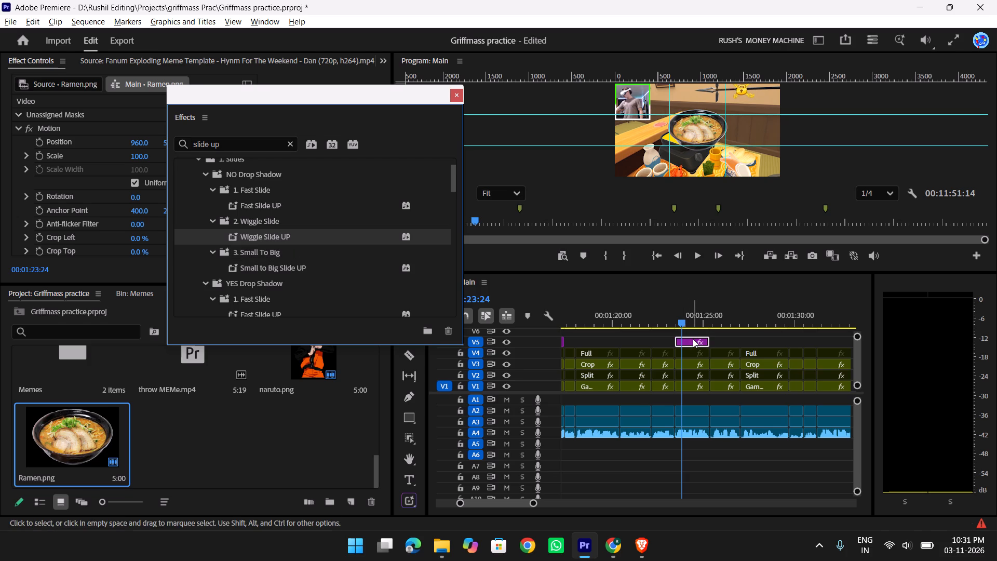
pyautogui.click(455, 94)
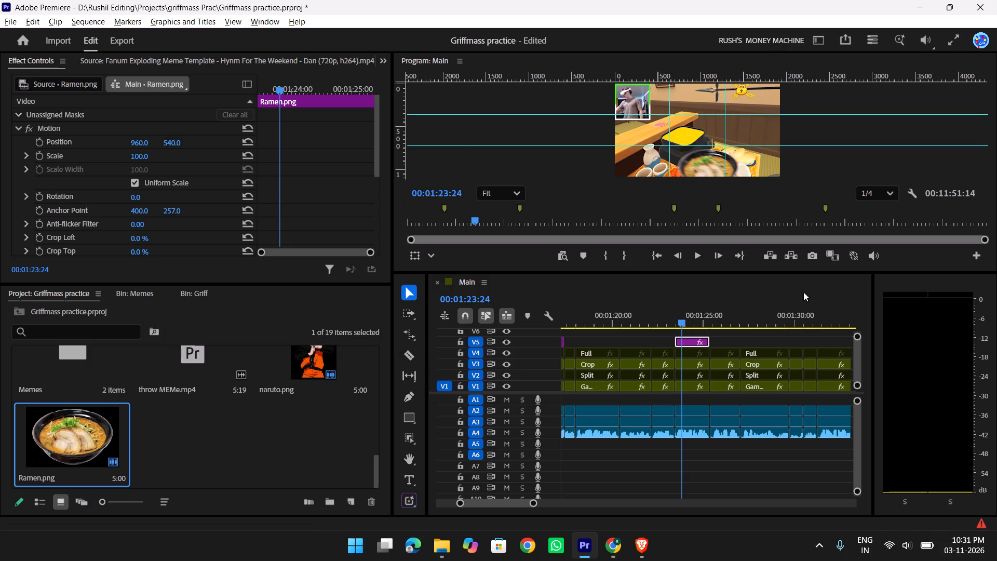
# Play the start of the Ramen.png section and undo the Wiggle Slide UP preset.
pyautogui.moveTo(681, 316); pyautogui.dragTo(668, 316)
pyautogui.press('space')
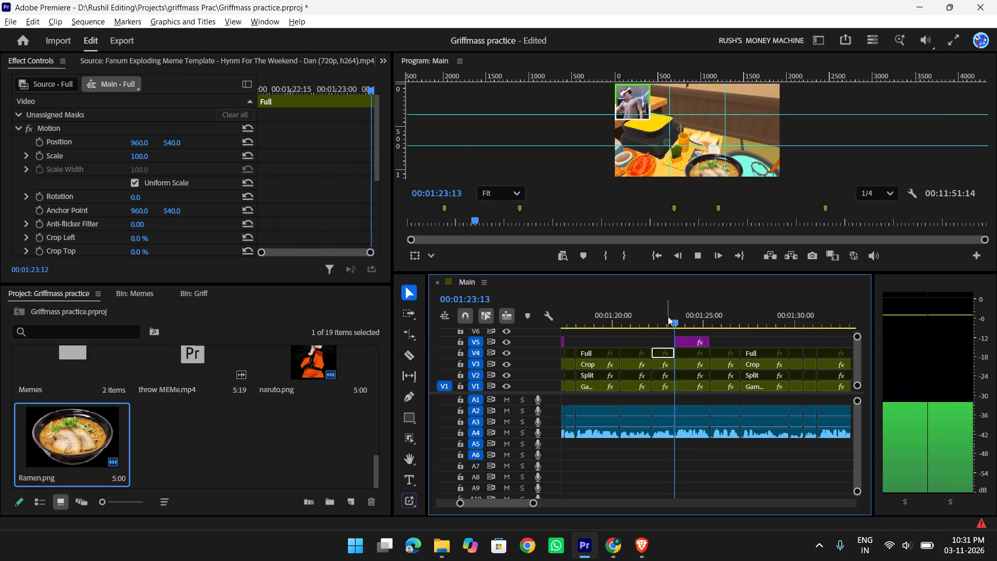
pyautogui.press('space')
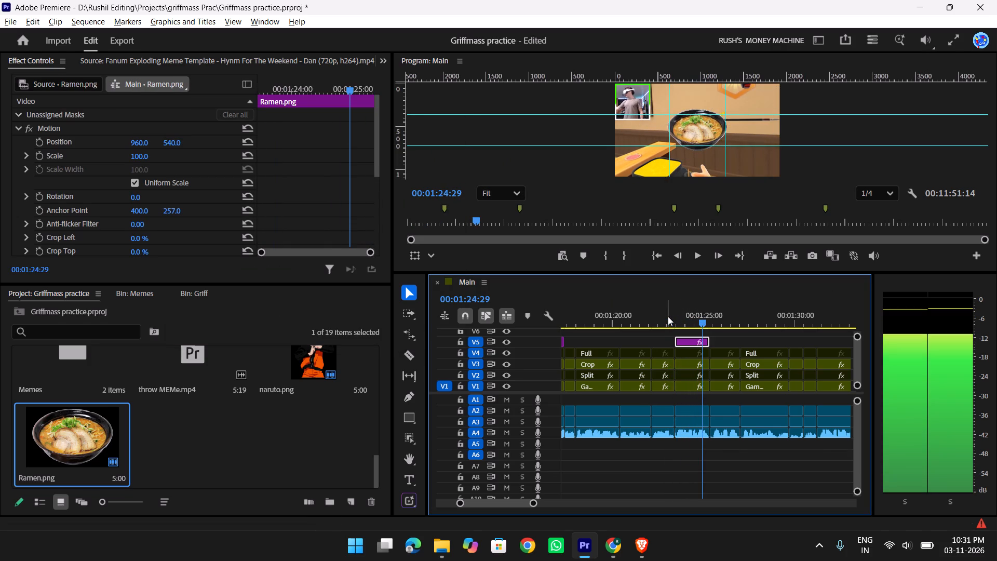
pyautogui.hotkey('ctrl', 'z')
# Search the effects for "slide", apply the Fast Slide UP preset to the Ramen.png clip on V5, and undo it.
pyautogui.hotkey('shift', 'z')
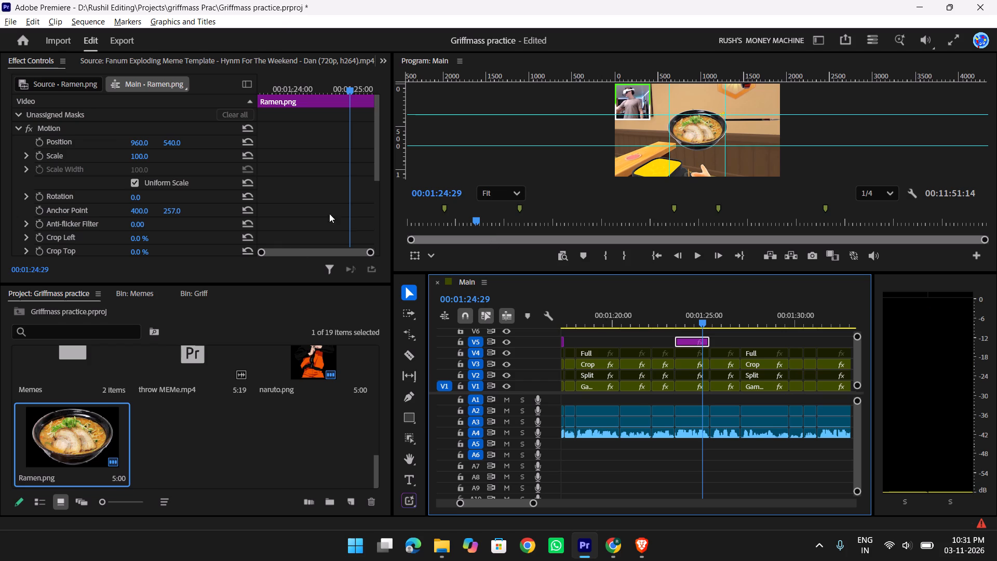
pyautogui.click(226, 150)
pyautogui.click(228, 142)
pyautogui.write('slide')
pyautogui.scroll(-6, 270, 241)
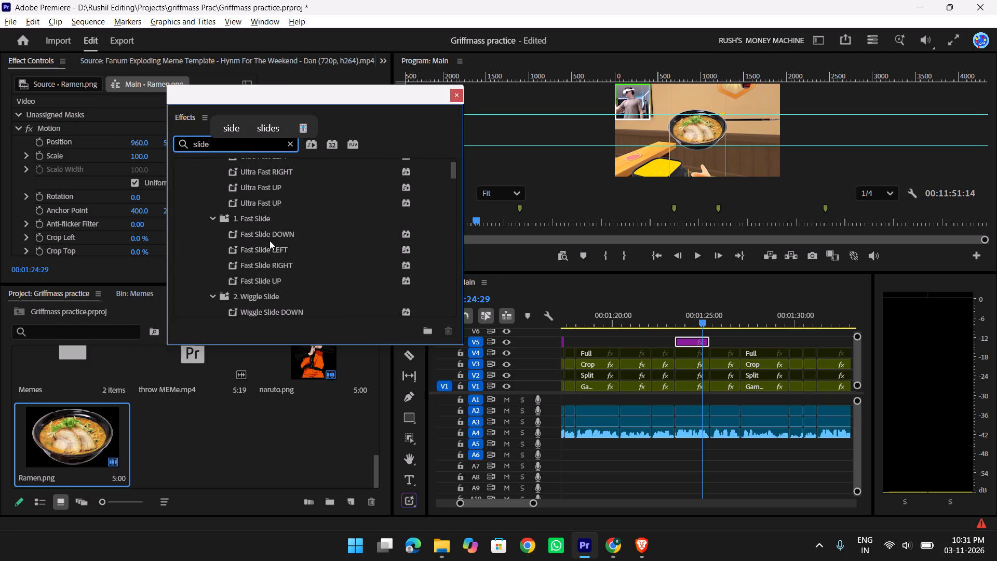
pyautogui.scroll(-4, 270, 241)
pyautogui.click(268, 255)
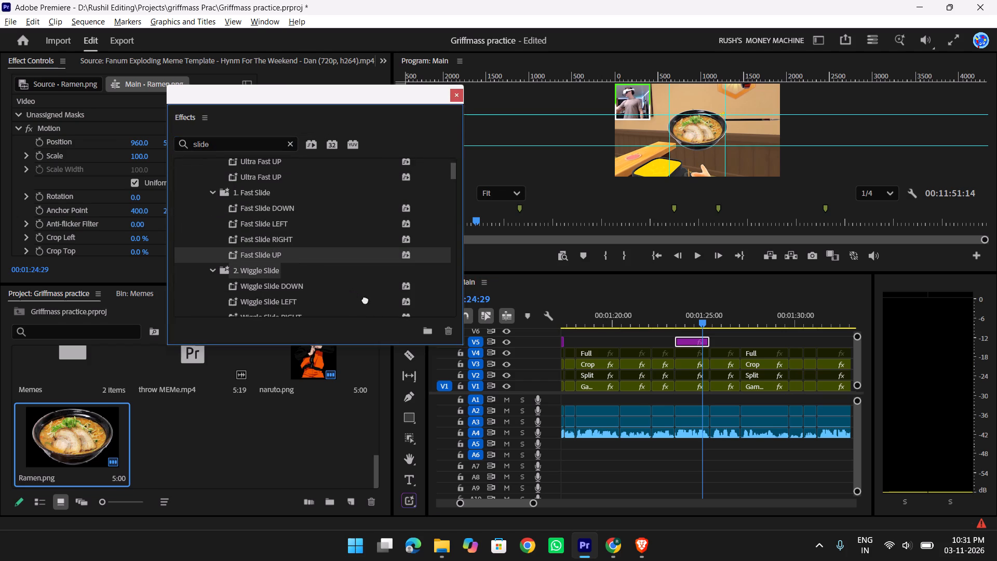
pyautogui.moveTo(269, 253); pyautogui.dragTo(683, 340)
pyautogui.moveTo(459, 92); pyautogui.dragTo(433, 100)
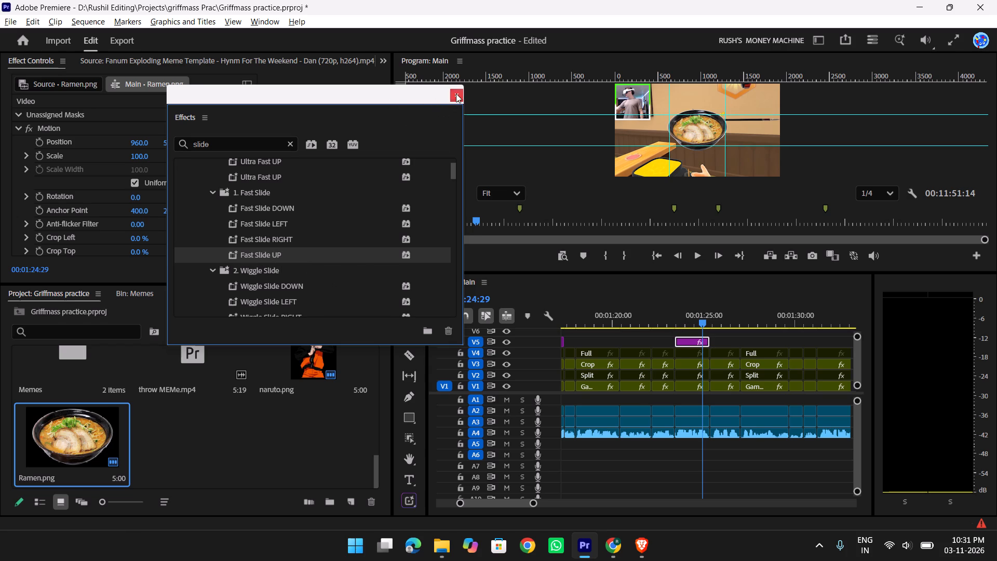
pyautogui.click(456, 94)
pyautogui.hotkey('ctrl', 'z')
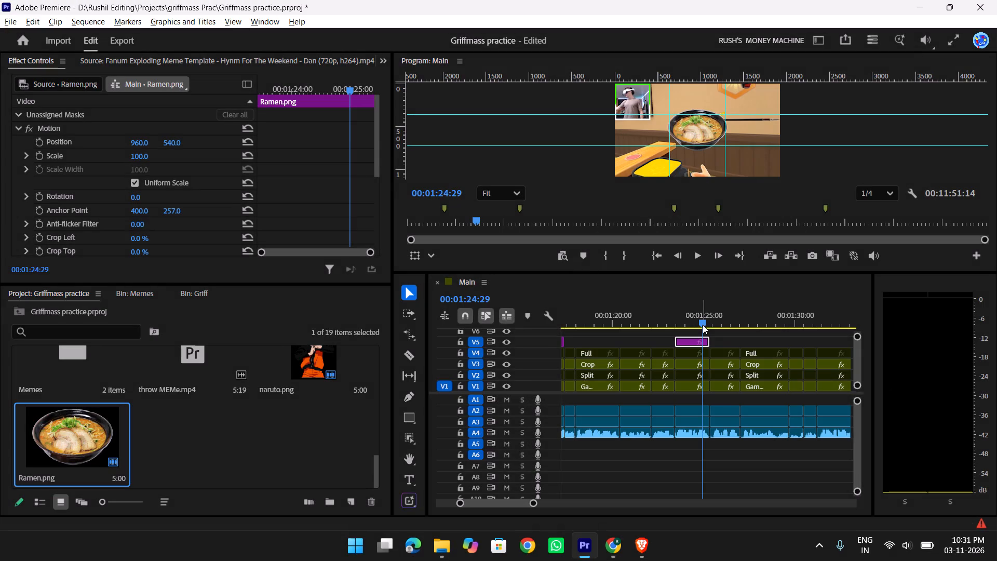
# Lower the Ramen.png image in the frame by setting its vertical position to 786.
pyautogui.moveTo(701, 322); pyautogui.dragTo(688, 324)
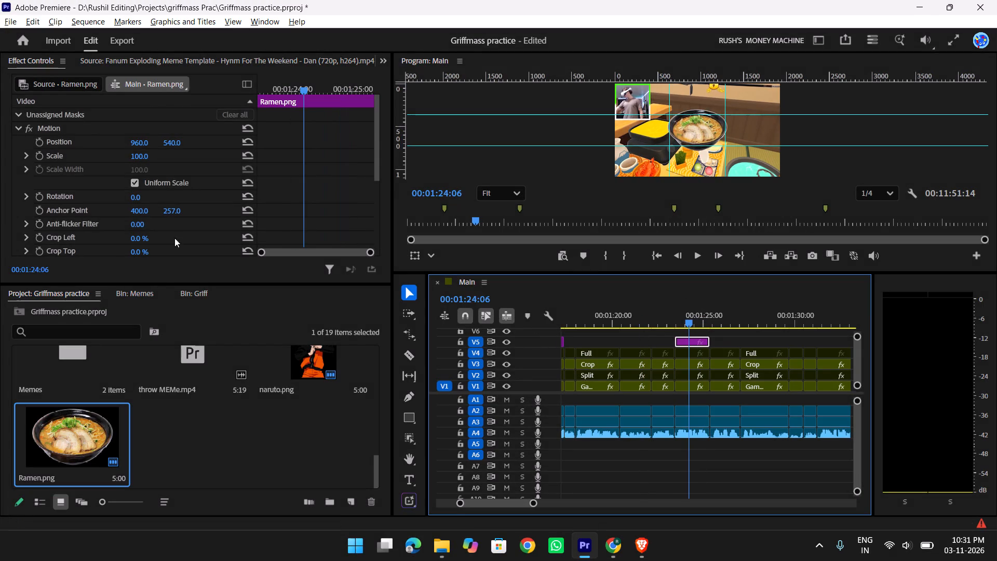
pyautogui.scroll(-15, 44, 189)
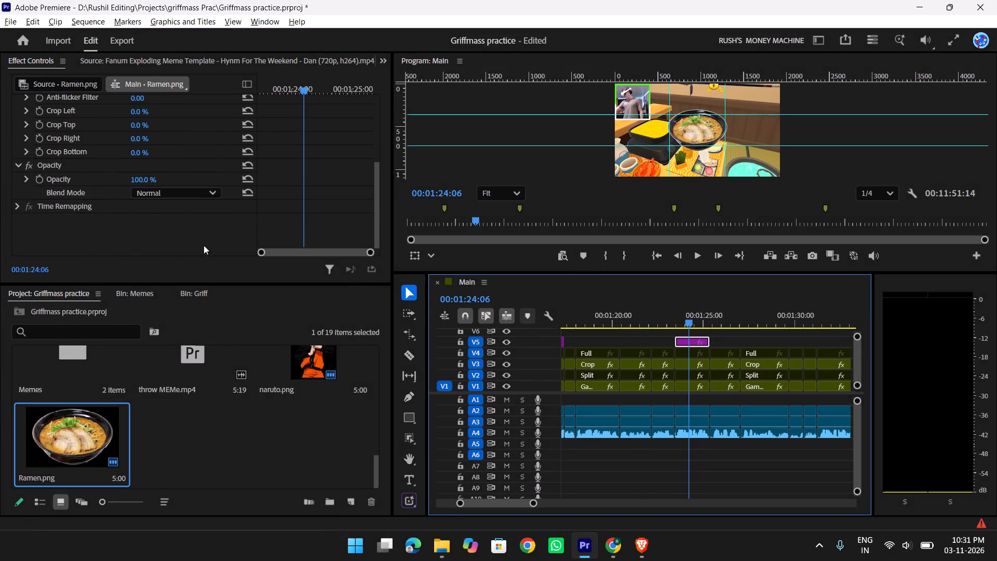
pyautogui.scroll(9, 153, 230)
pyautogui.moveTo(168, 129); pyautogui.dragTo(174, 130)
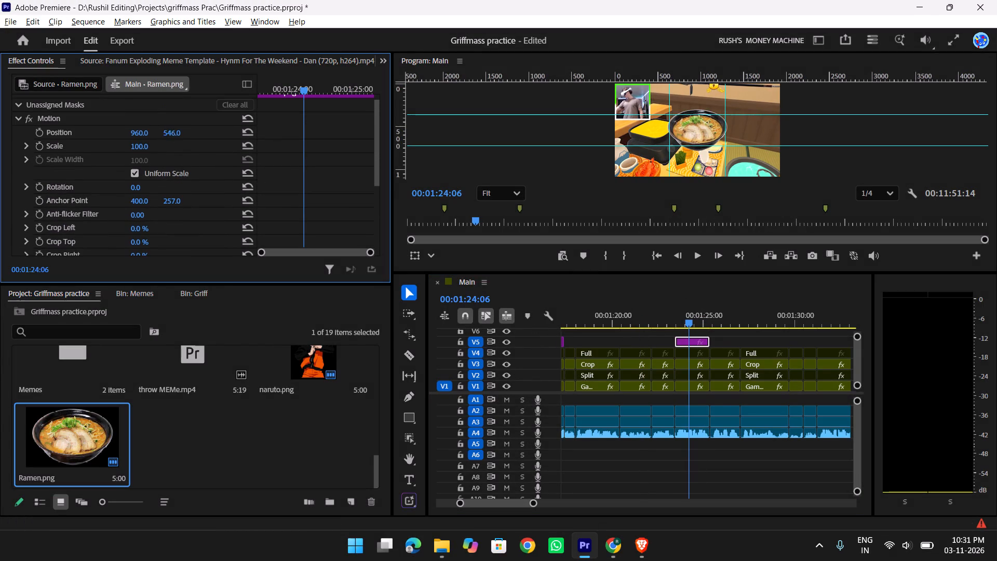
pyautogui.moveTo(174, 130); pyautogui.dragTo(321, 146)
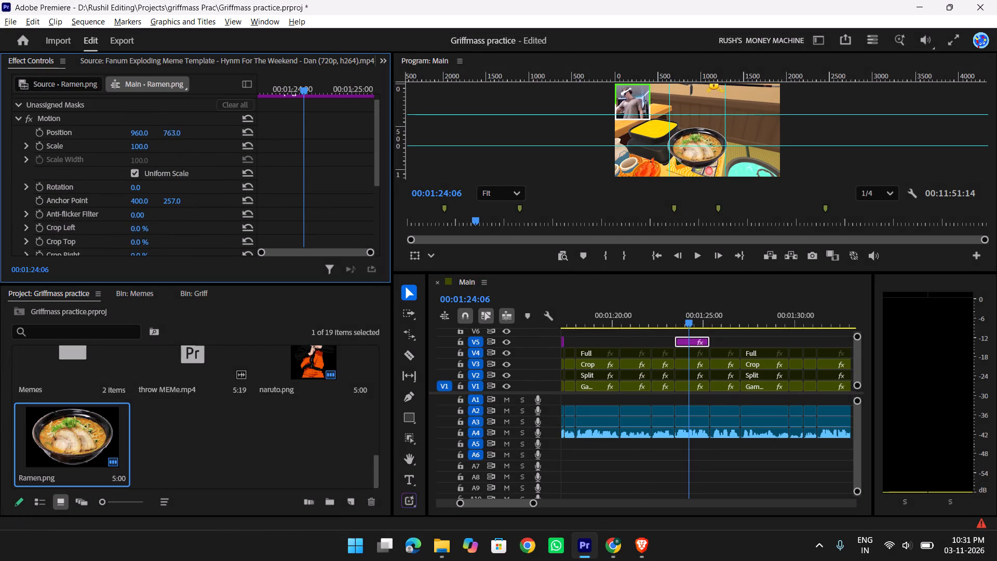
pyautogui.moveTo(321, 146); pyautogui.dragTo(538, 201)
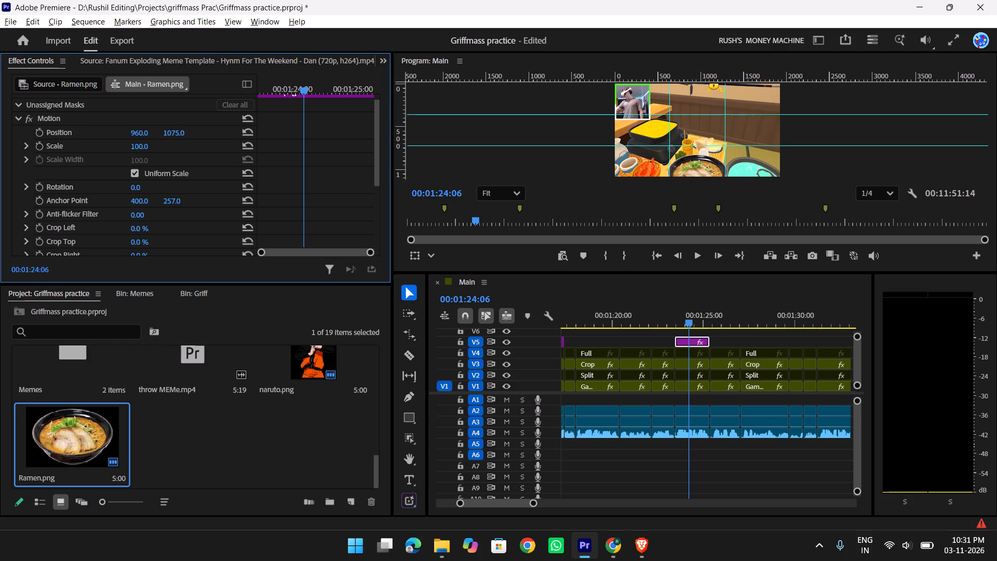
pyautogui.moveTo(538, 201); pyautogui.dragTo(413, 292)
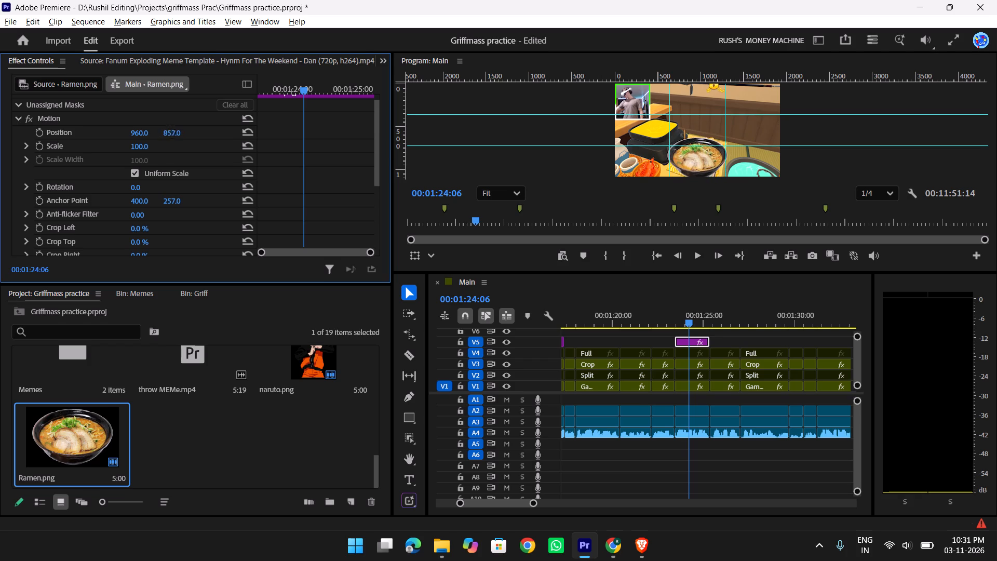
pyautogui.moveTo(413, 292); pyautogui.dragTo(178, 130)
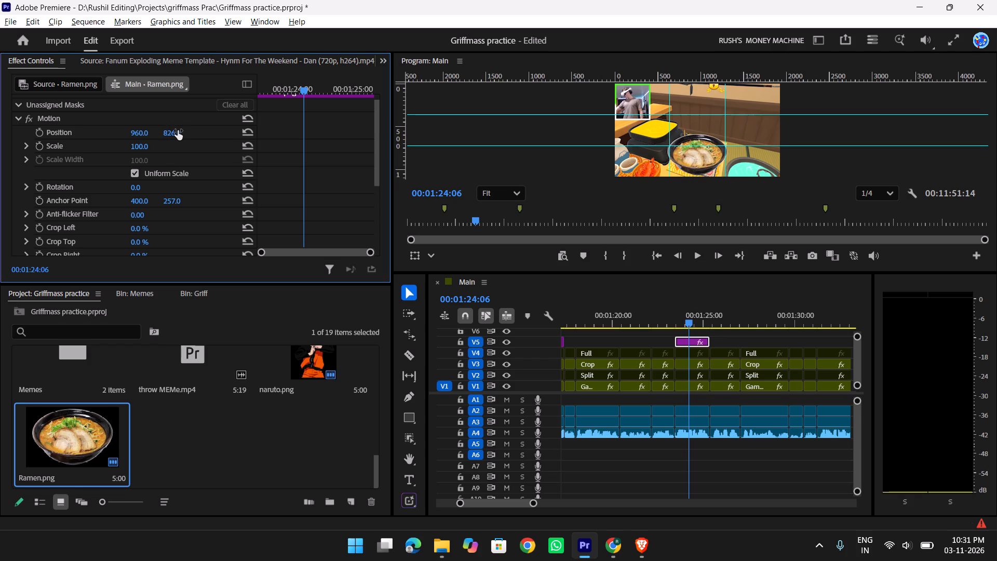
pyautogui.moveTo(178, 130); pyautogui.dragTo(403, 307)
pyautogui.moveTo(171, 132); pyautogui.dragTo(154, 136)
pyautogui.moveTo(154, 136); pyautogui.dragTo(149, 141)
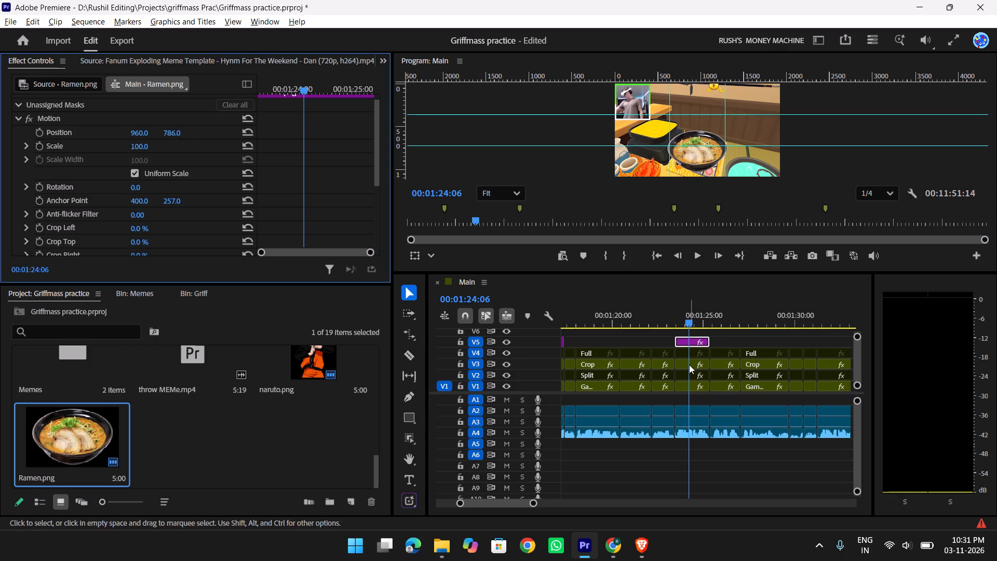
# Apply the Malice Black Vignette Mid preset to the Gameplay clip on V1 beneath Ramen.png and preview the section.
pyautogui.click(689, 364)
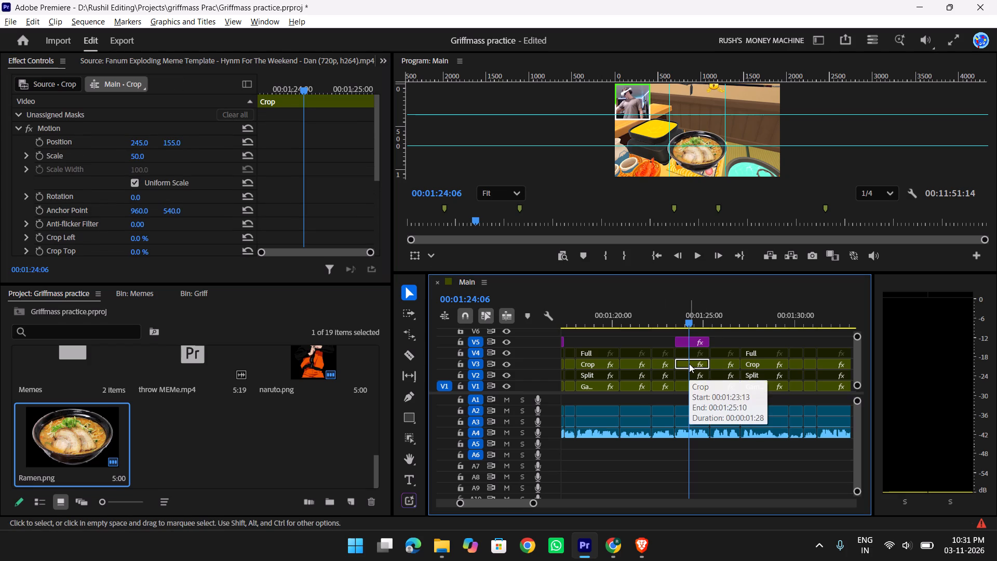
pyautogui.click(684, 390)
pyautogui.hotkey('shift', 'z')
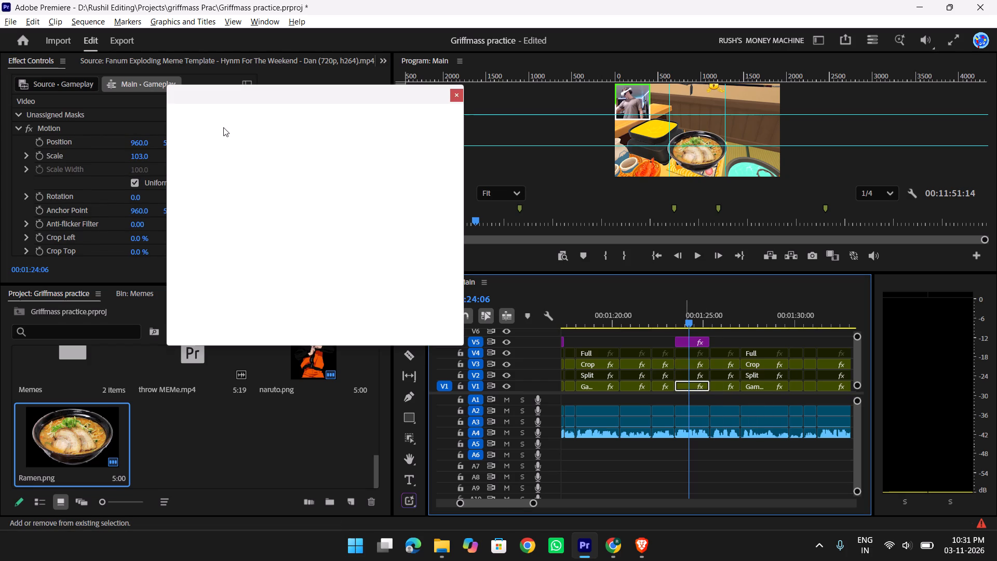
pyautogui.click(207, 149)
pyautogui.write('vign')
pyautogui.scroll(-9, 226, 268)
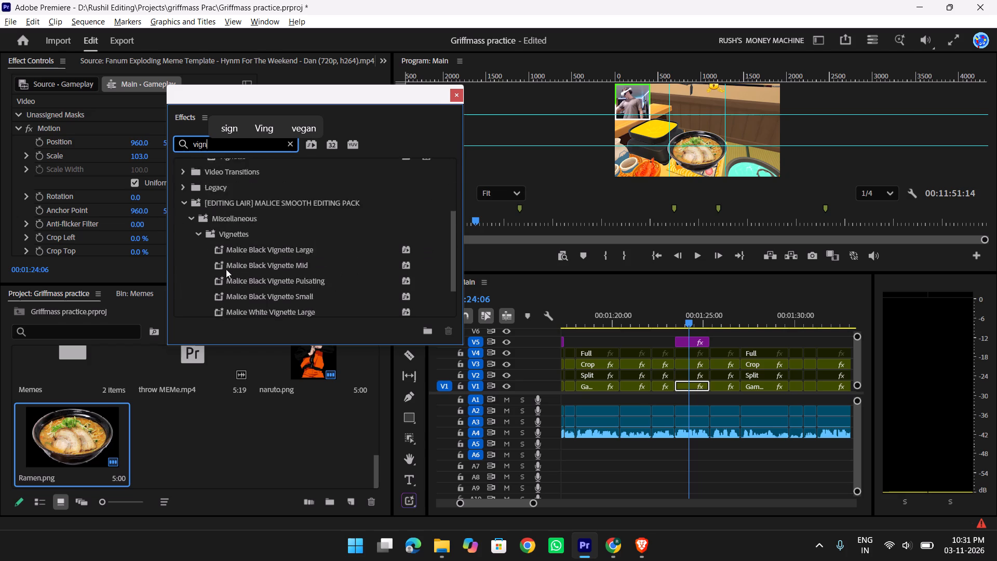
pyautogui.scroll(-1, 226, 269)
pyautogui.moveTo(302, 237); pyautogui.dragTo(711, 349)
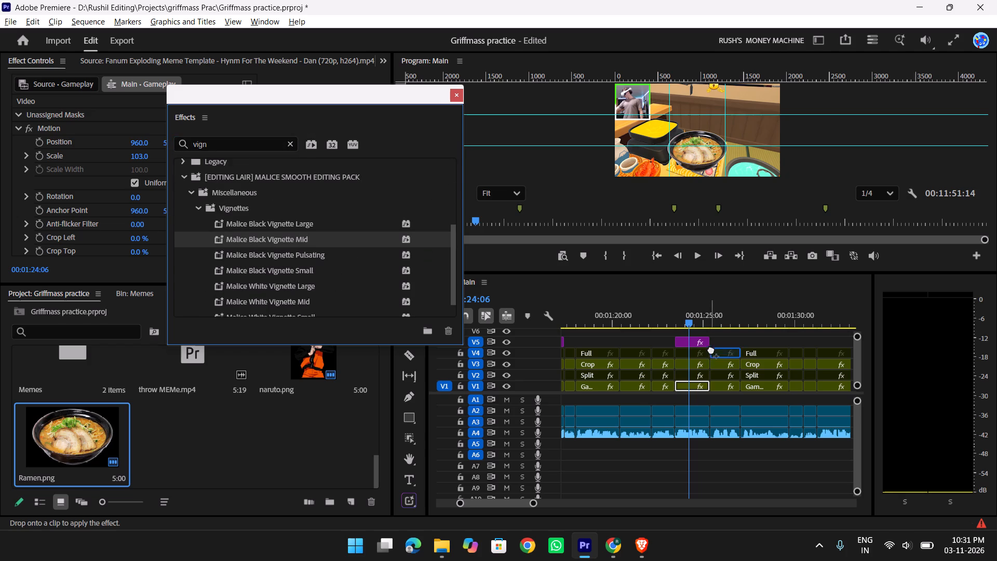
pyautogui.moveTo(711, 349); pyautogui.dragTo(687, 384)
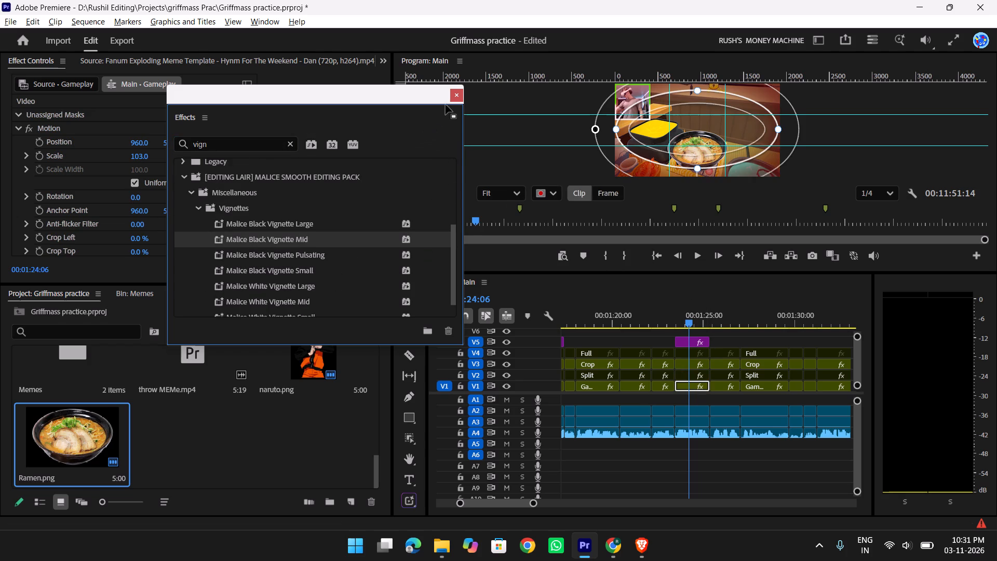
pyautogui.click(454, 97)
pyautogui.click(784, 336)
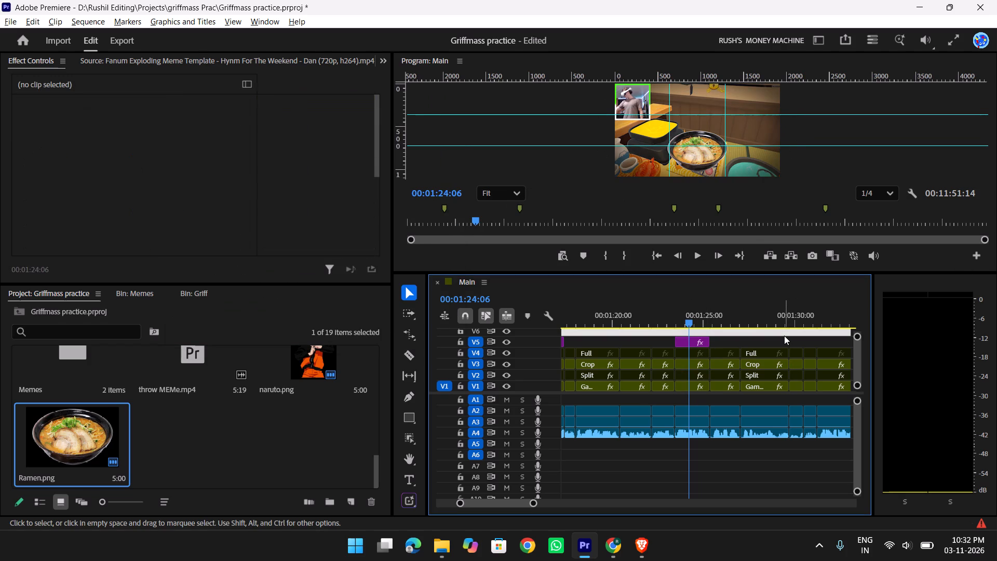
pyautogui.moveTo(689, 313); pyautogui.dragTo(671, 313)
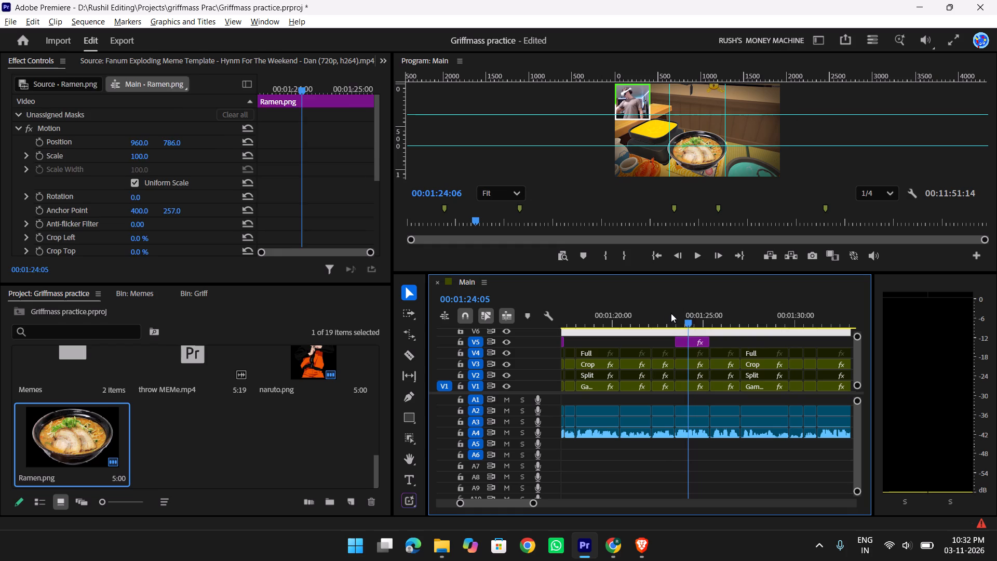
pyautogui.moveTo(671, 313); pyautogui.dragTo(661, 313)
pyautogui.press('space')
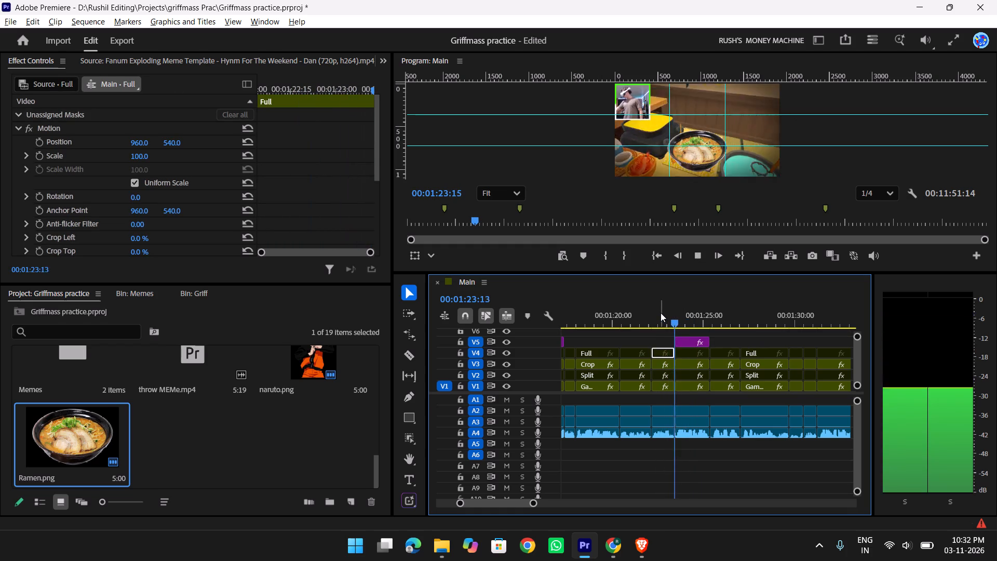
pyautogui.press('space')
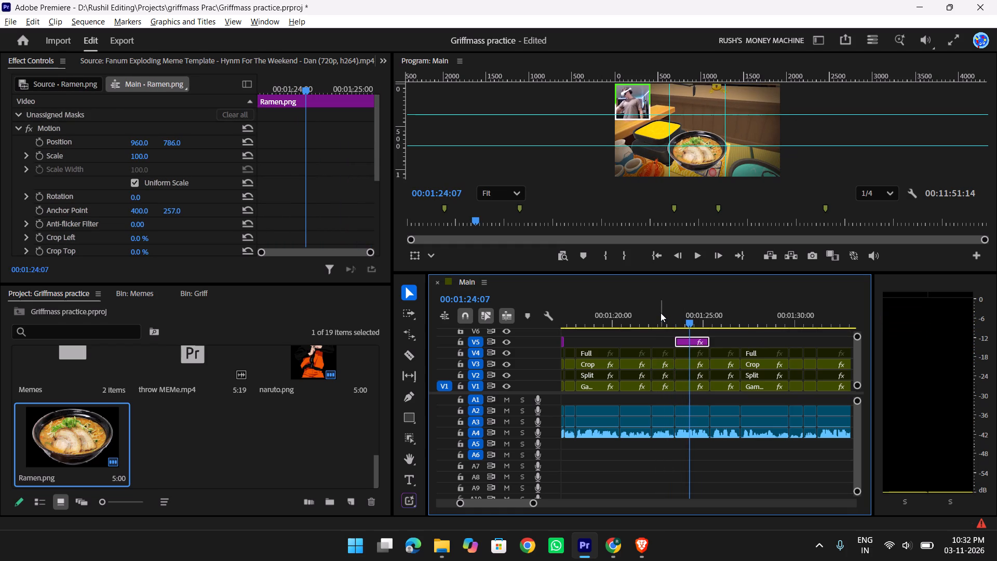
# Search the effects for "slide", apply the Fast Slide UP preset to the Ramen.png clip on V5, and preview it.
pyautogui.hotkey('shift', 'z')
pyautogui.click(238, 146)
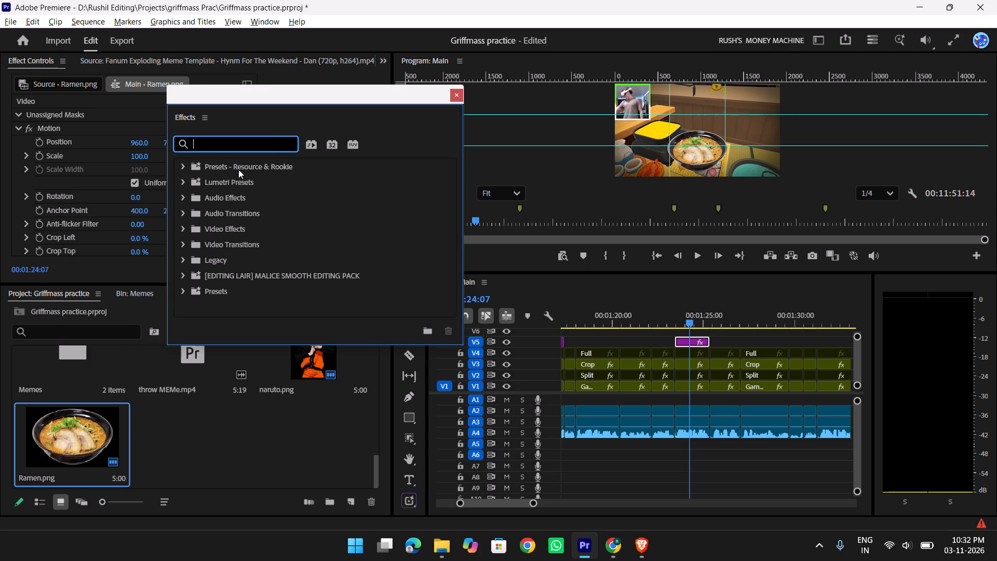
pyautogui.write('slide')
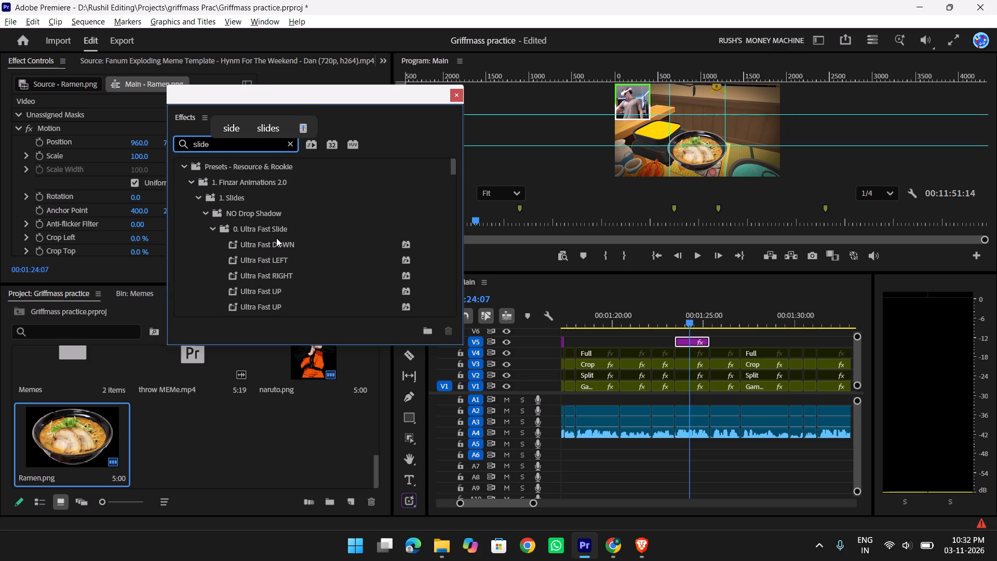
pyautogui.scroll(-9, 276, 238)
pyautogui.moveTo(279, 265); pyautogui.dragTo(557, 315)
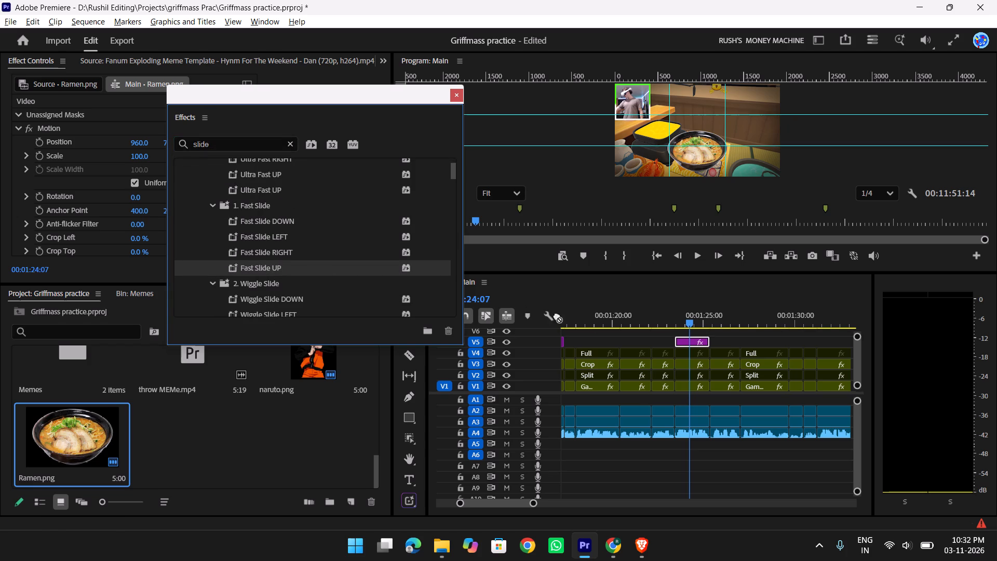
pyautogui.moveTo(557, 315); pyautogui.dragTo(695, 343)
pyautogui.click(456, 92)
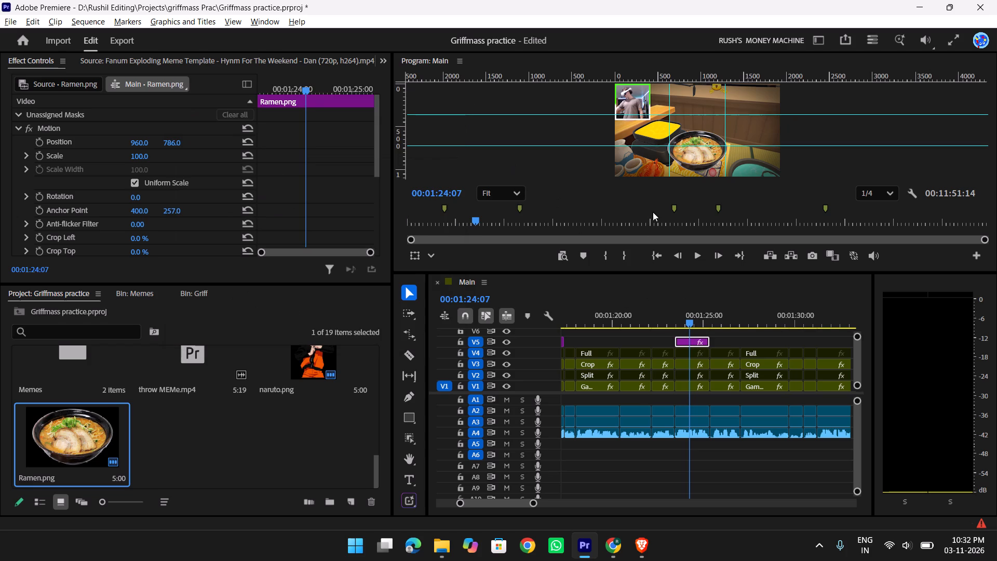
pyautogui.moveTo(688, 315); pyautogui.dragTo(665, 316)
pyautogui.press('space')
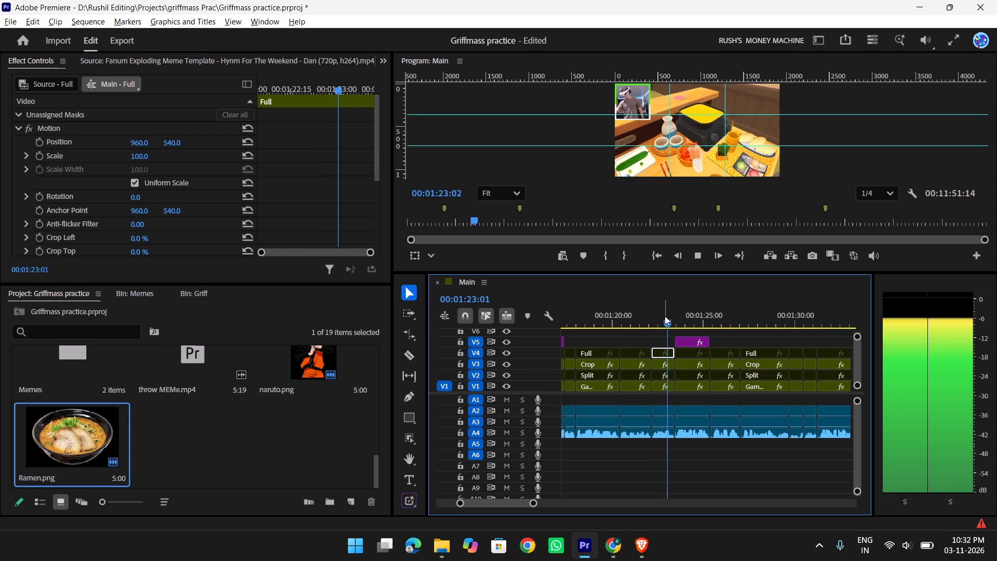
pyautogui.press('space')
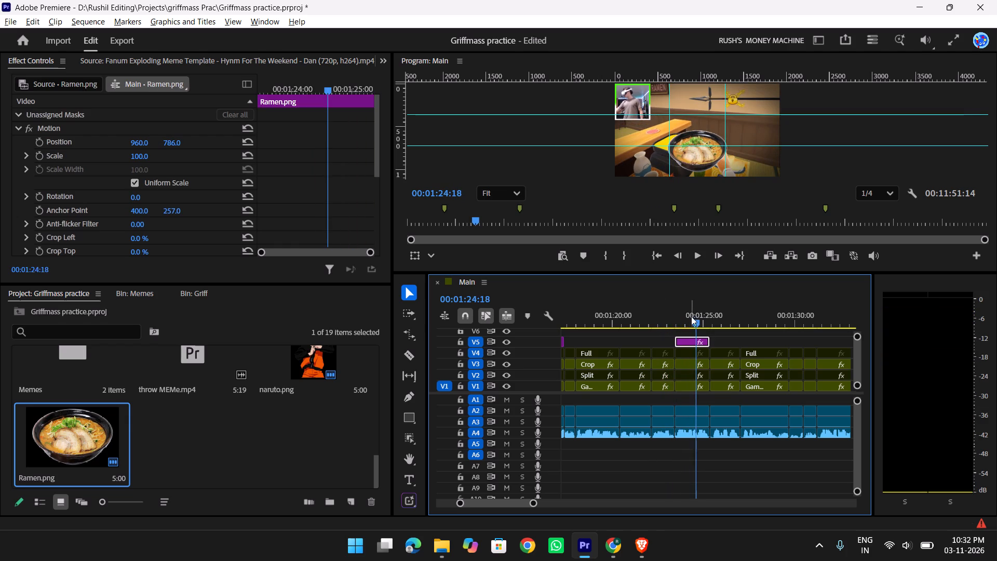
# Lower the vertical anchor point of Ramen.png's first Transform (Fast Slide UP) keyframe to about 129 and play the animation.
pyautogui.moveTo(692, 314); pyautogui.dragTo(695, 328)
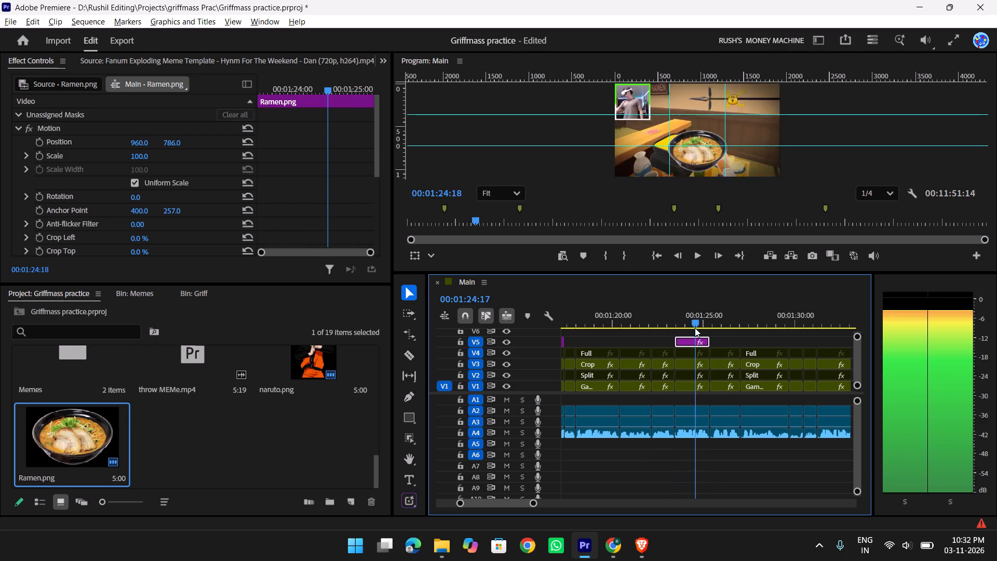
pyautogui.moveTo(695, 328); pyautogui.dragTo(690, 330)
pyautogui.click(692, 341)
pyautogui.scroll(-5, 252, 183)
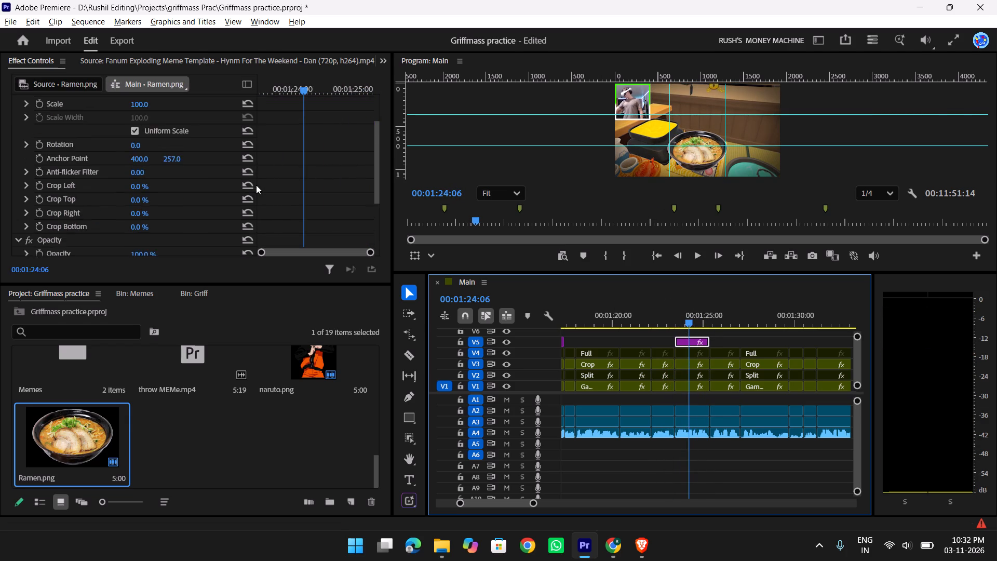
pyautogui.scroll(-7, 256, 185)
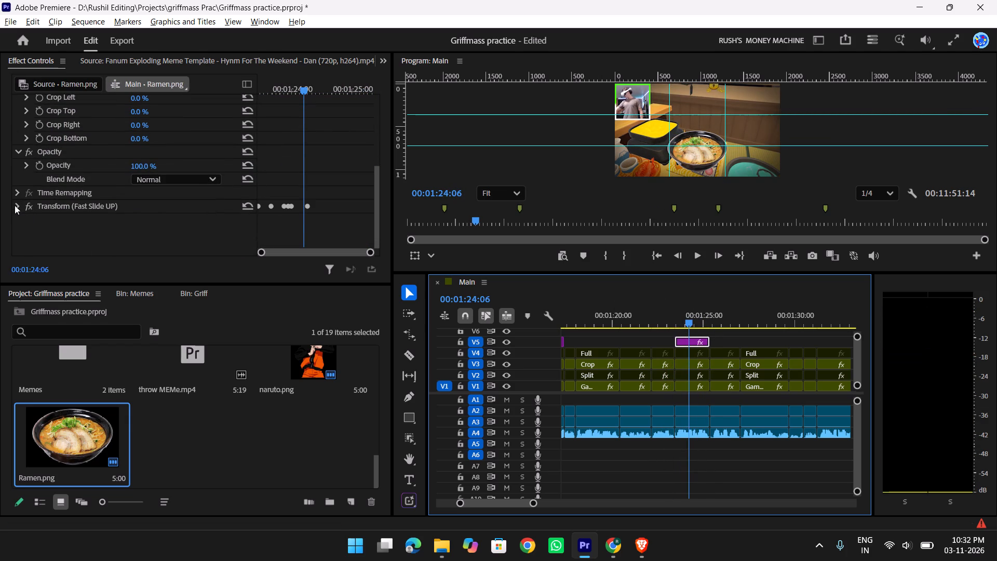
pyautogui.click(15, 205)
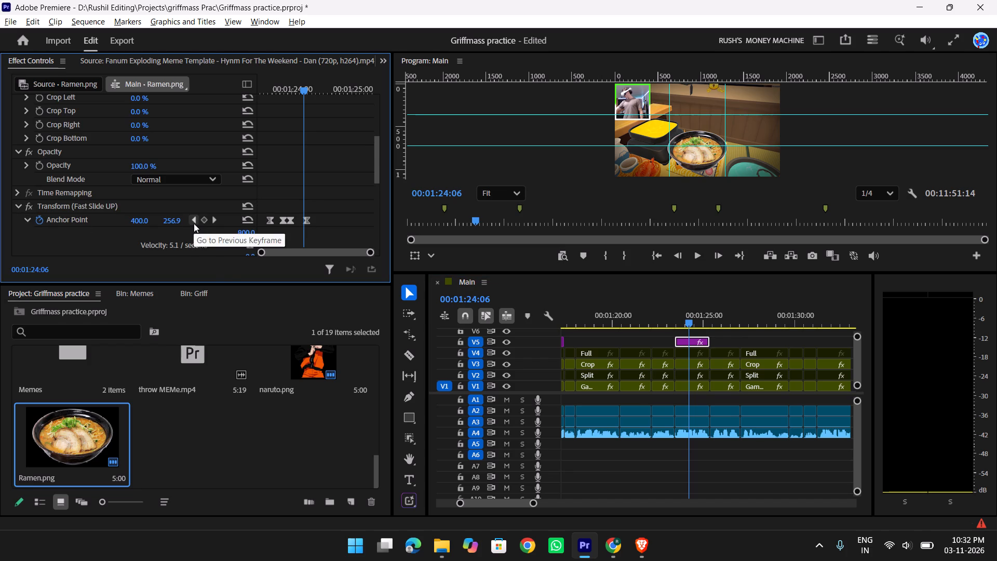
pyautogui.tripleClick(193, 223)
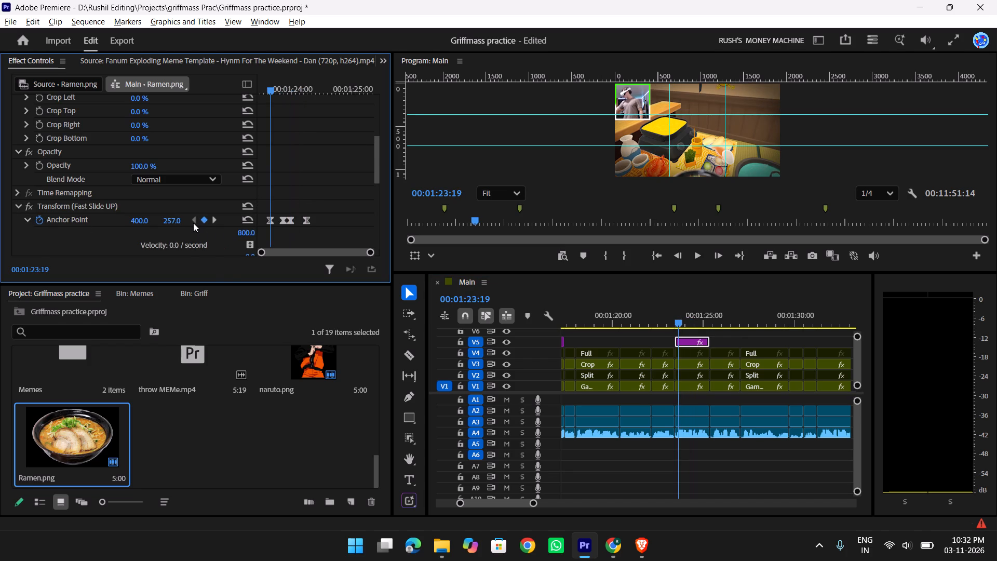
pyautogui.moveTo(168, 221); pyautogui.dragTo(184, 224)
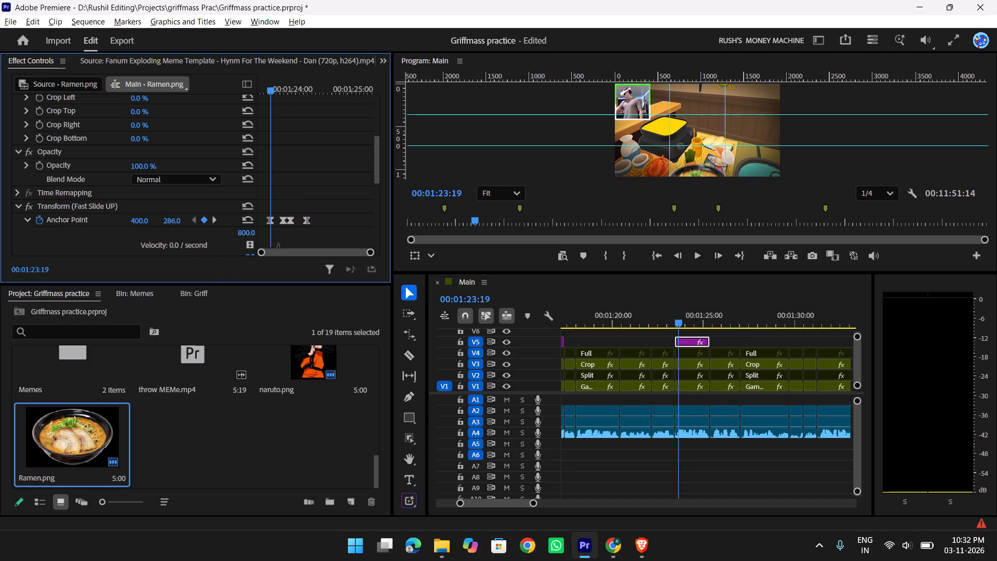
pyautogui.moveTo(184, 224); pyautogui.dragTo(86, 238)
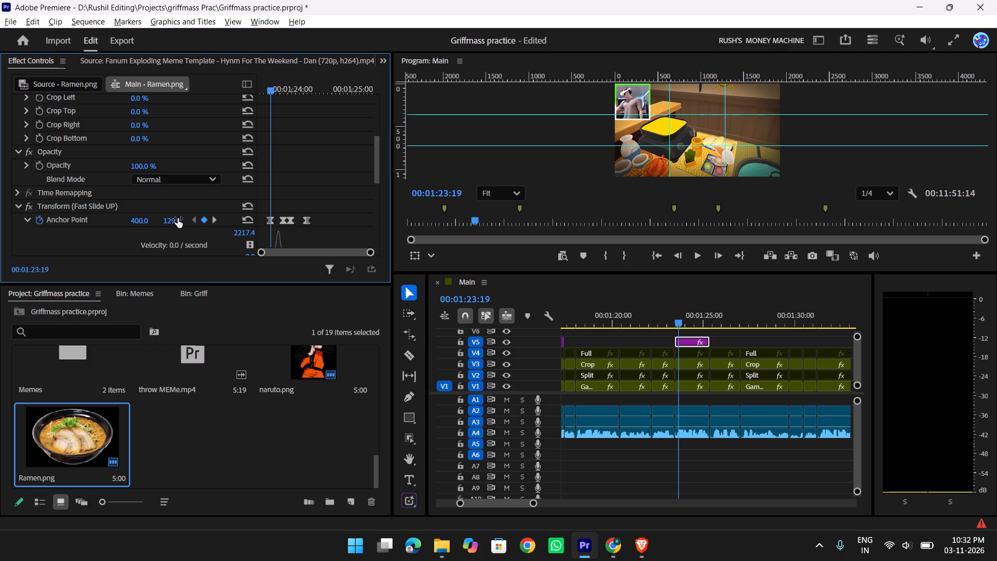
pyautogui.press('space')
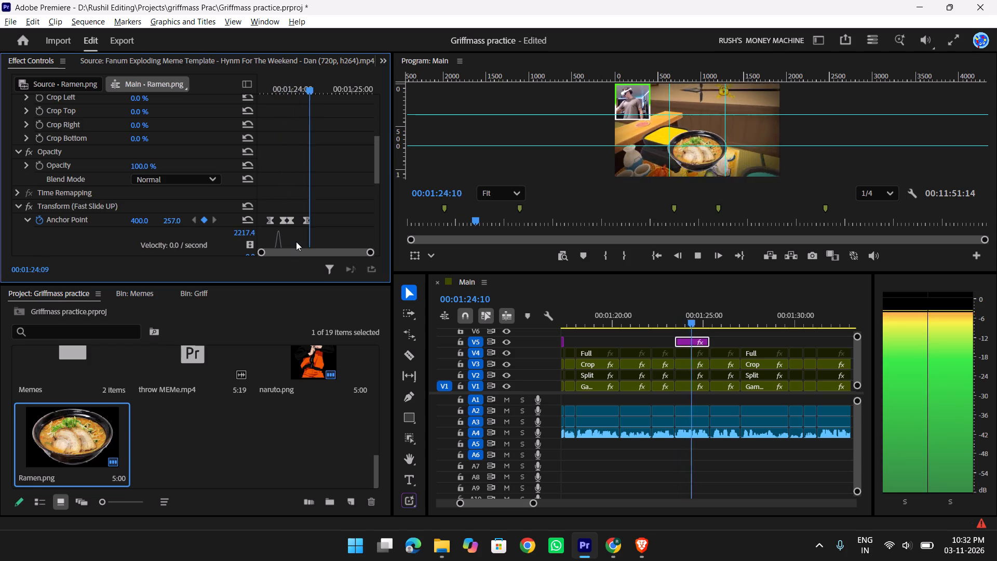
pyautogui.press('space')
pyautogui.press('space')
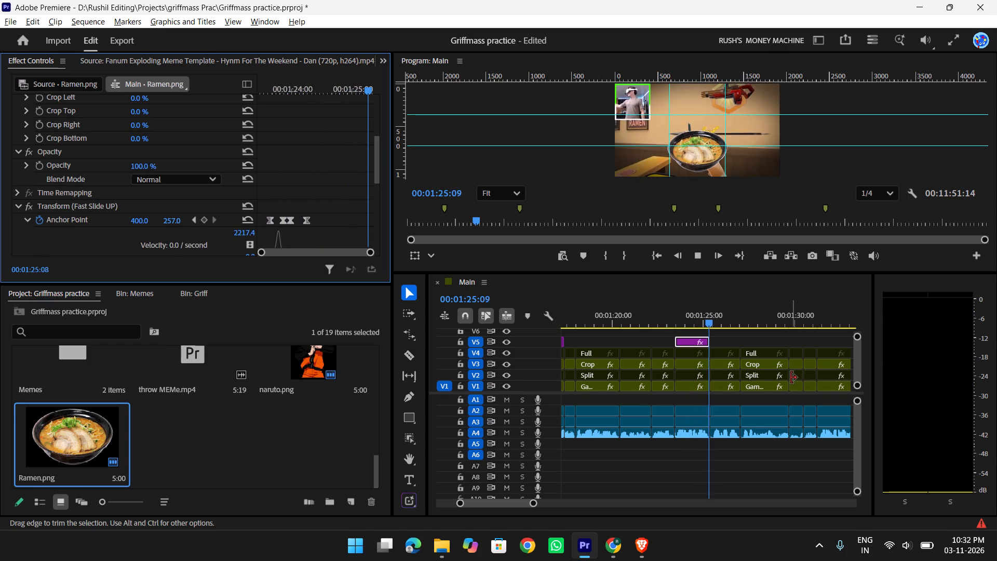
pyautogui.press('space')
# Replay the section leading into the Ramen.png clip to check its slide-in over the vignetted gameplay.
pyautogui.moveTo(696, 316); pyautogui.dragTo(645, 308)
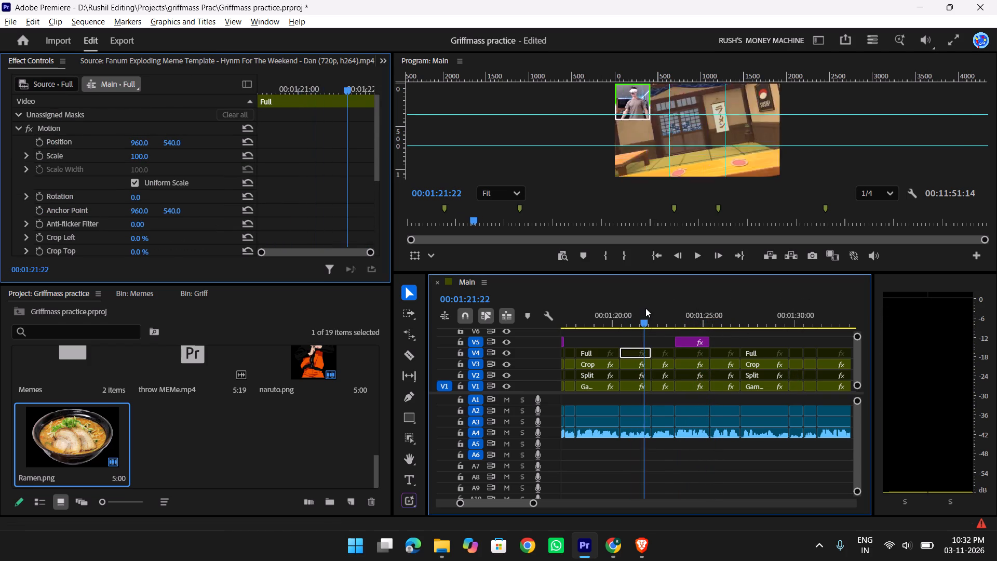
pyautogui.moveTo(645, 308); pyautogui.dragTo(667, 310)
pyautogui.press('space')
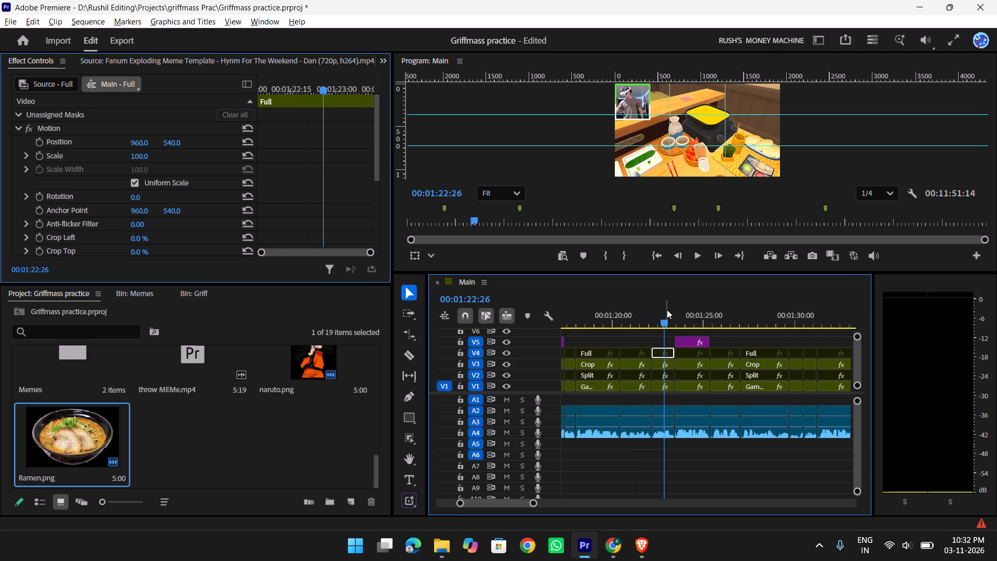
pyautogui.moveTo(660, 318); pyautogui.dragTo(628, 317)
pyautogui.press('space')
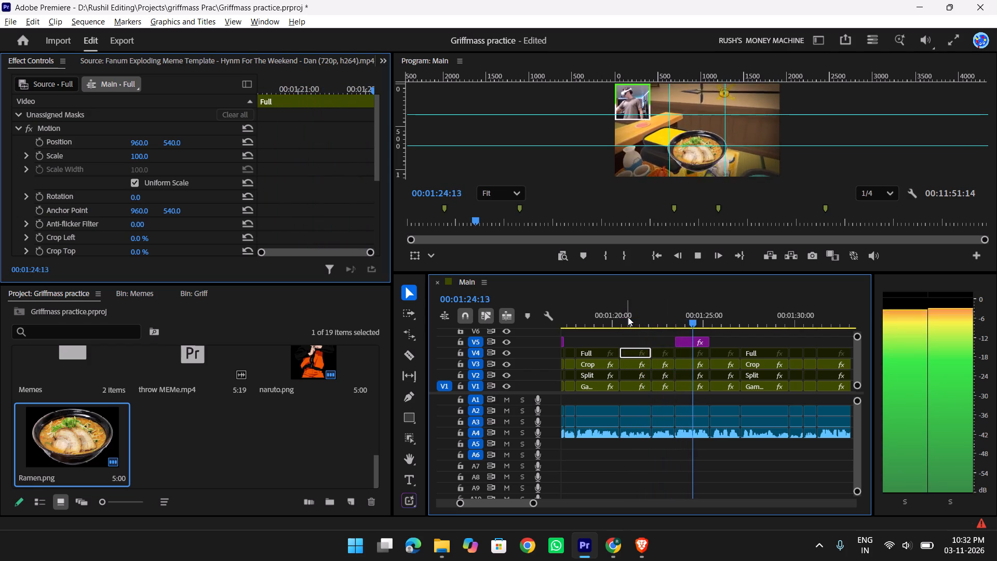
pyautogui.press('space')
pyautogui.moveTo(705, 315); pyautogui.dragTo(689, 315)
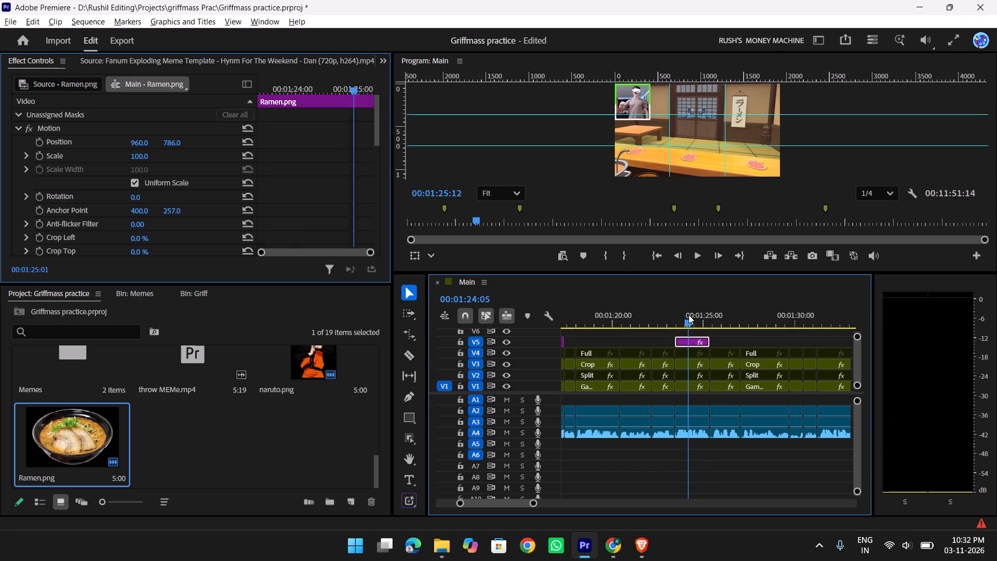
pyautogui.moveTo(689, 315); pyautogui.dragTo(659, 313)
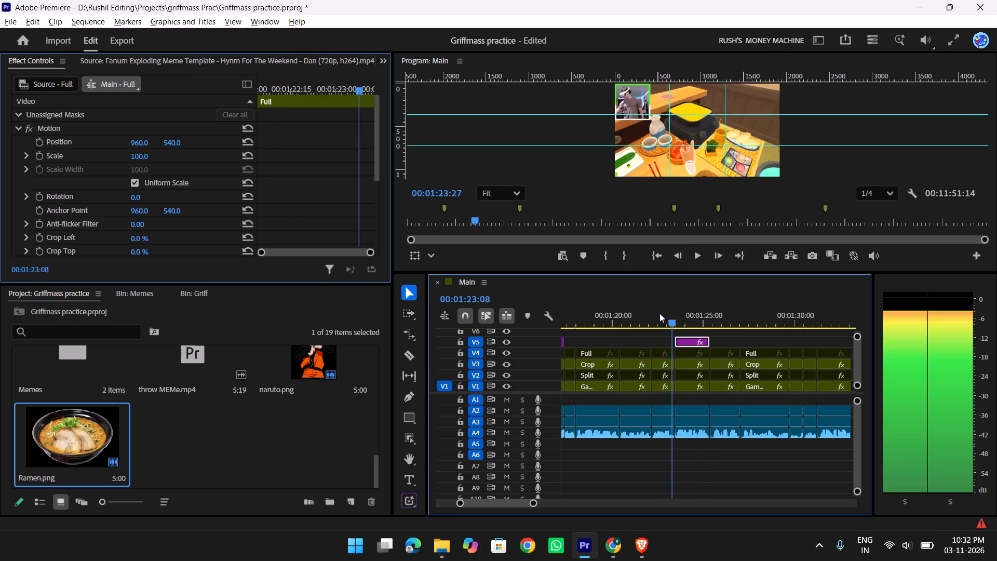
pyautogui.moveTo(659, 313); pyautogui.dragTo(658, 313)
pyautogui.press('space')
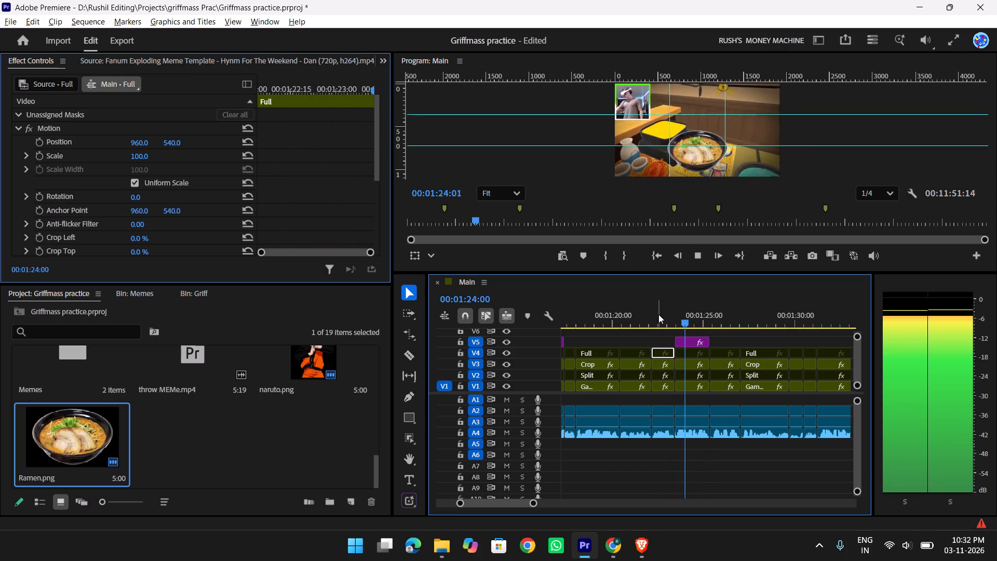
pyautogui.press('space')
# Play and scrub the gameplay following the Ramen.png clip, up to about 00:01:31, to review what needs editing.
pyautogui.press('space')
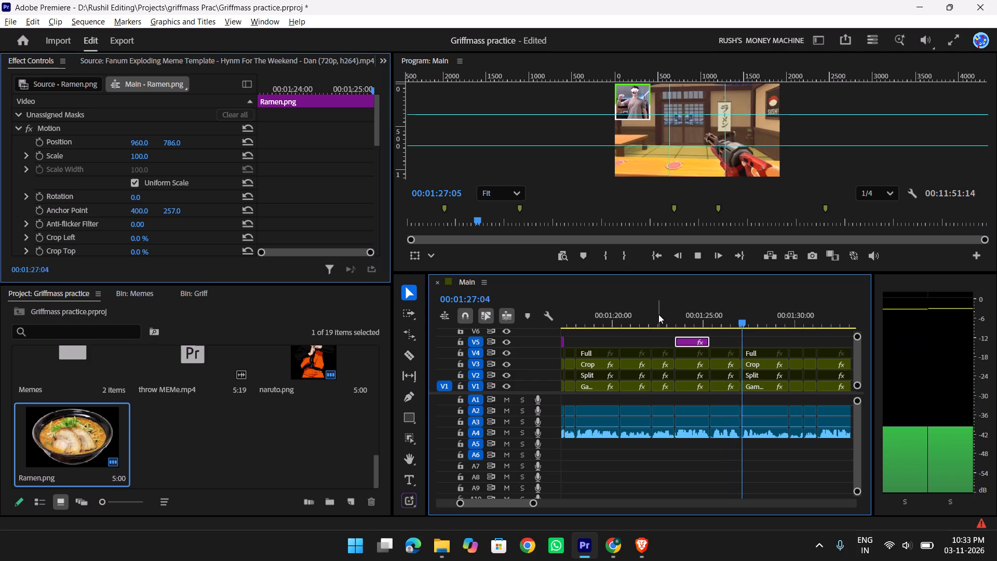
pyautogui.scroll(-3, 658, 314)
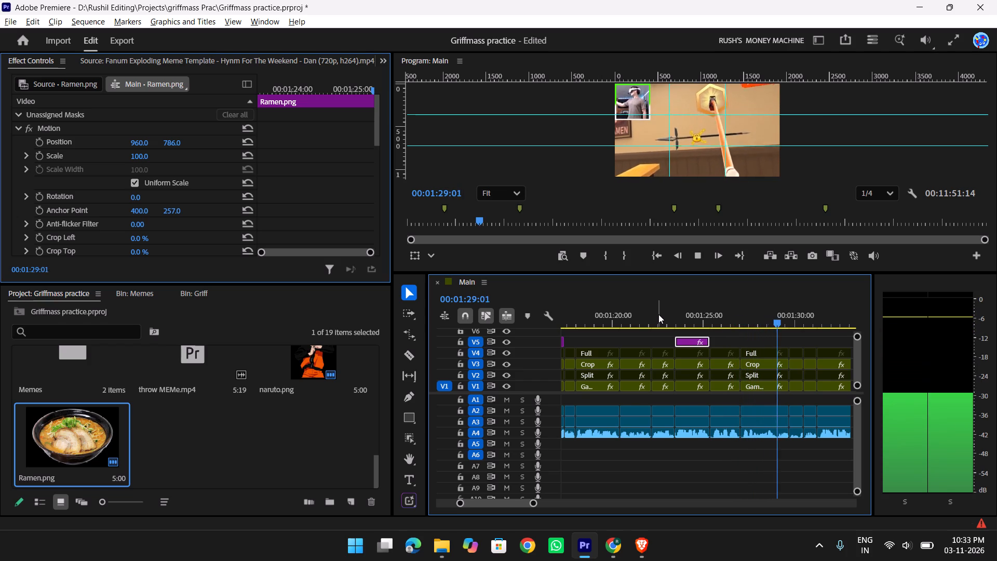
pyautogui.press('space')
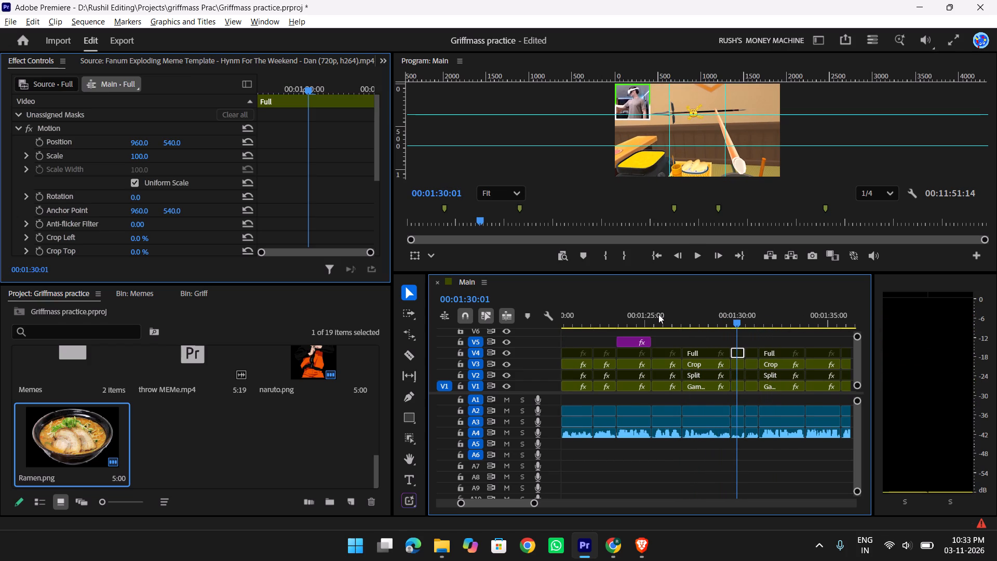
pyautogui.press('space')
pyautogui.press('space')
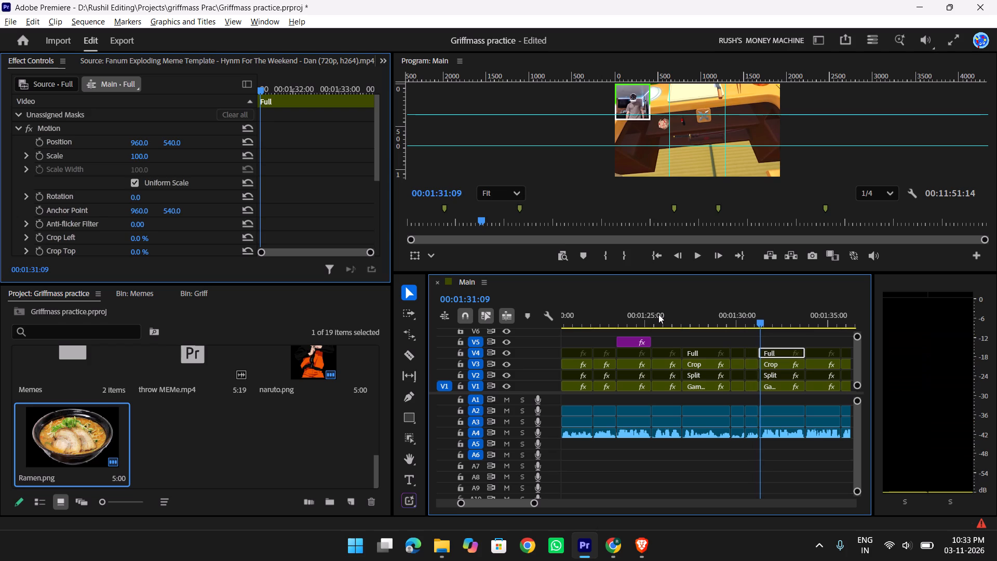
pyautogui.moveTo(651, 319); pyautogui.dragTo(627, 316)
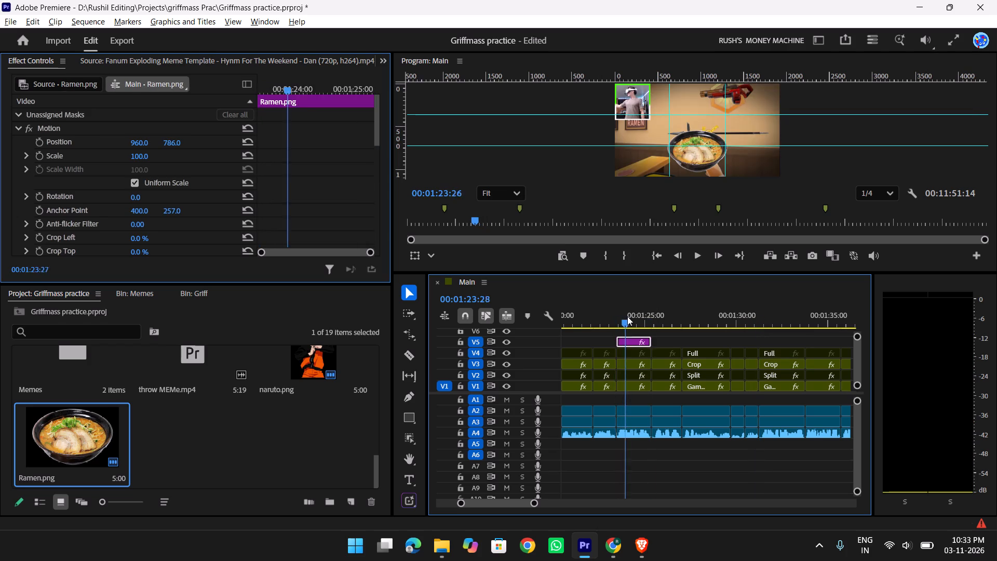
pyautogui.moveTo(627, 316); pyautogui.dragTo(716, 315)
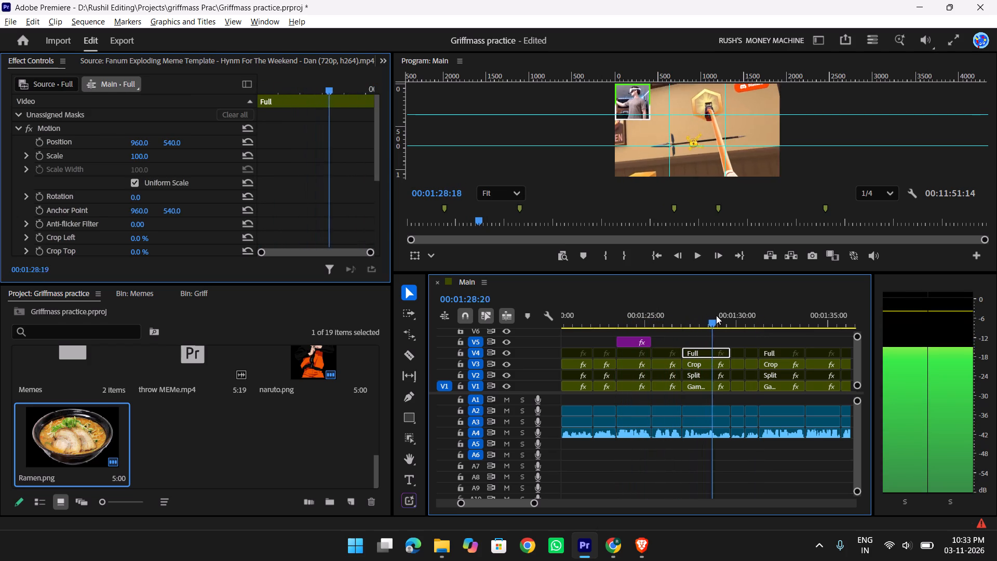
pyautogui.moveTo(716, 315); pyautogui.dragTo(667, 316)
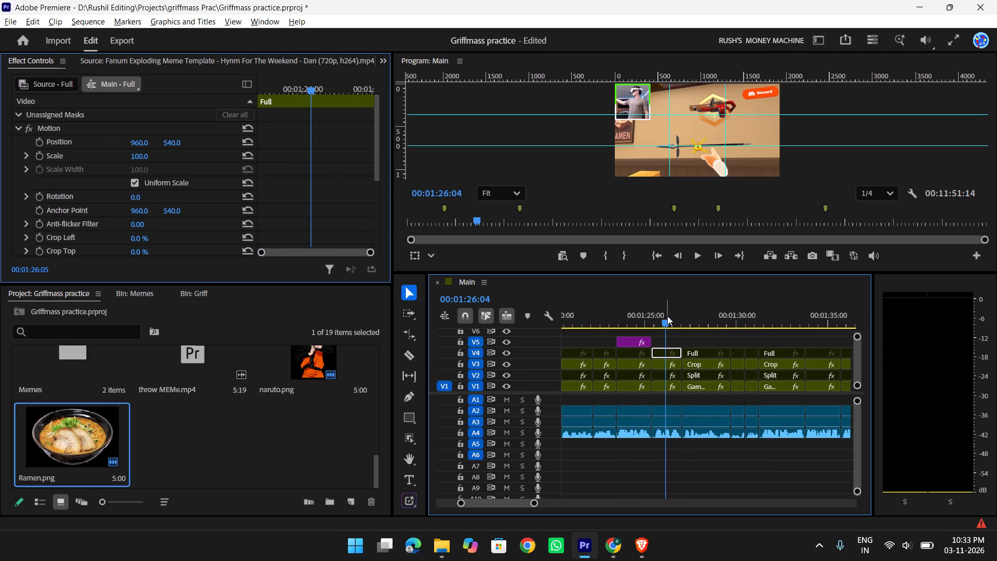
# Switch to the GIPHY page in Brave and search for "Zero correlation".
pyautogui.hotkey('alt', 'Tab')
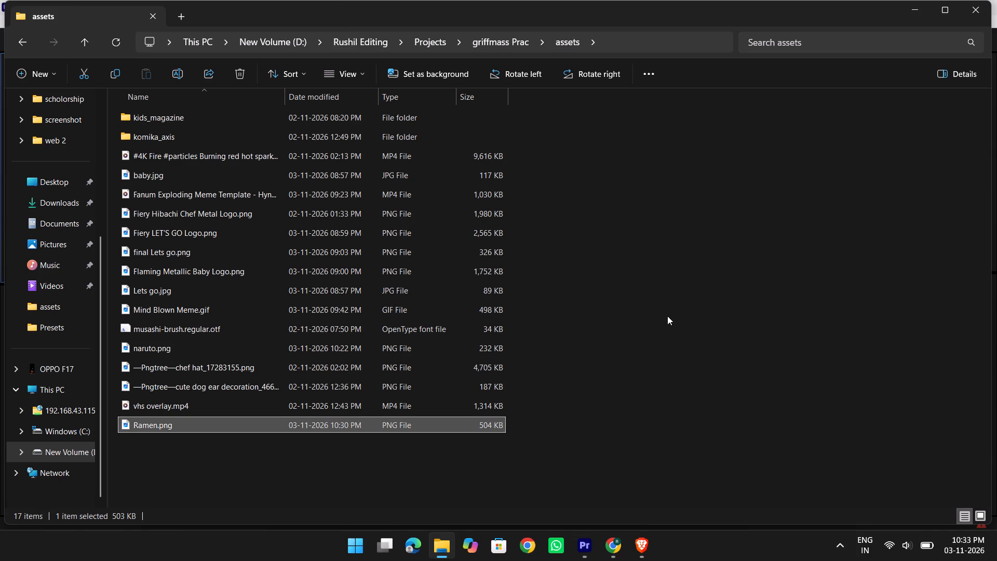
pyautogui.hotkey('alt', 'Tab')
pyautogui.hotkey('alt', 'Tab')
pyautogui.hotkey('alt', 'Tab')
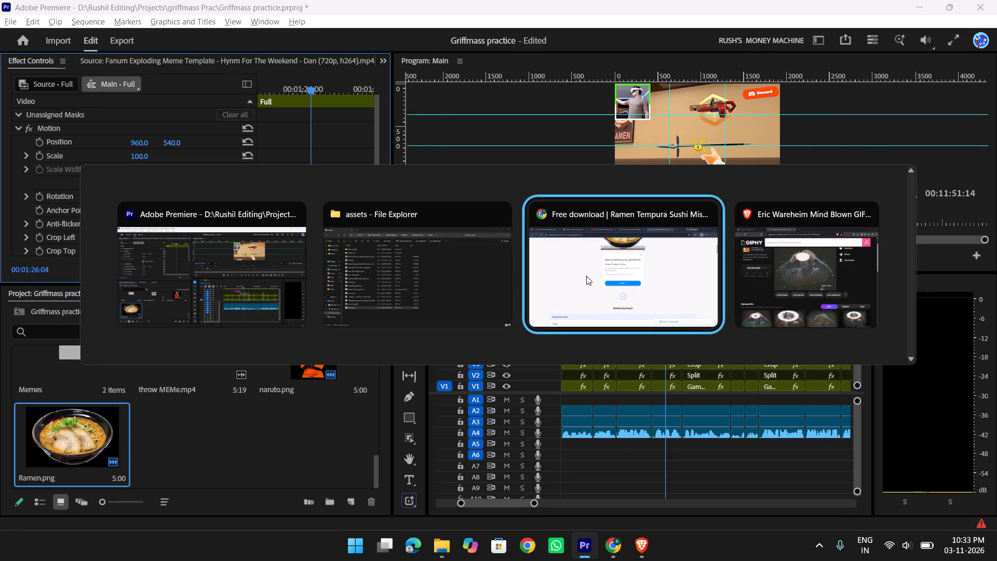
pyautogui.keyDown('alt'); pyautogui.click(588, 276); pyautogui.keyUp('alt')
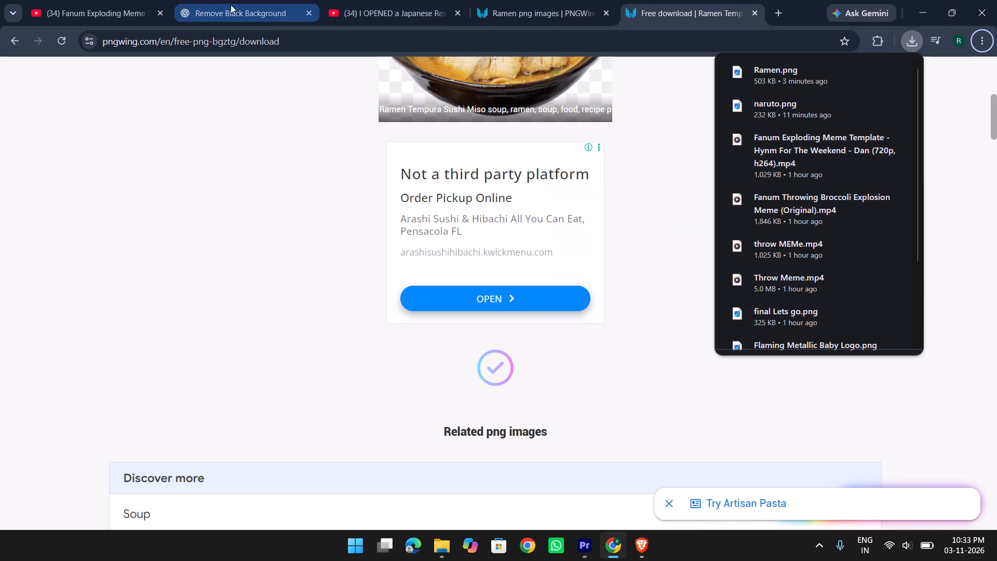
pyautogui.hotkey('alt', 'Tab')
pyautogui.hotkey('alt', 'Tab')
pyautogui.hotkey('alt', 'Tab')
pyautogui.hotkey('alt', 'Tab')
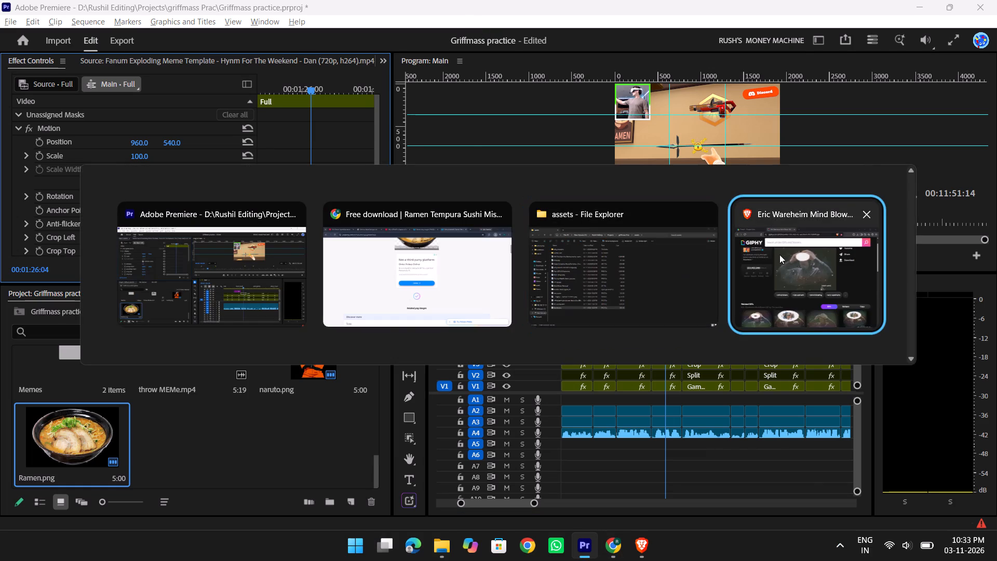
pyautogui.keyDown('alt'); pyautogui.click(779, 255); pyautogui.keyUp('alt')
pyautogui.click(349, 75)
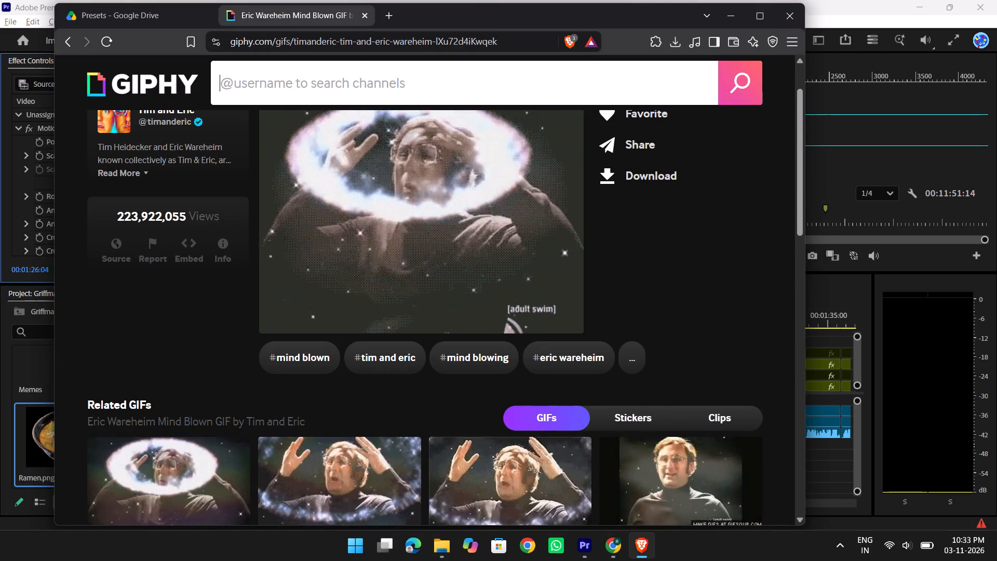
pyautogui.write('xer')
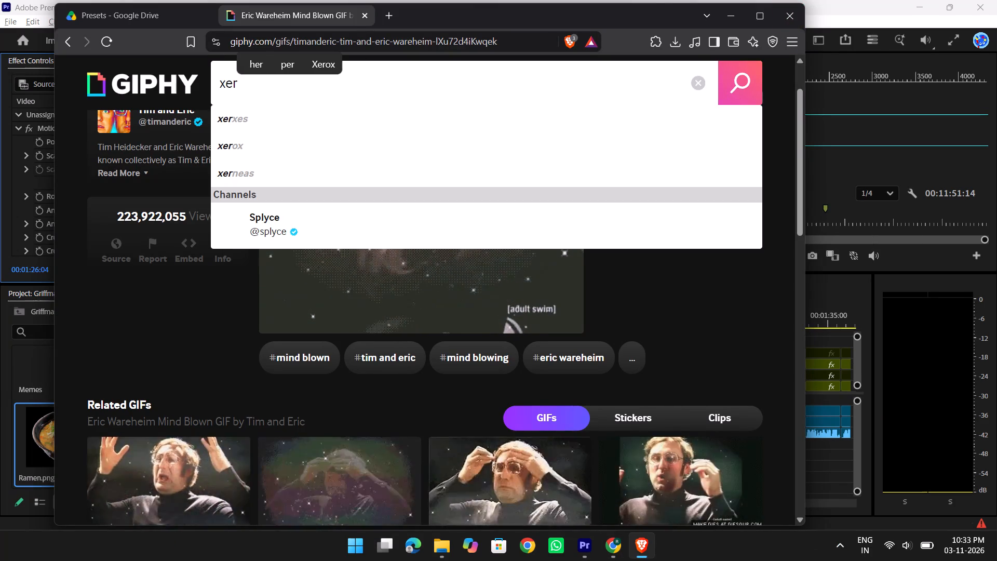
pyautogui.hotkey('ctrl', 'shift', 'Left')
pyautogui.press('BackSpace')
pyautogui.hotkey('shift', 'x')
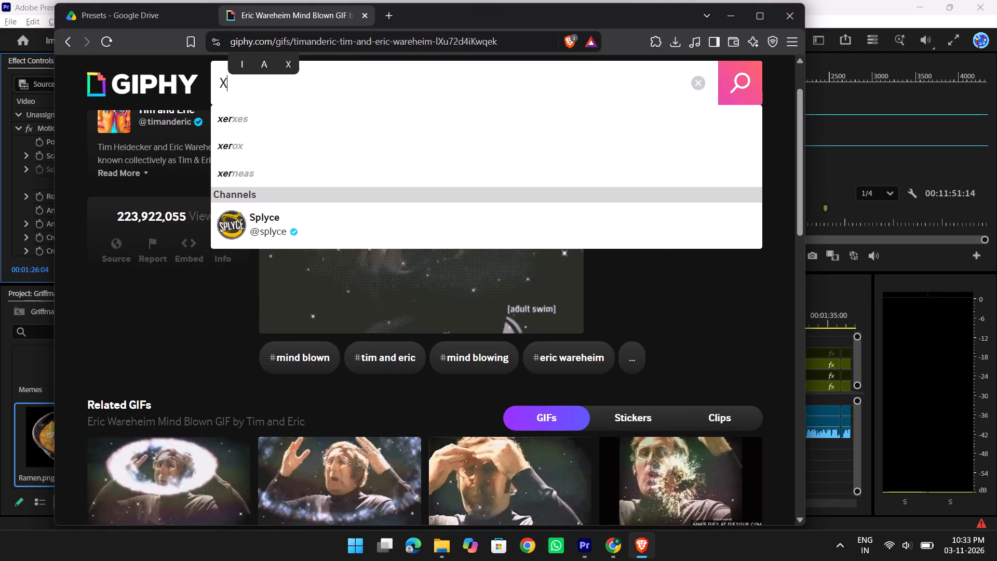
pyautogui.press('BackSpace')
pyautogui.write('Zero c')
pyautogui.write('orrelation')
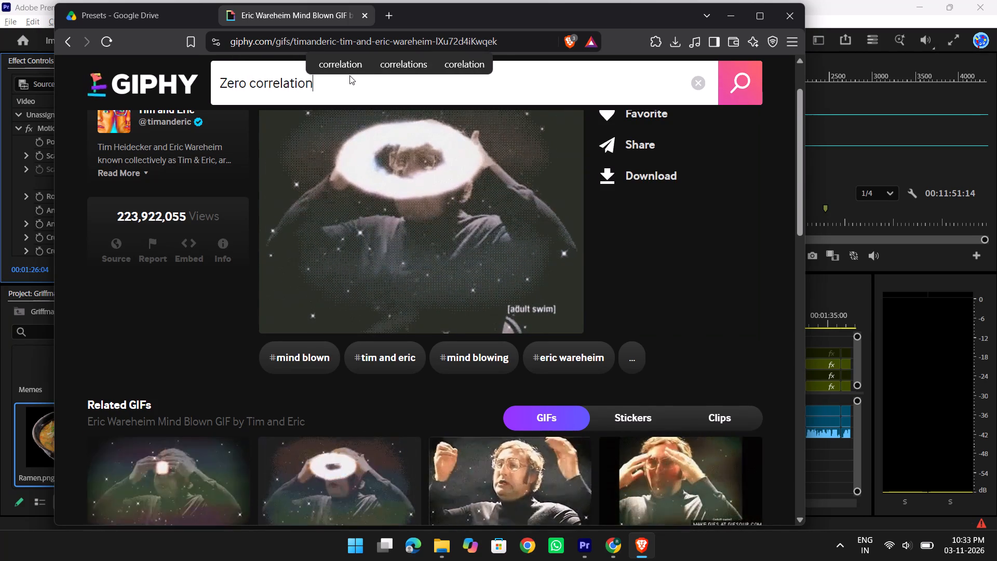
pyautogui.press('Return')
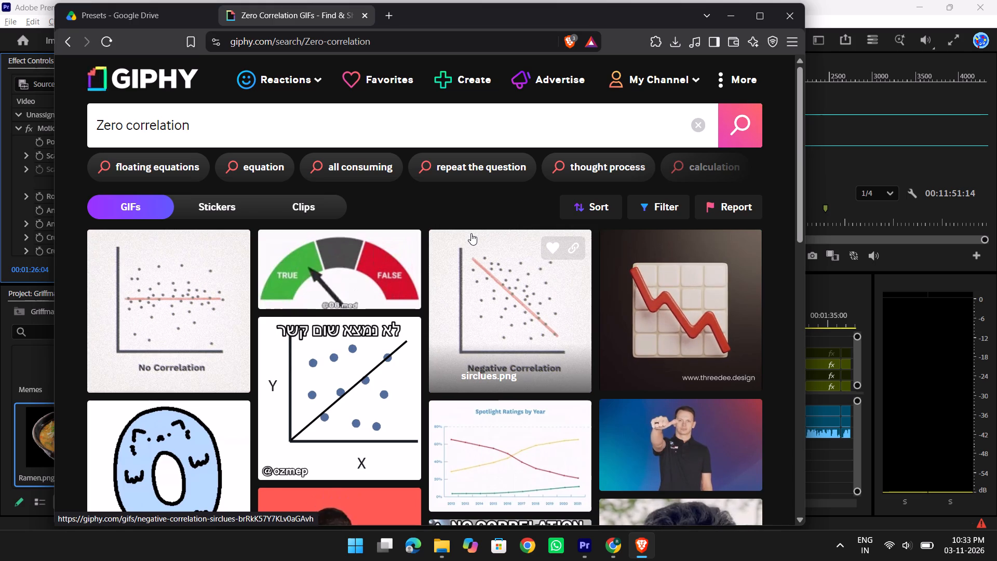
# Browse the search results and open the "No Correlation" scatter-plot GIF by sirclues.png.
pyautogui.scroll(-3, 489, 370)
pyautogui.scroll(3, 482, 370)
pyautogui.scroll(-3, 480, 370)
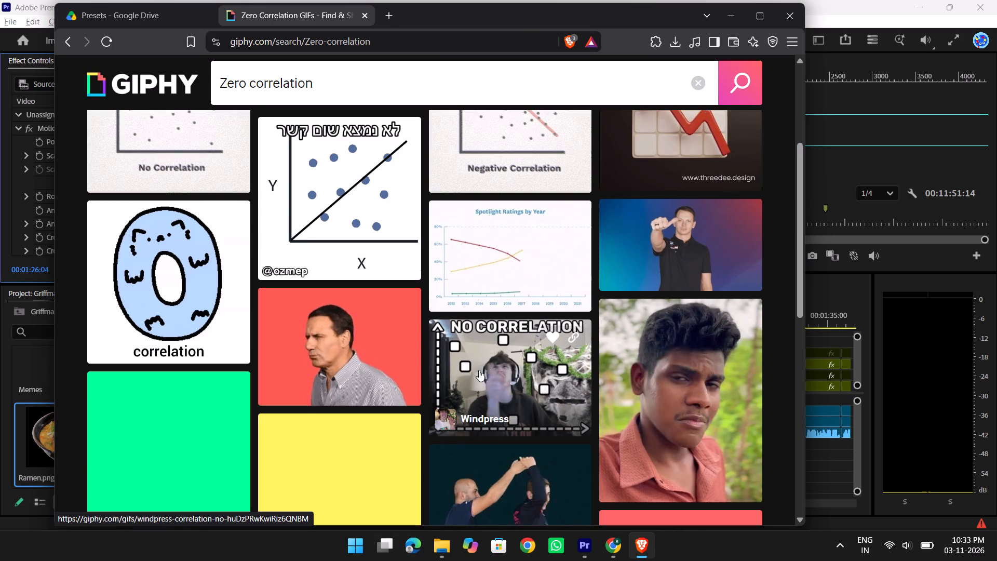
pyautogui.scroll(2, 479, 370)
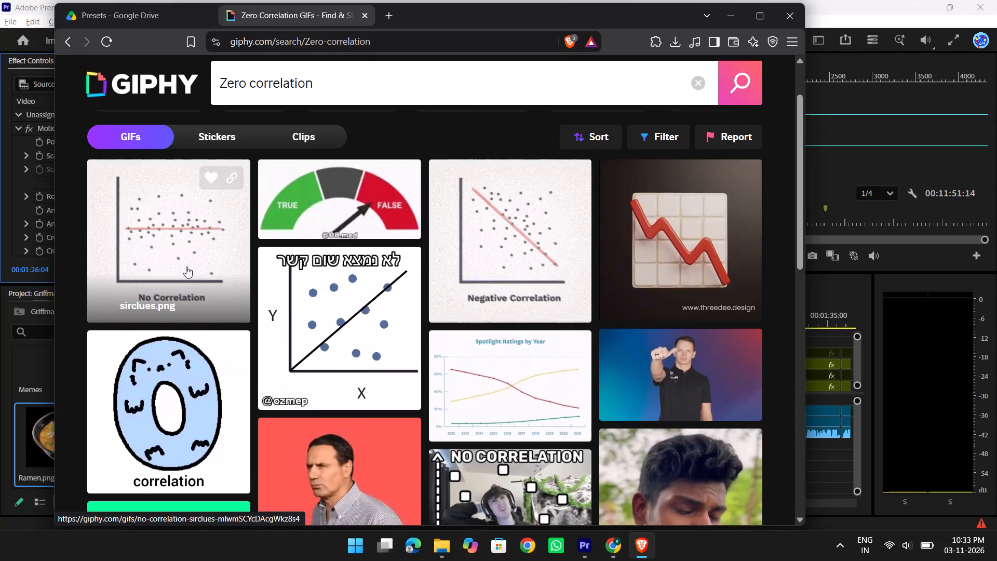
pyautogui.click(186, 266)
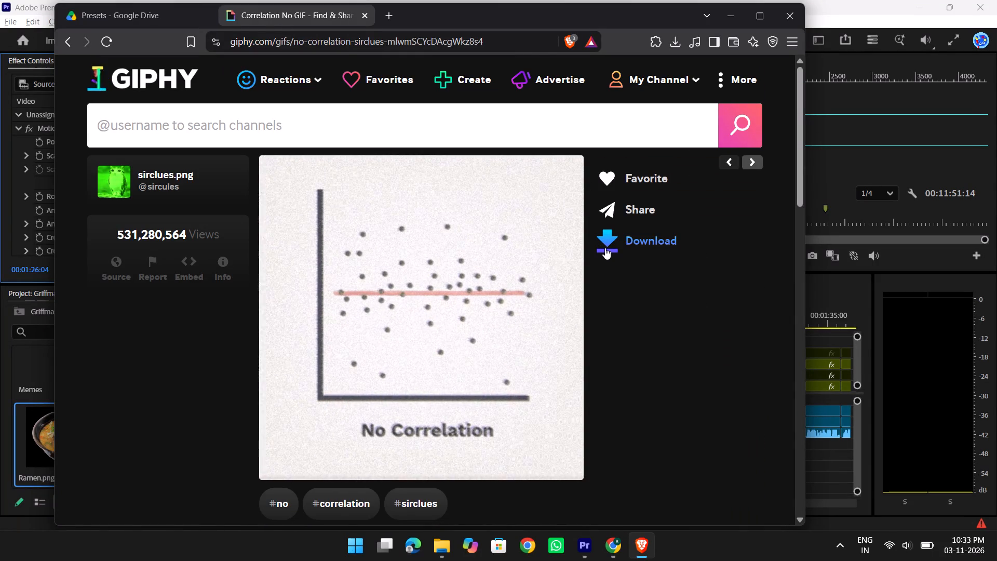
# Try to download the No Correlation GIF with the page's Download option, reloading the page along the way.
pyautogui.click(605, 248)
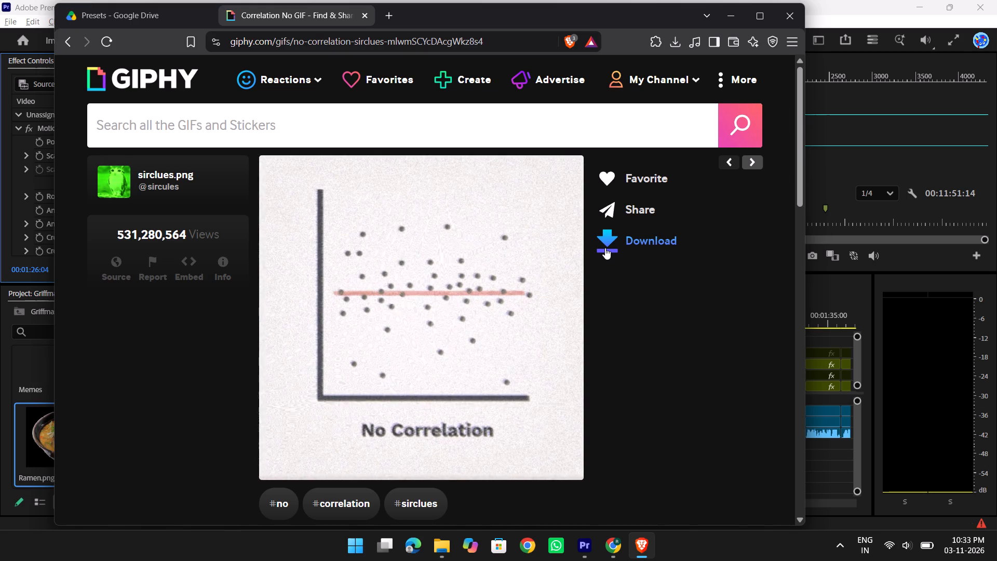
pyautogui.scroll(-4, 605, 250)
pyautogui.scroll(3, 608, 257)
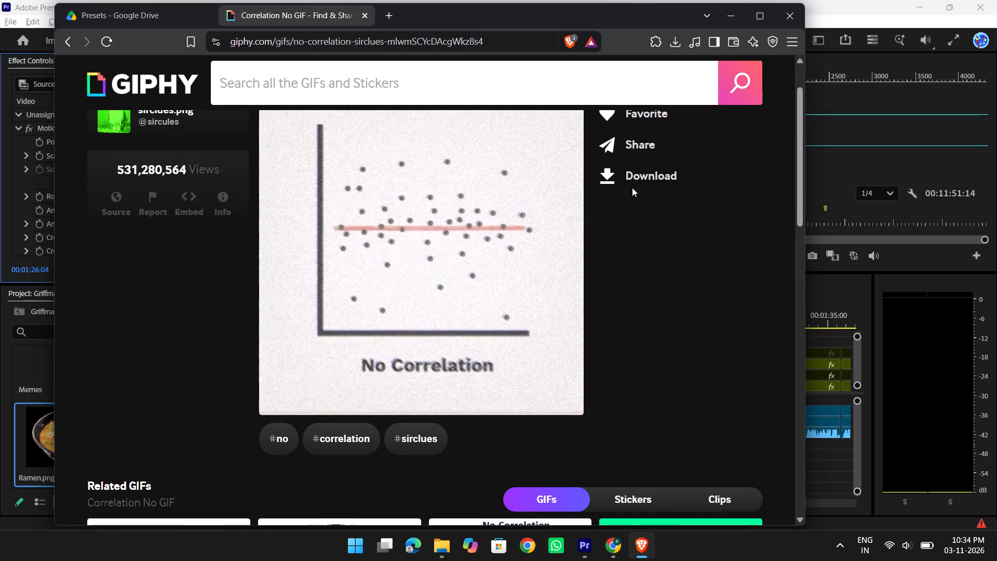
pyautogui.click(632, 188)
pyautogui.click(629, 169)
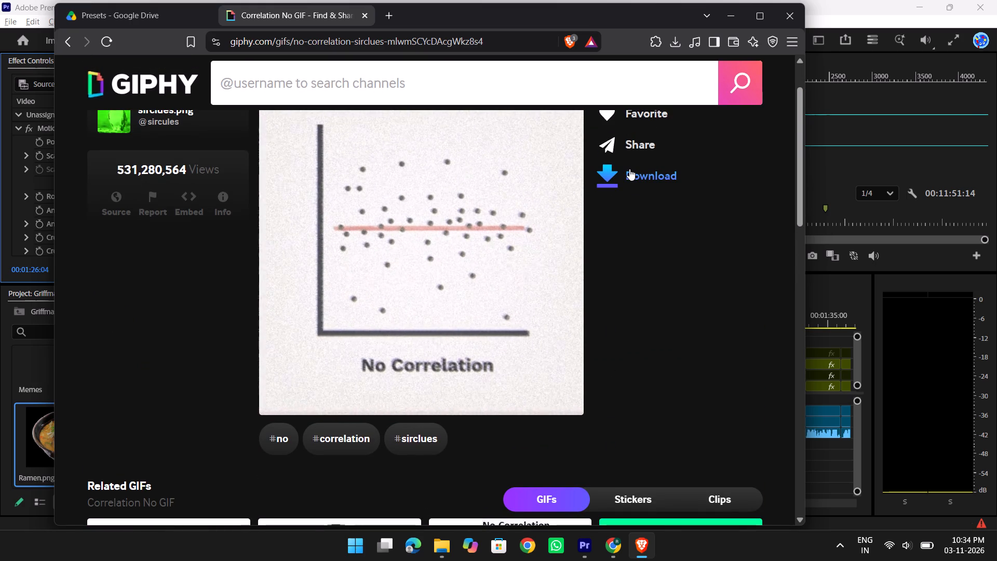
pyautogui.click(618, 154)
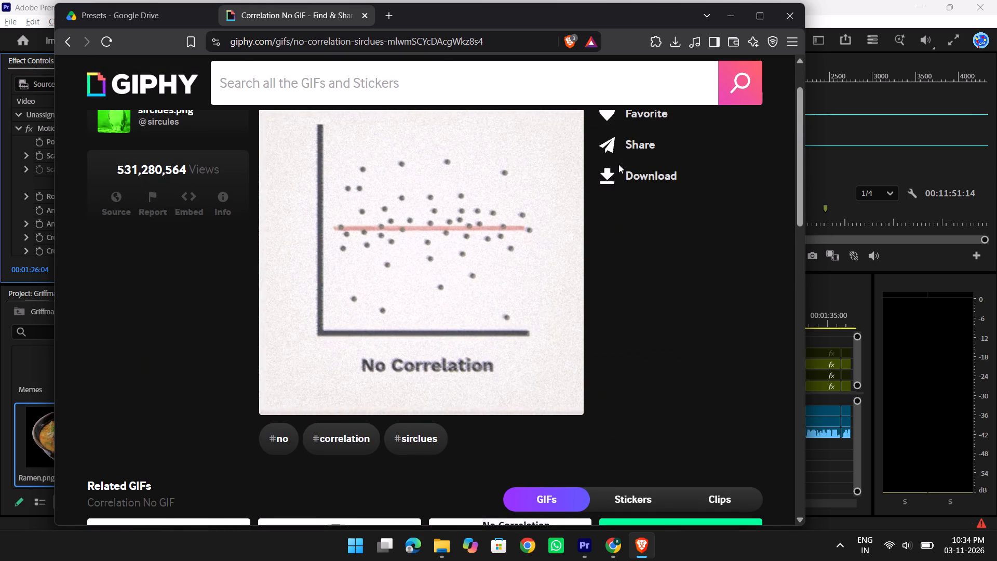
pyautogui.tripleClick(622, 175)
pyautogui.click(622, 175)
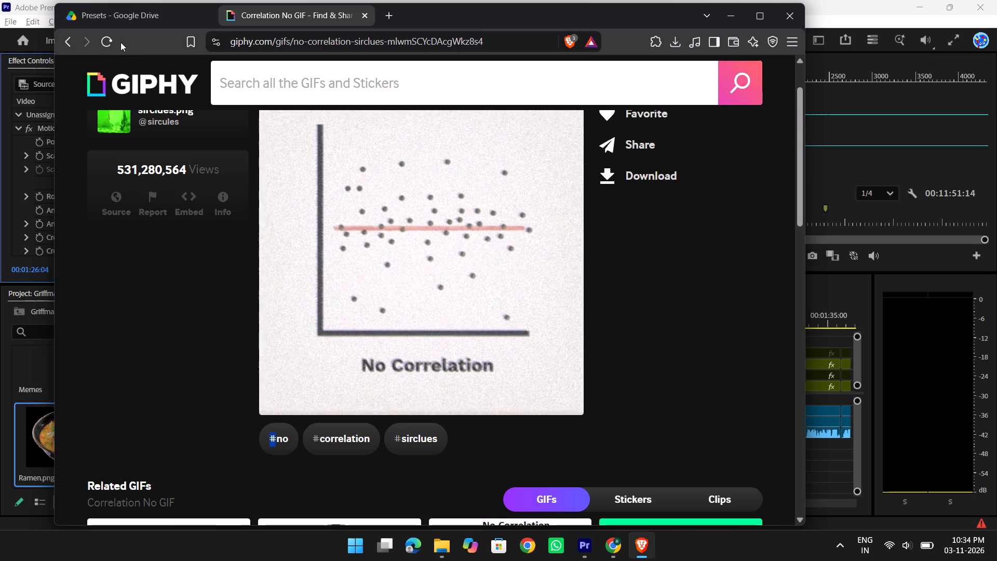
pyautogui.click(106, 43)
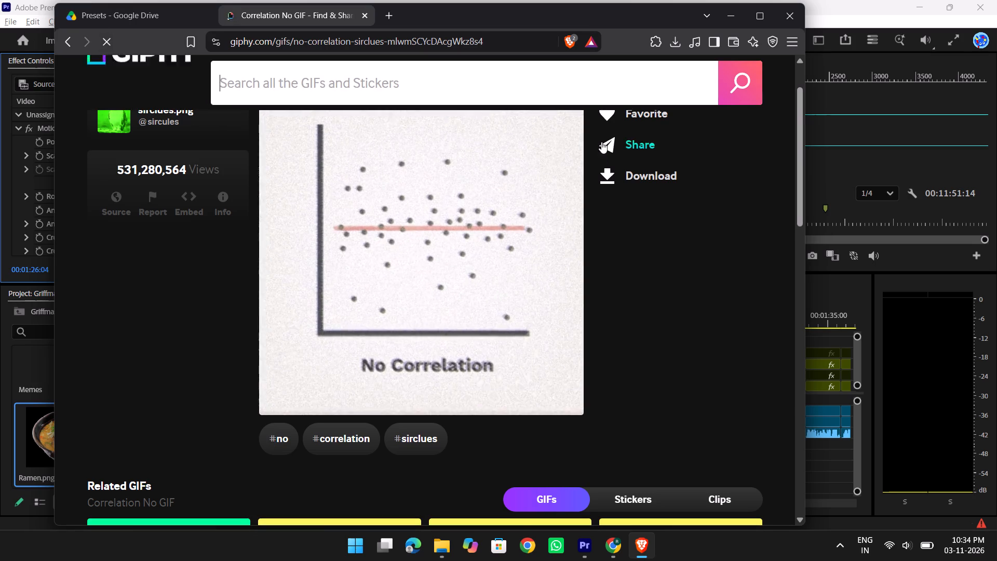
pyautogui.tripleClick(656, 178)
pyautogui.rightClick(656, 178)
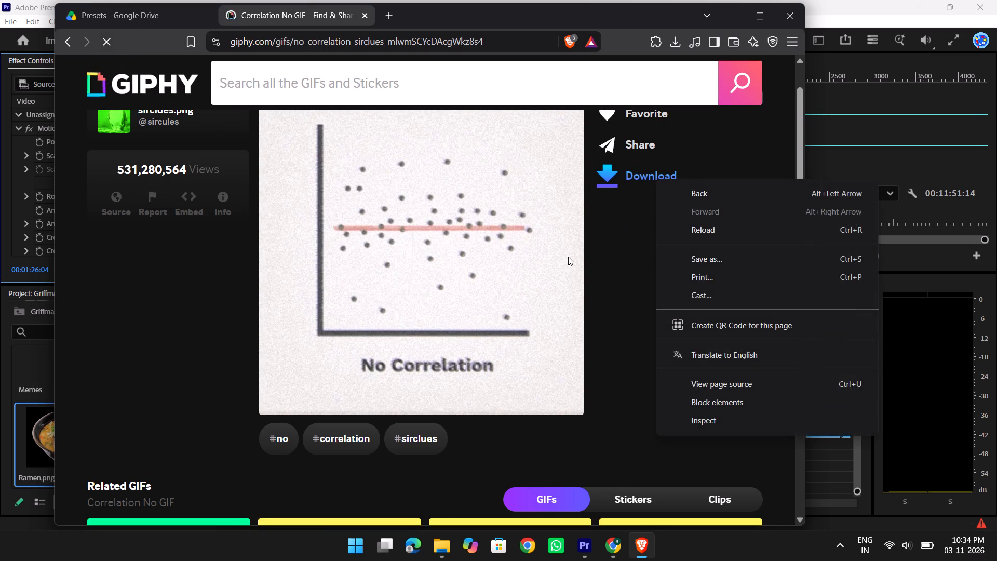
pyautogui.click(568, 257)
# Save the No Correlation image as Correlation.gif in the project's assets folder.
pyautogui.rightClick(416, 259)
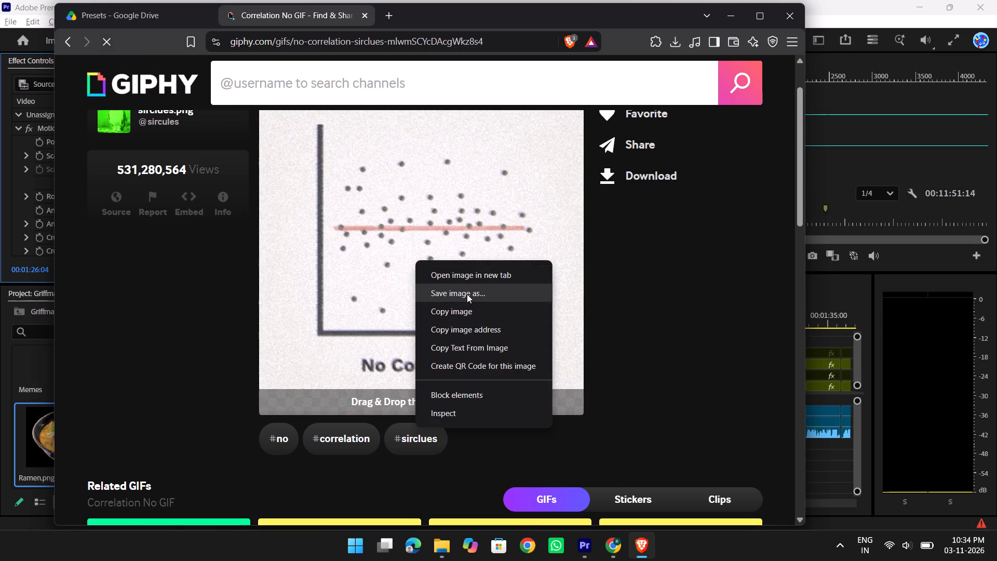
pyautogui.click(467, 294)
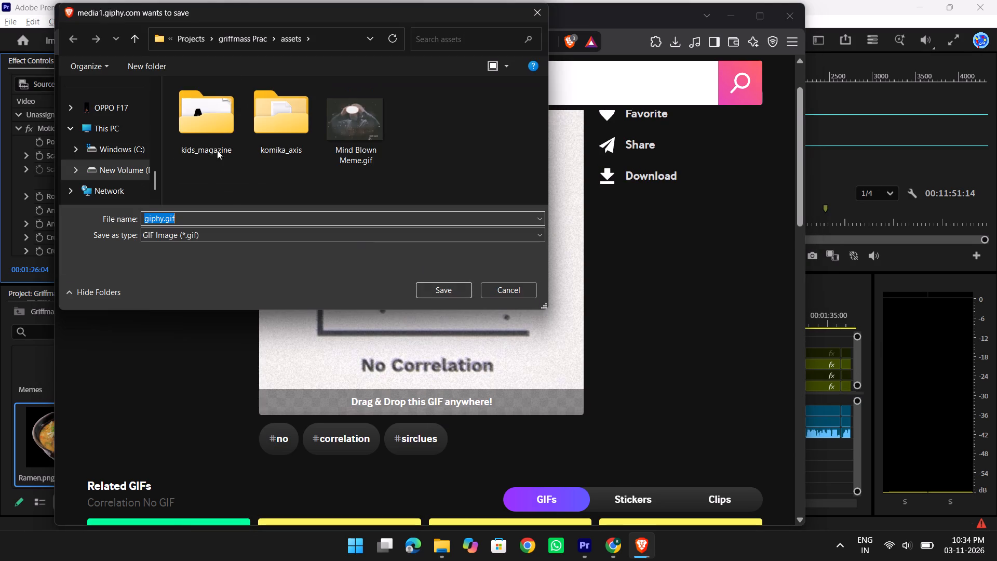
pyautogui.click(167, 213)
pyautogui.press('Left')
pyautogui.press('Left')
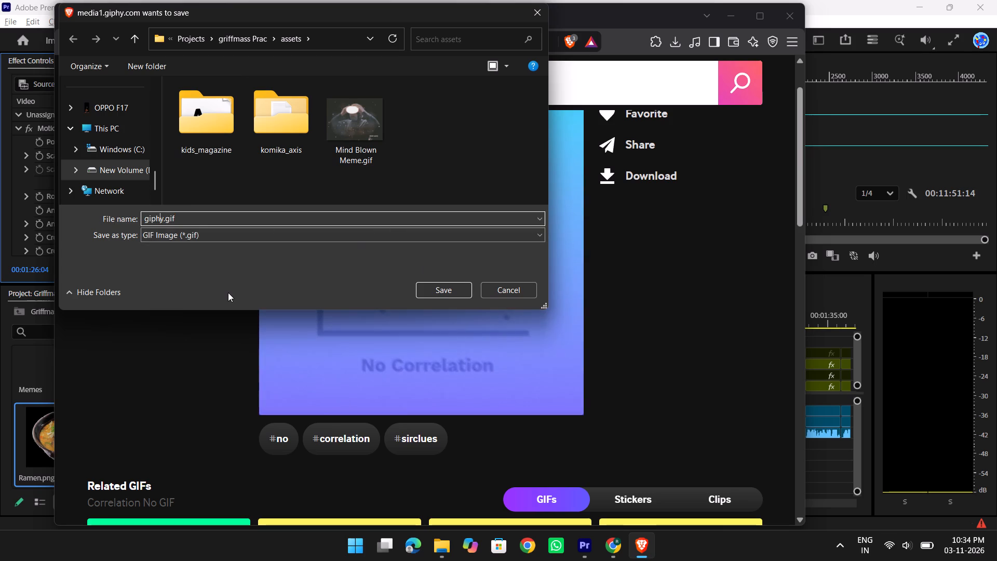
pyautogui.press('Right')
pyautogui.hotkey('ctrl', 'shift', 'Left')
pyautogui.hotkey('ctrl', 'shift', 'Left')
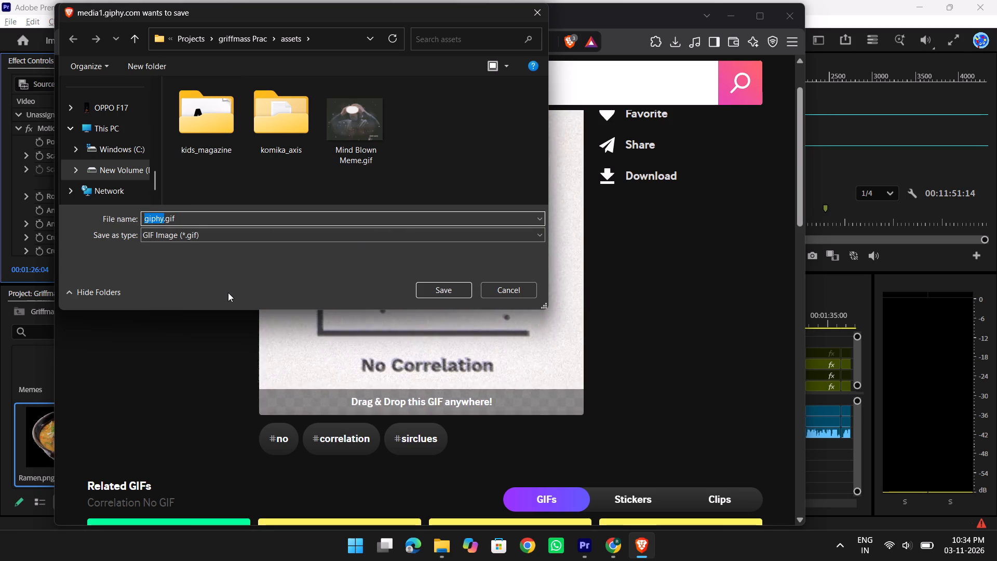
pyautogui.press('BackSpace')
pyautogui.write('Correlation')
pyautogui.press('Return')
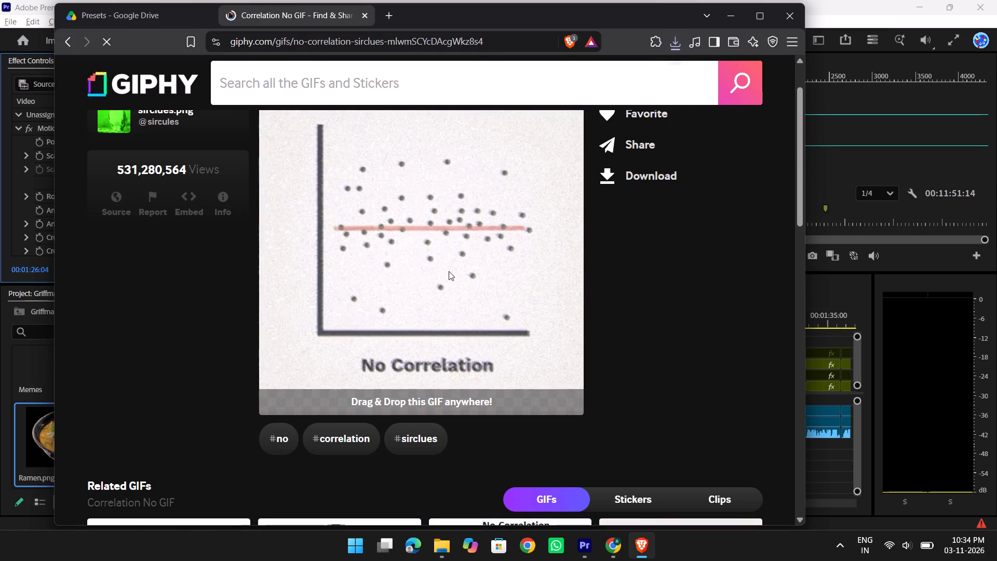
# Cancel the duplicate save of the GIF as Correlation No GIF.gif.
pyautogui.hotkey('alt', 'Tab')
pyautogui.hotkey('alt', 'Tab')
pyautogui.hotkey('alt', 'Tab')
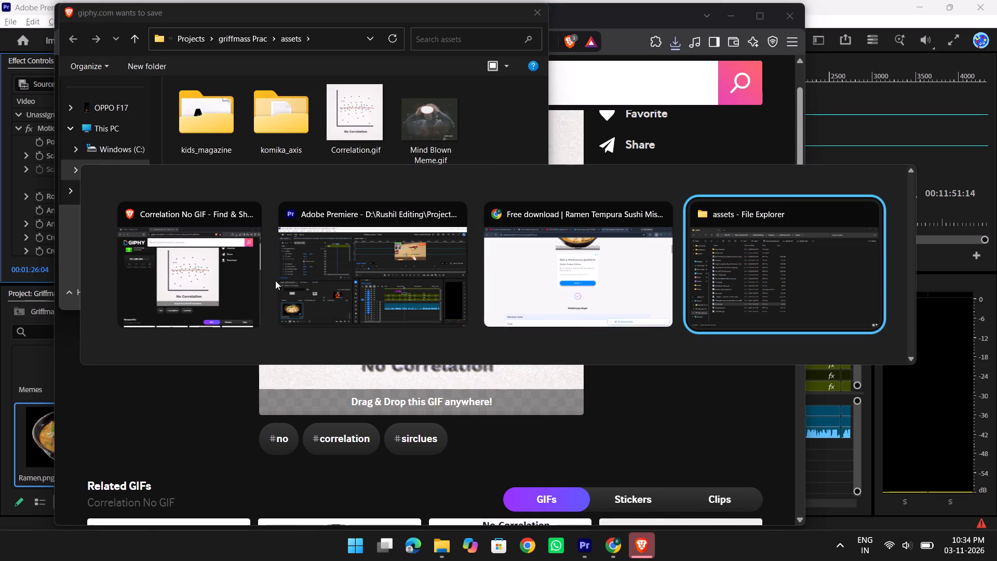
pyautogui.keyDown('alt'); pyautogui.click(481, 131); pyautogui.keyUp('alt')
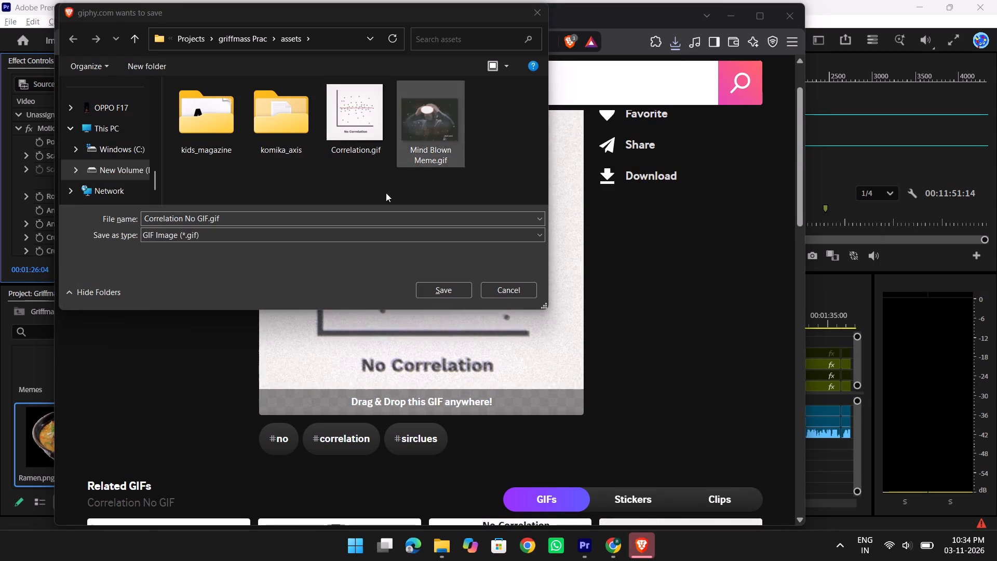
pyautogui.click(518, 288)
# Bring Correlation.gif from the assets folder into Premiere's Main timeline on V5, shortly after the Ramen.png clip.
pyautogui.hotkey('alt', 'Tab')
pyautogui.hotkey('alt', 'Tab')
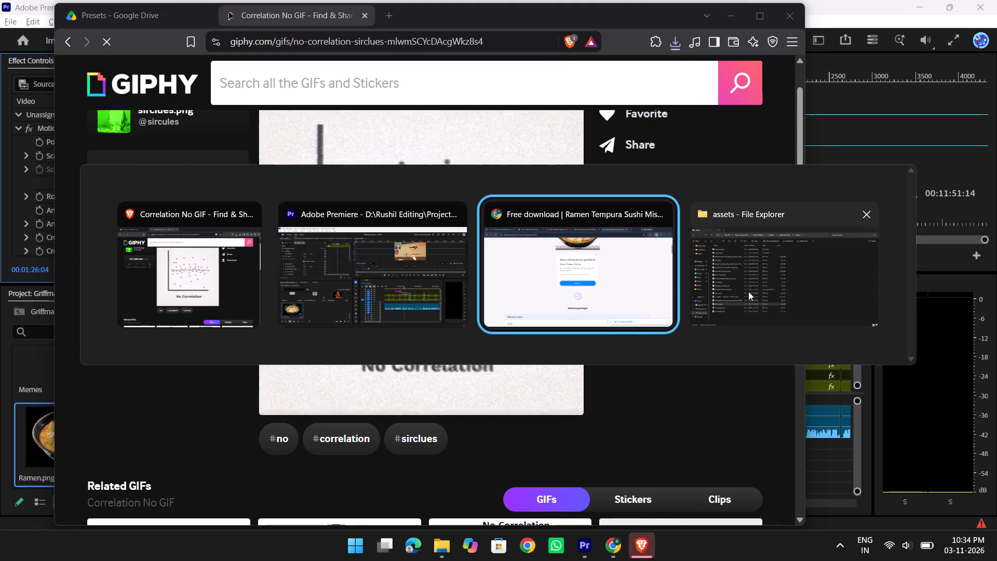
pyautogui.keyDown('alt'); pyautogui.click(759, 282); pyautogui.keyUp('alt')
pyautogui.click(246, 485)
pyautogui.moveTo(181, 438); pyautogui.dragTo(564, 550)
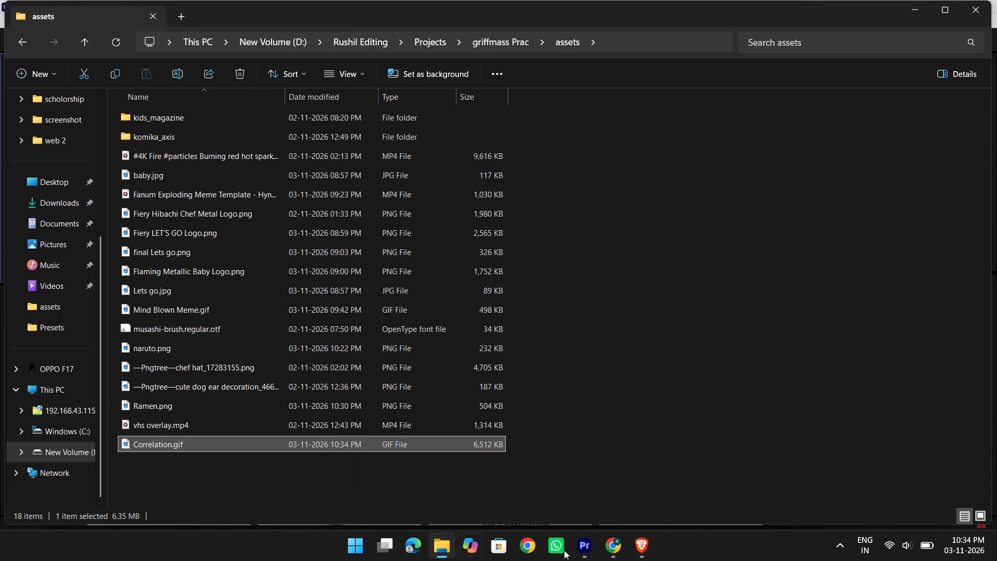
pyautogui.moveTo(564, 550); pyautogui.dragTo(723, 273)
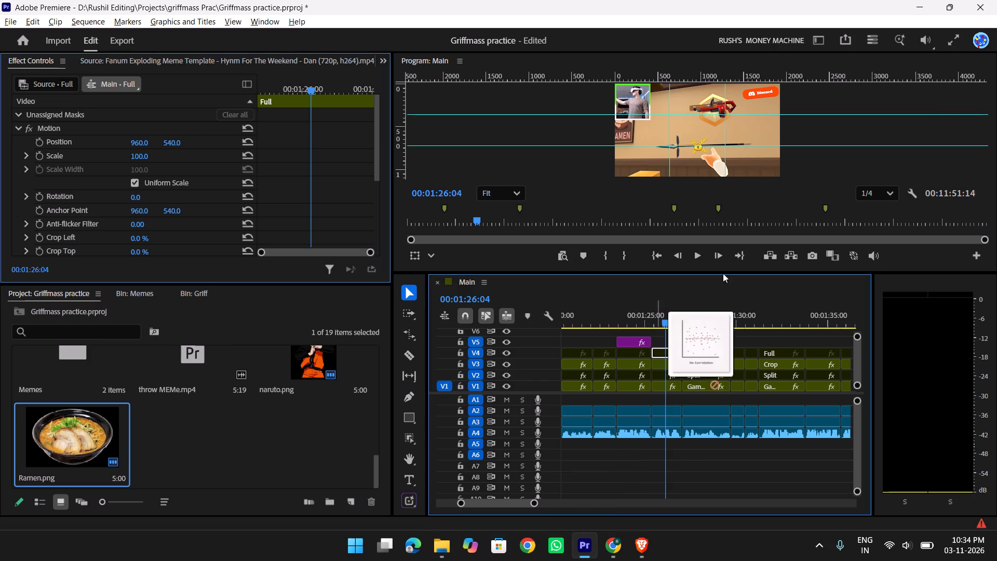
pyautogui.moveTo(723, 273); pyautogui.dragTo(656, 344)
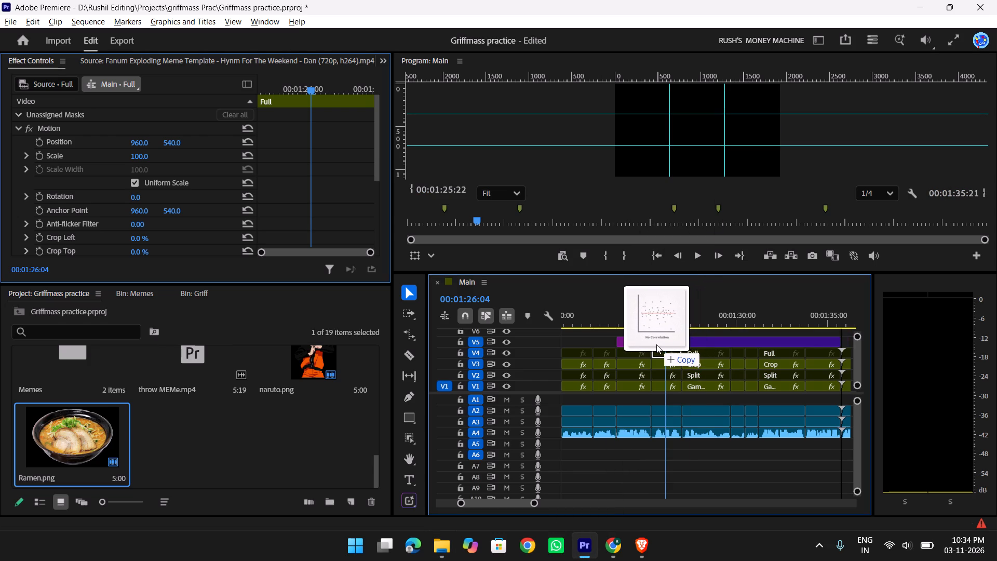
pyautogui.moveTo(656, 344); pyautogui.dragTo(655, 346)
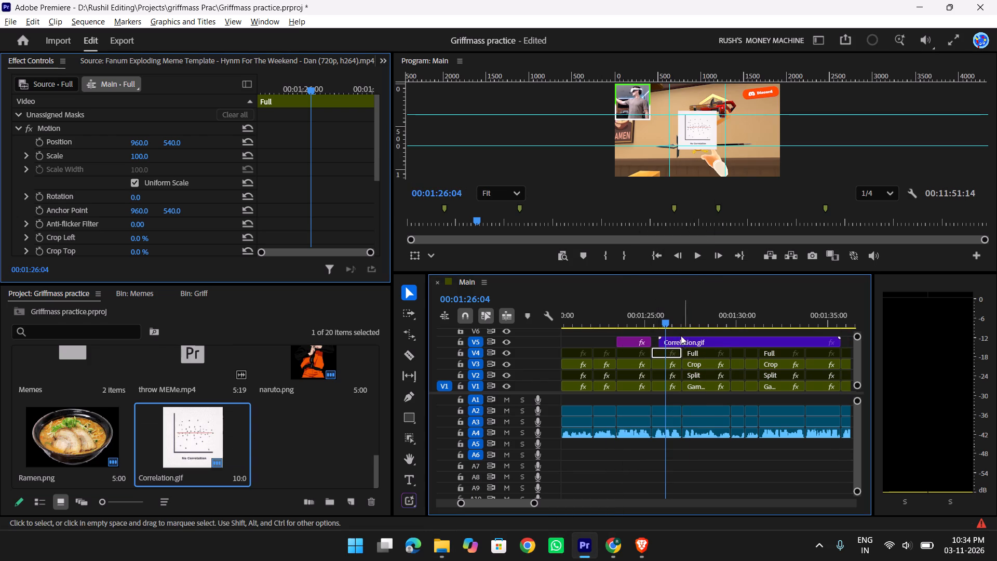
# Scrub the gameplay to find the GIF's cue and move the Correlation.gif clip on V5 to start at about 00:01:27.
pyautogui.moveTo(669, 322); pyautogui.dragTo(620, 314)
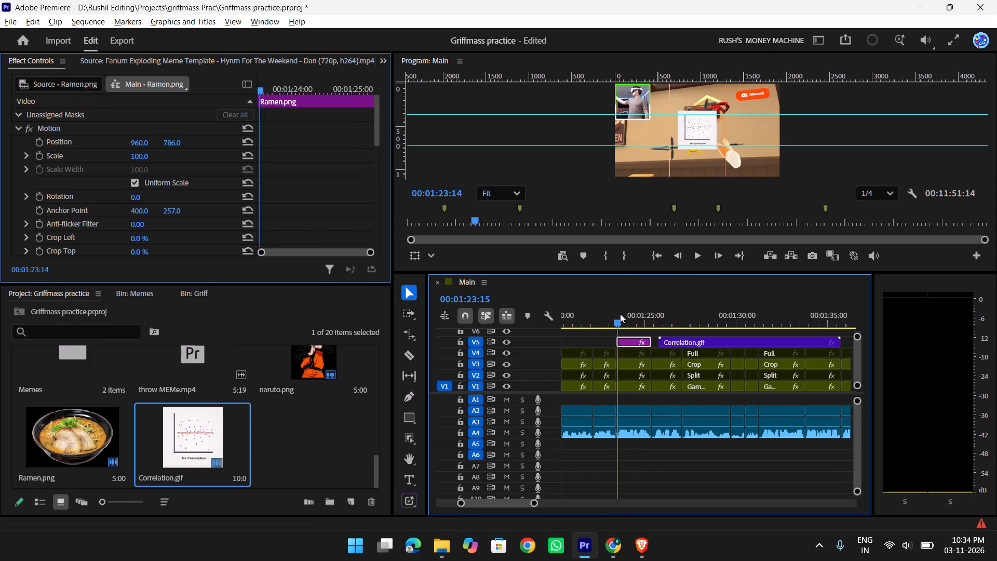
pyautogui.moveTo(620, 314); pyautogui.dragTo(676, 320)
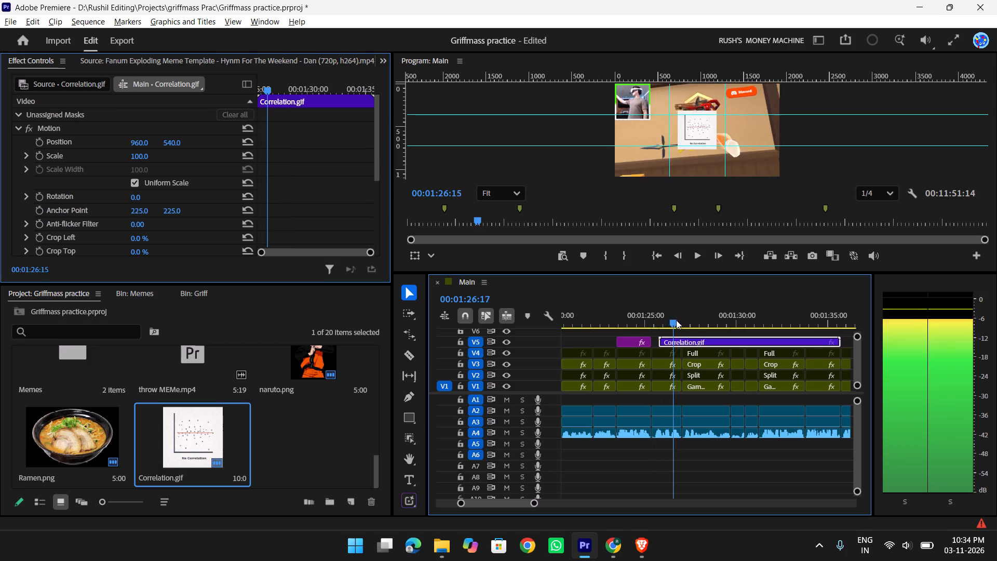
pyautogui.moveTo(676, 320); pyautogui.dragTo(706, 324)
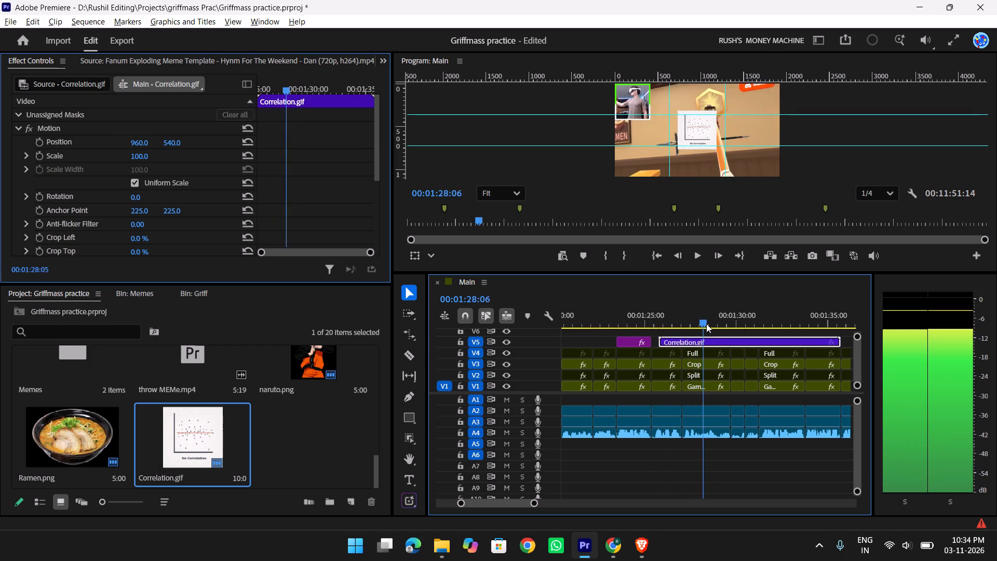
pyautogui.moveTo(706, 324); pyautogui.dragTo(696, 328)
pyautogui.moveTo(696, 317); pyautogui.dragTo(683, 318)
pyautogui.click(693, 341)
pyautogui.moveTo(706, 340); pyautogui.dragTo(729, 341)
pyautogui.moveTo(682, 319); pyautogui.dragTo(732, 328)
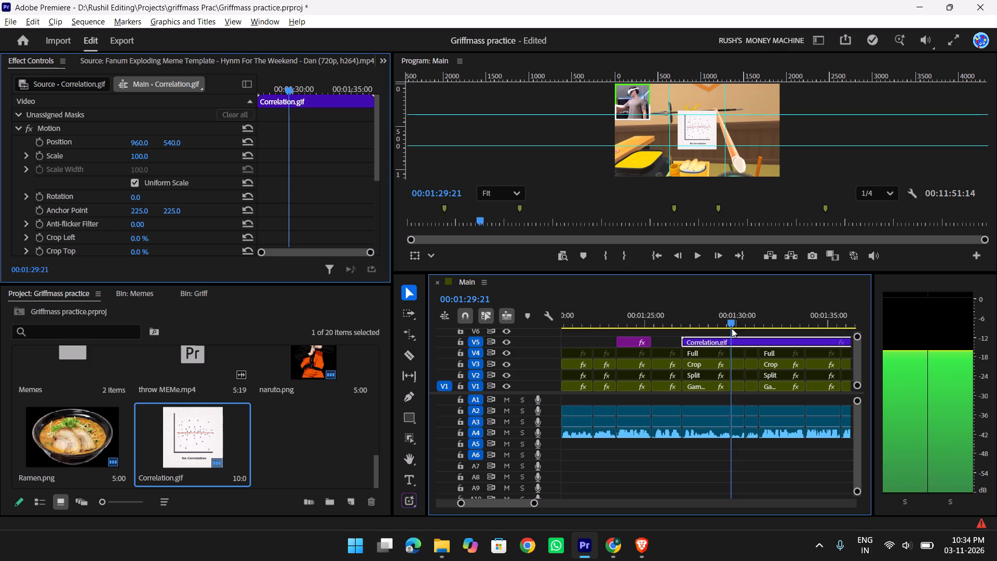
# Trim the Correlation.gif clip on V5 to end at 00:01:29:21, removing the remainder, and play back the cut.
pyautogui.moveTo(732, 328); pyautogui.dragTo(732, 330)
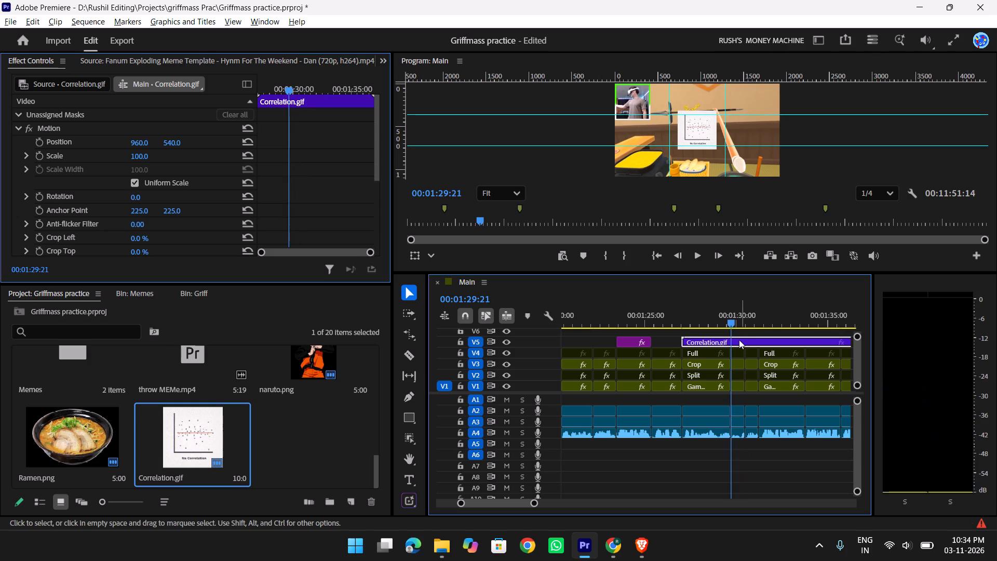
pyautogui.click(742, 335)
pyautogui.press('w')
pyautogui.click(743, 338)
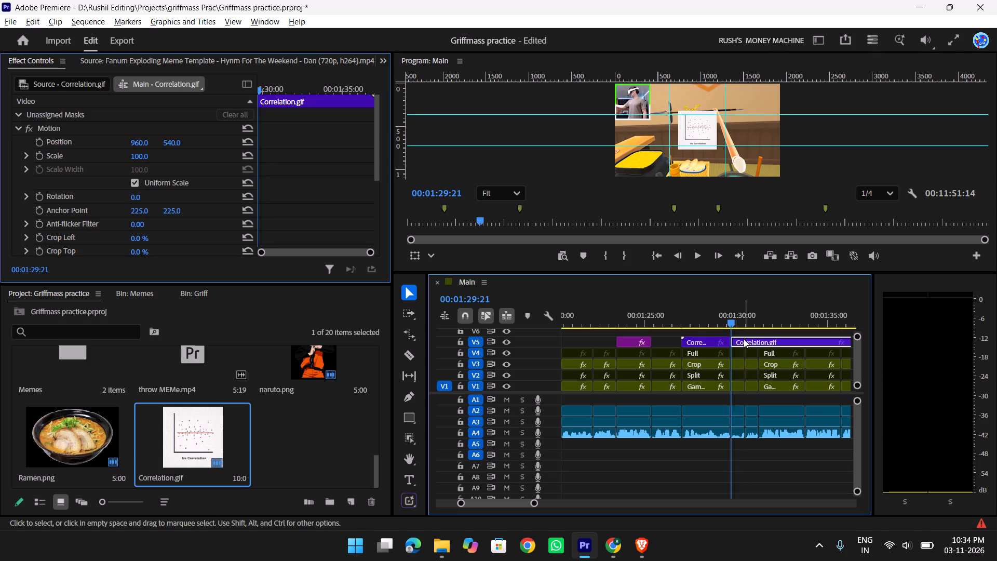
pyautogui.press('Delete')
pyautogui.moveTo(731, 318); pyautogui.dragTo(654, 309)
pyautogui.press('space')
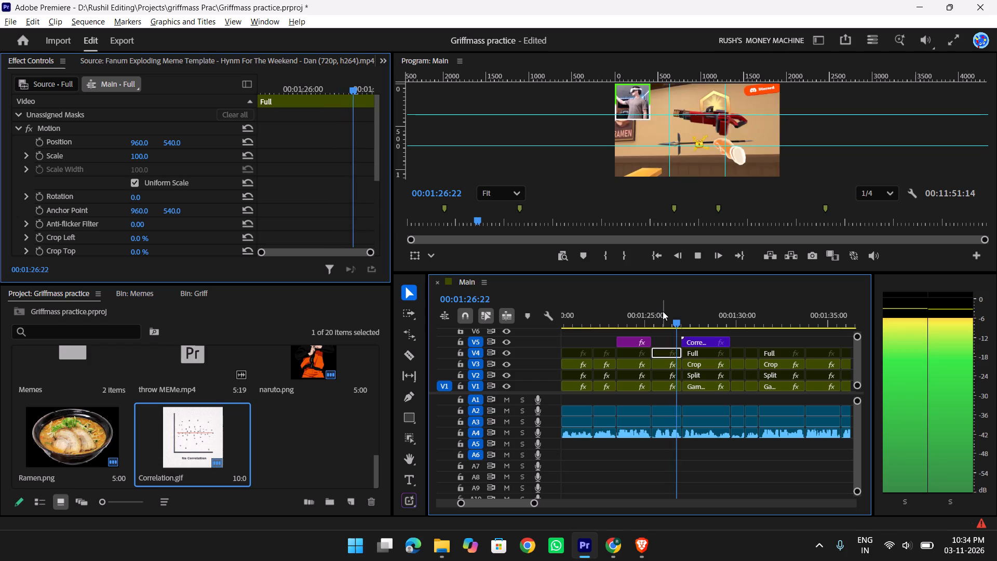
pyautogui.press('space')
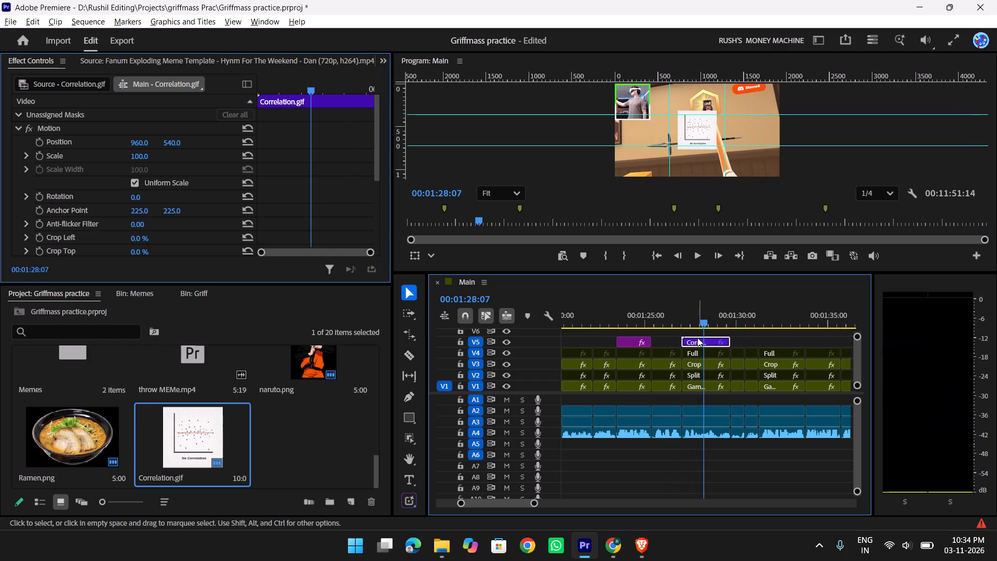
# Enlarge Correlation.gif to a scale of 197, set its vertical position to 564, and preview it over the gameplay.
pyautogui.click(697, 338)
pyautogui.moveTo(134, 155); pyautogui.dragTo(166, 166)
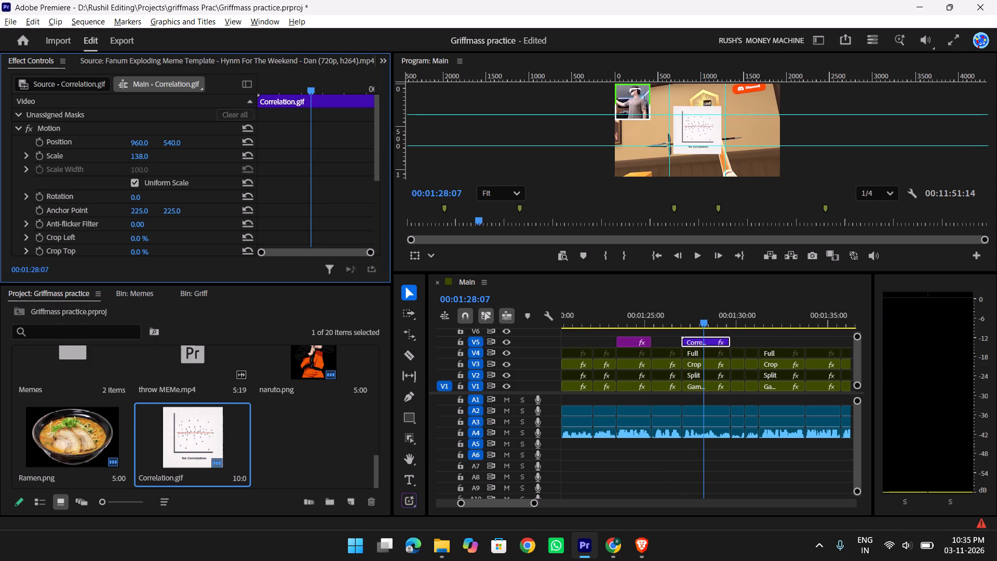
pyautogui.moveTo(166, 166); pyautogui.dragTo(149, 154)
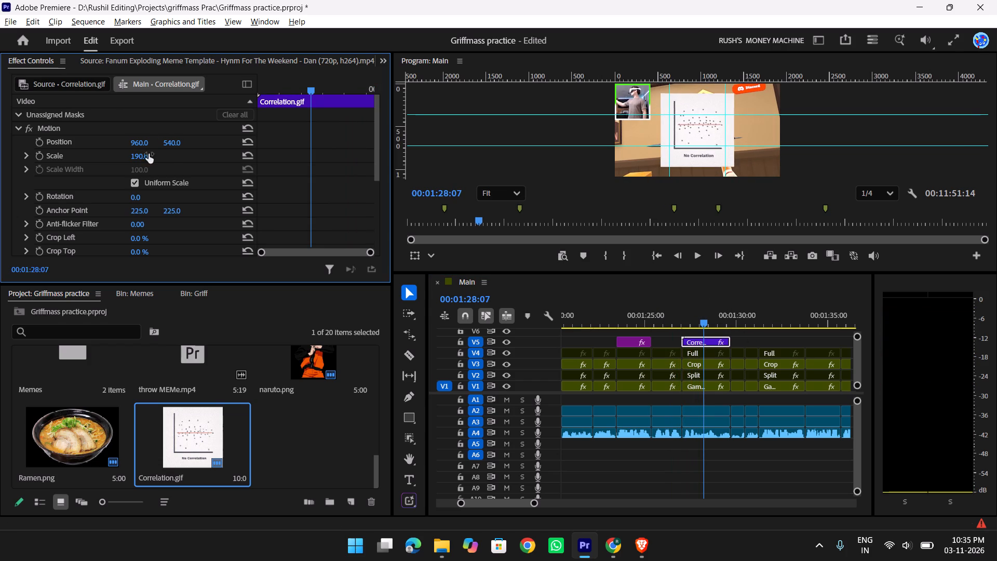
pyautogui.moveTo(149, 154); pyautogui.dragTo(214, 178)
pyautogui.moveTo(174, 142); pyautogui.dragTo(195, 143)
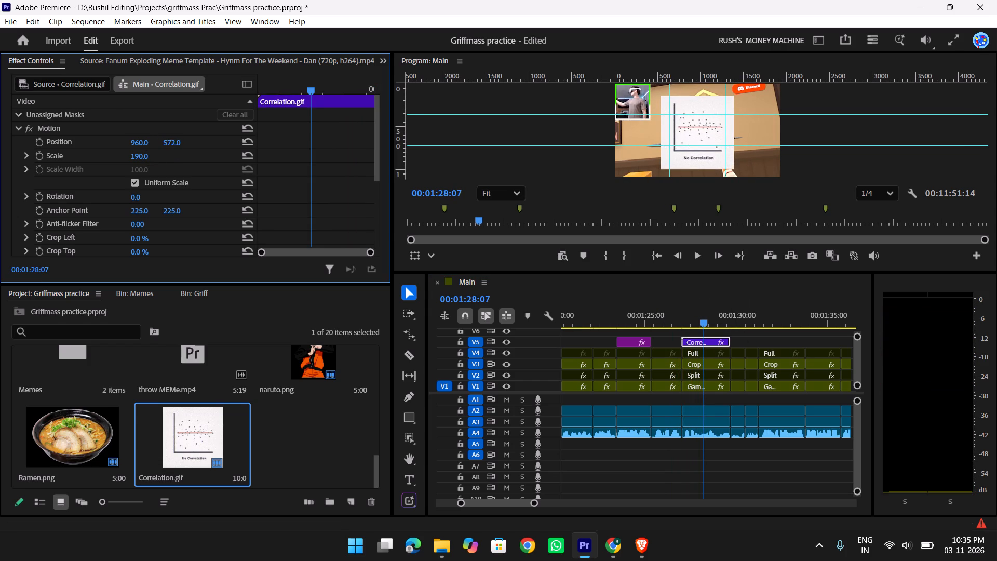
pyautogui.moveTo(195, 143); pyautogui.dragTo(198, 143)
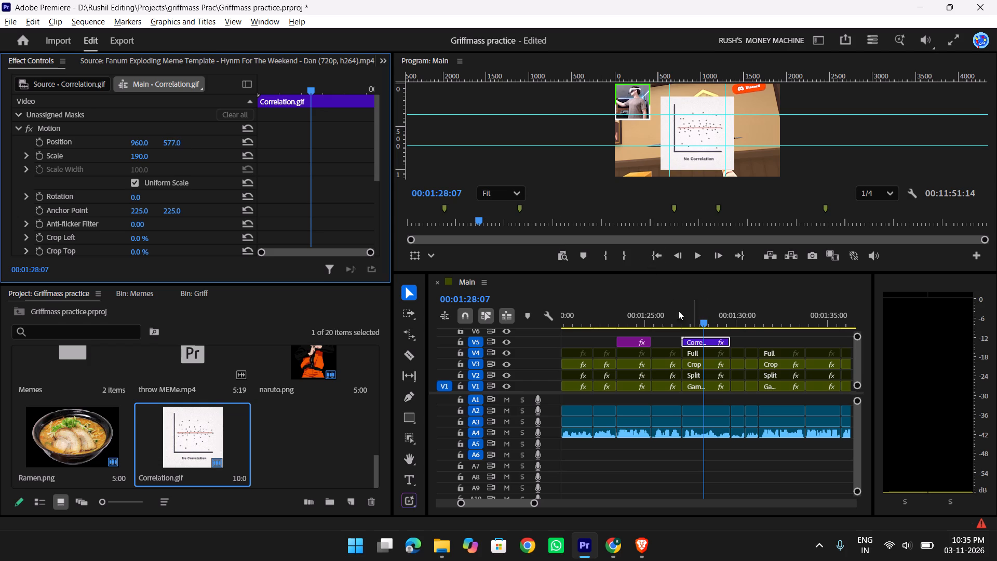
pyautogui.moveTo(173, 142); pyautogui.dragTo(171, 145)
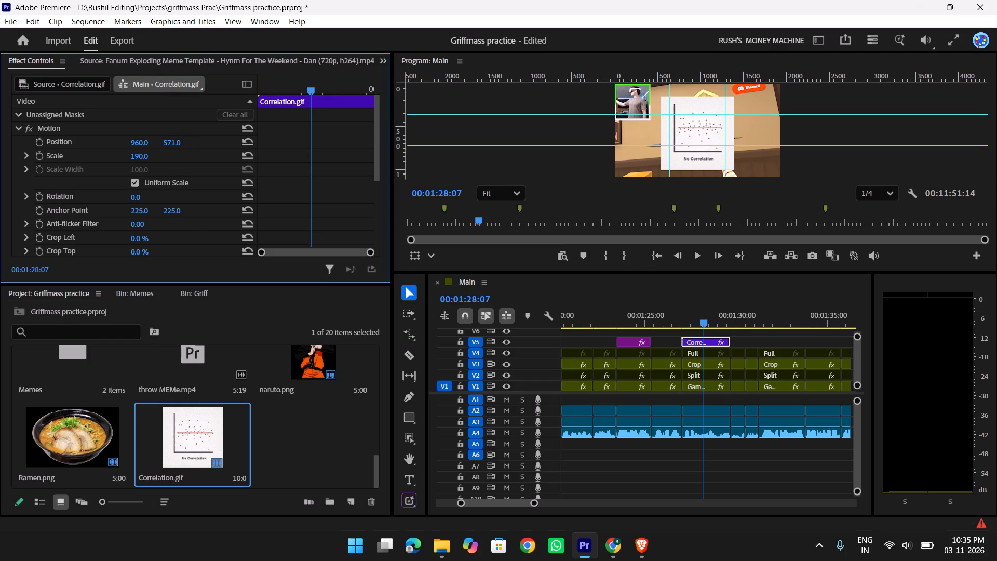
pyautogui.moveTo(171, 145); pyautogui.dragTo(168, 149)
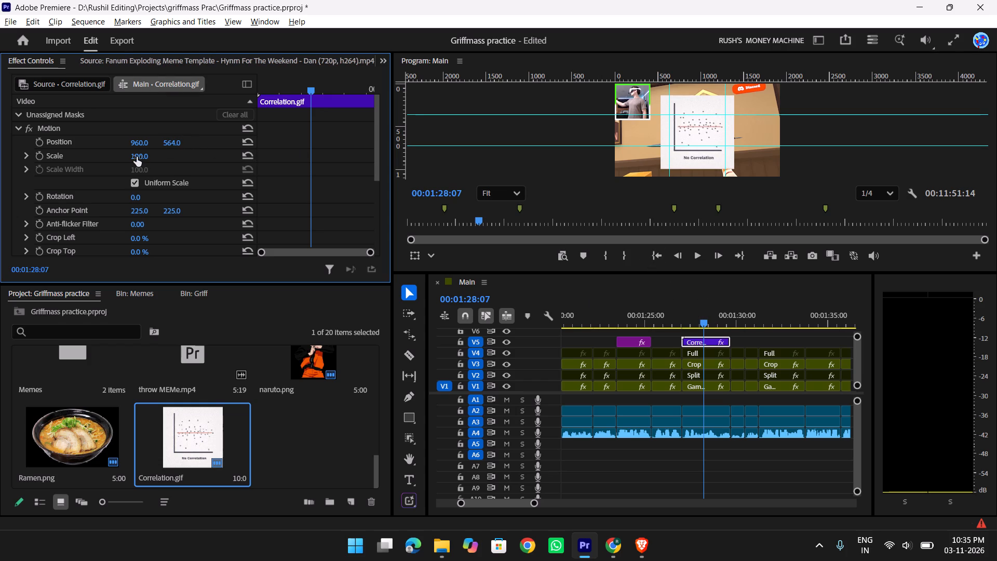
pyautogui.moveTo(137, 157); pyautogui.dragTo(146, 158)
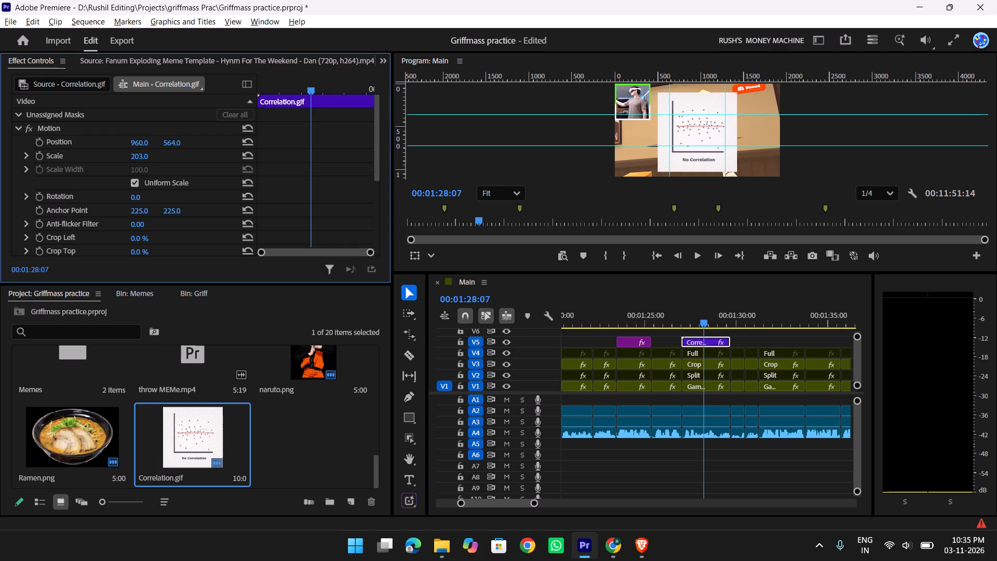
pyautogui.moveTo(146, 158); pyautogui.dragTo(144, 161)
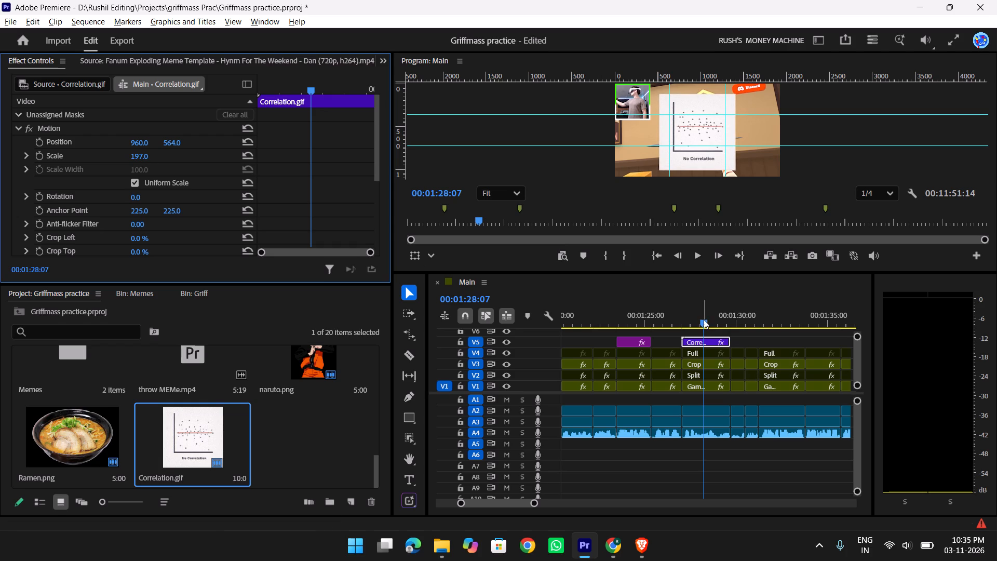
pyautogui.moveTo(688, 317); pyautogui.dragTo(660, 317)
pyautogui.press('space')
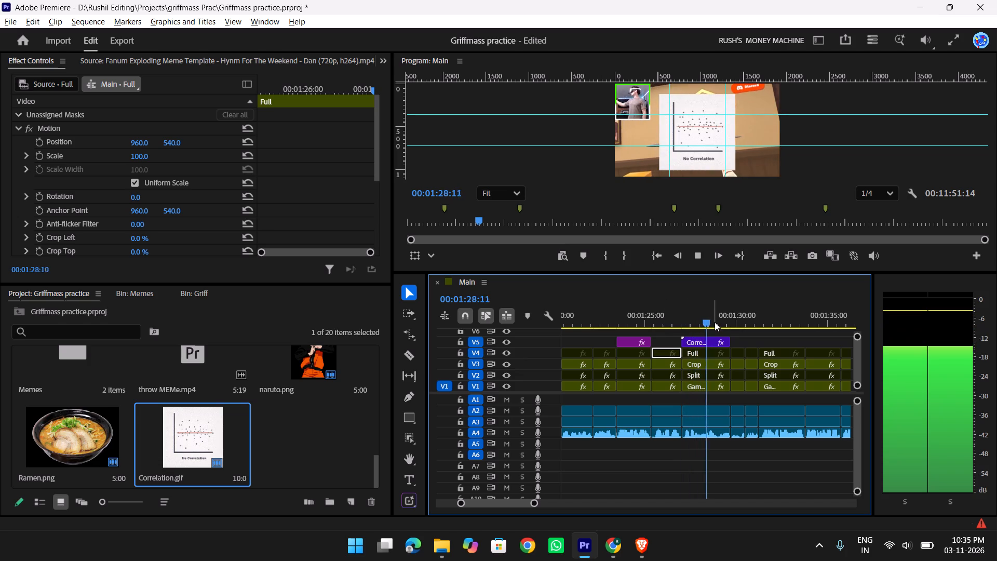
pyautogui.press('space')
# Add an opacity keyframe of 0% at the start of the Correlation.gif clip, at 00:01:27:00.
pyautogui.click(708, 340)
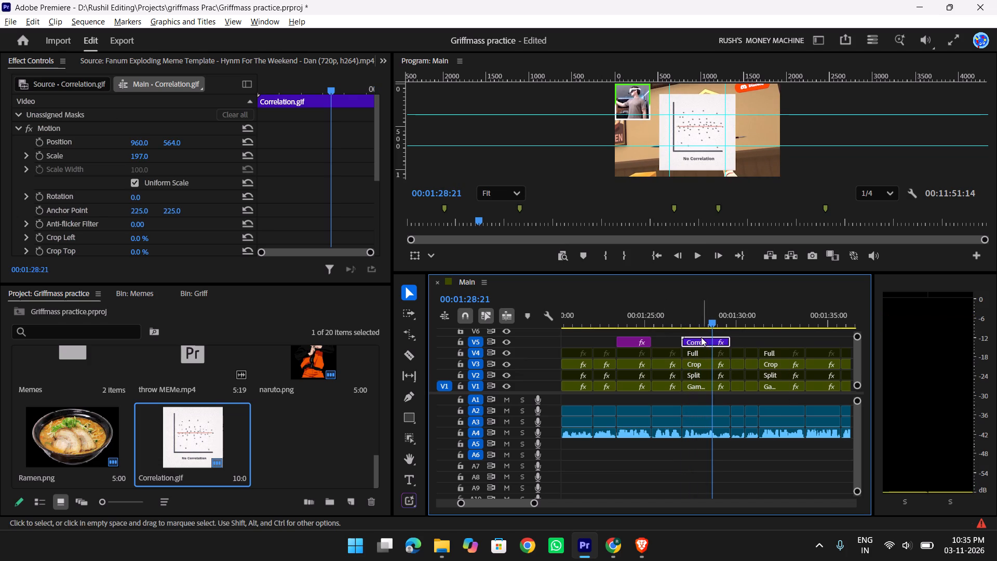
pyautogui.scroll(-4, 114, 195)
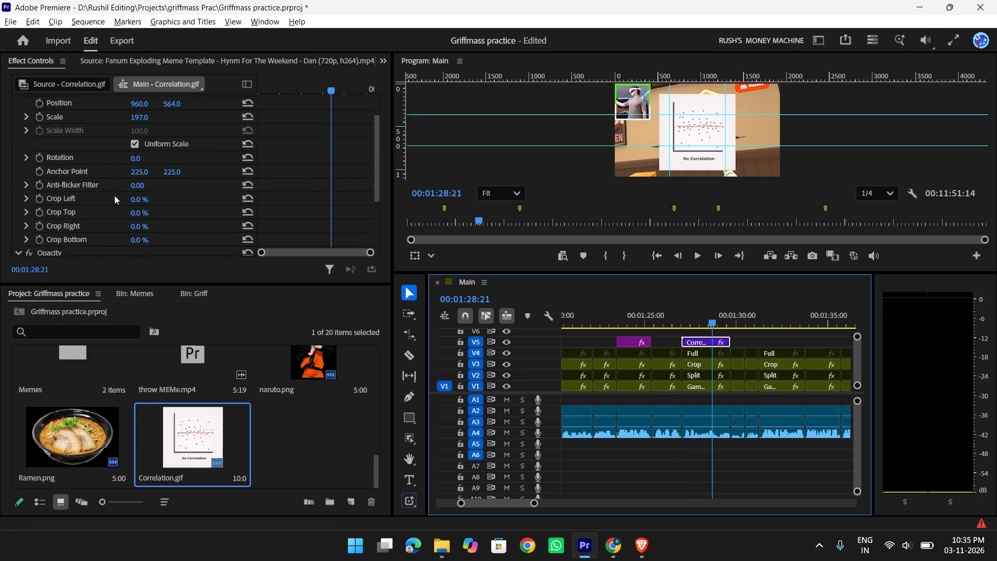
pyautogui.scroll(-6, 114, 195)
pyautogui.moveTo(331, 80); pyautogui.dragTo(246, 84)
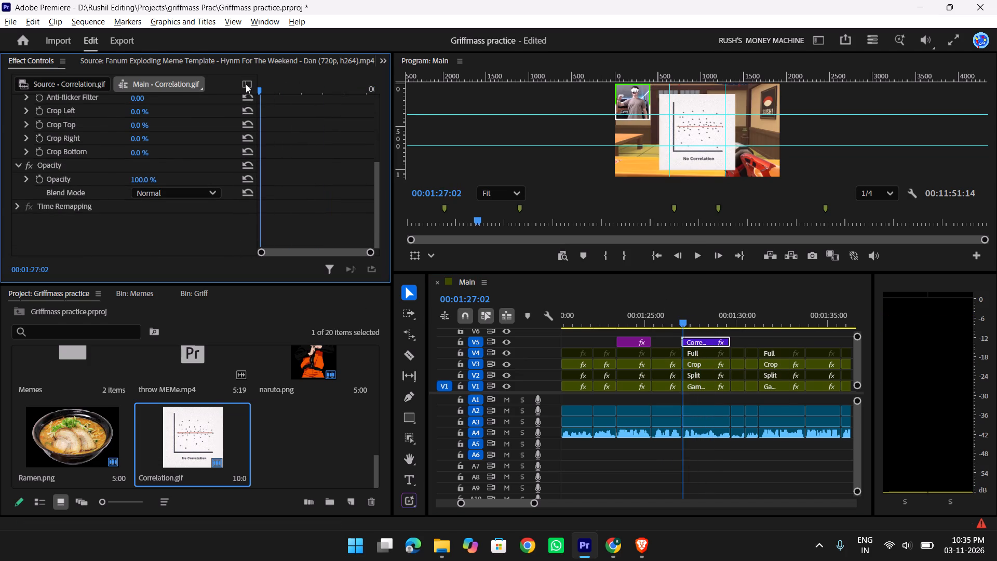
pyautogui.moveTo(246, 84); pyautogui.dragTo(252, 84)
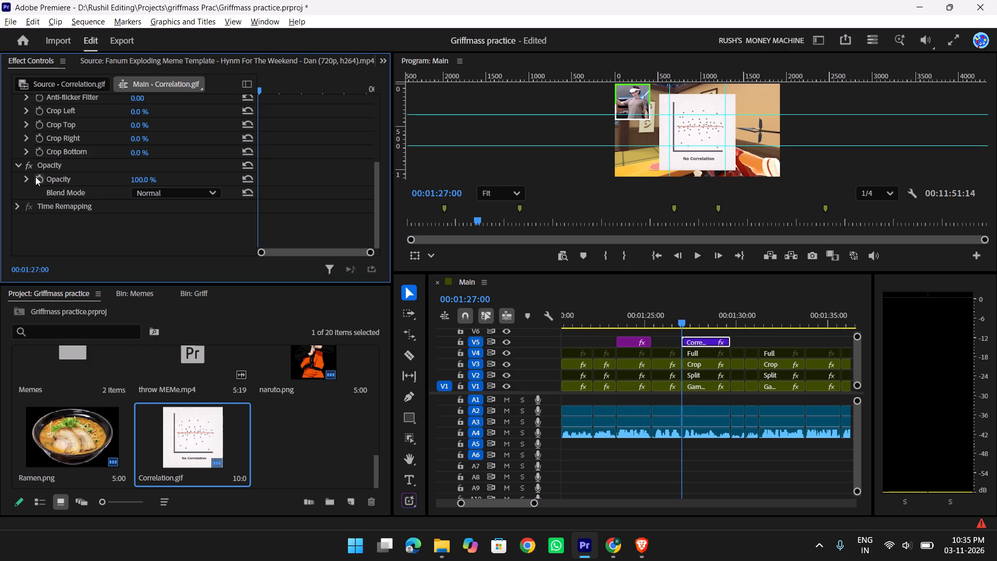
pyautogui.click(35, 177)
pyautogui.click(139, 182)
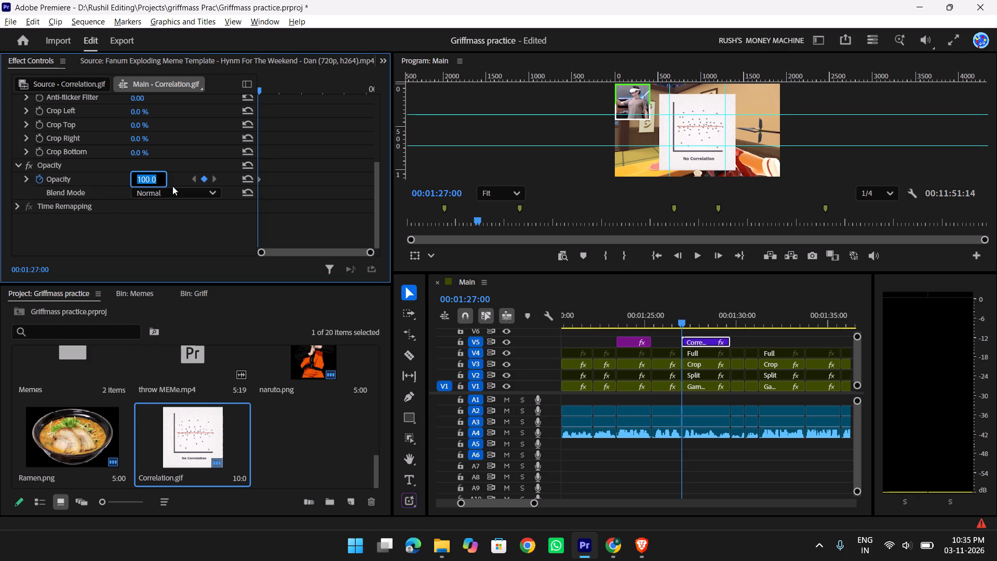
pyautogui.press('0')
pyautogui.press('Return')
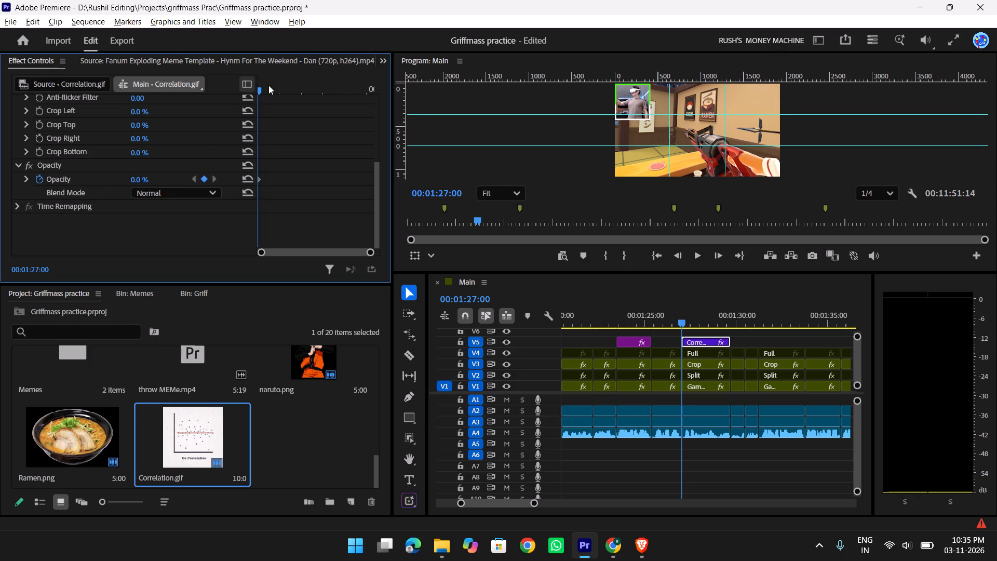
# Add a second Correlation.gif opacity keyframe of 50% at 00:01:28:05 and play back the fade-in.
pyautogui.moveTo(266, 85); pyautogui.dragTo(305, 92)
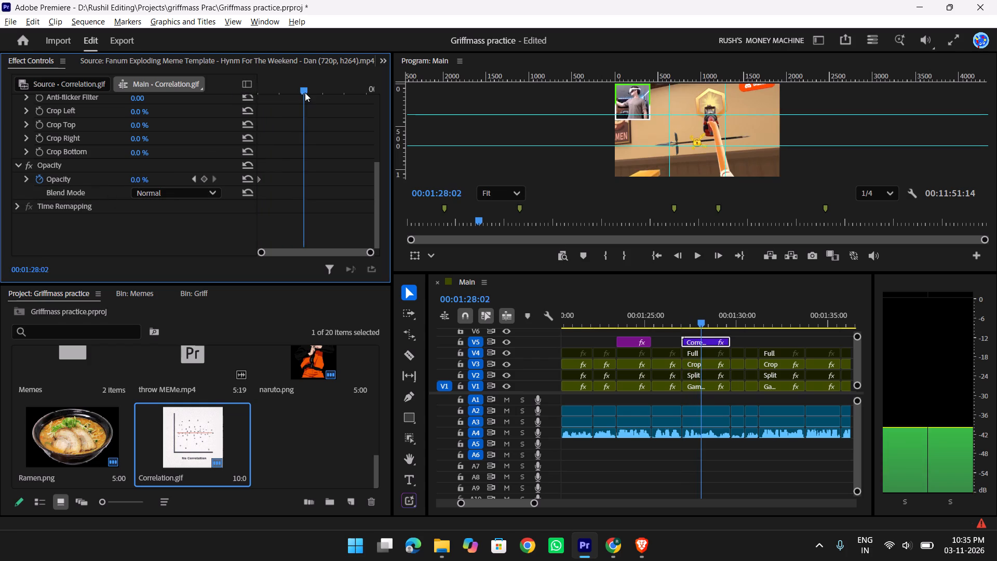
pyautogui.moveTo(305, 92); pyautogui.dragTo(309, 93)
pyautogui.click(146, 168)
pyautogui.click(139, 184)
pyautogui.click(139, 178)
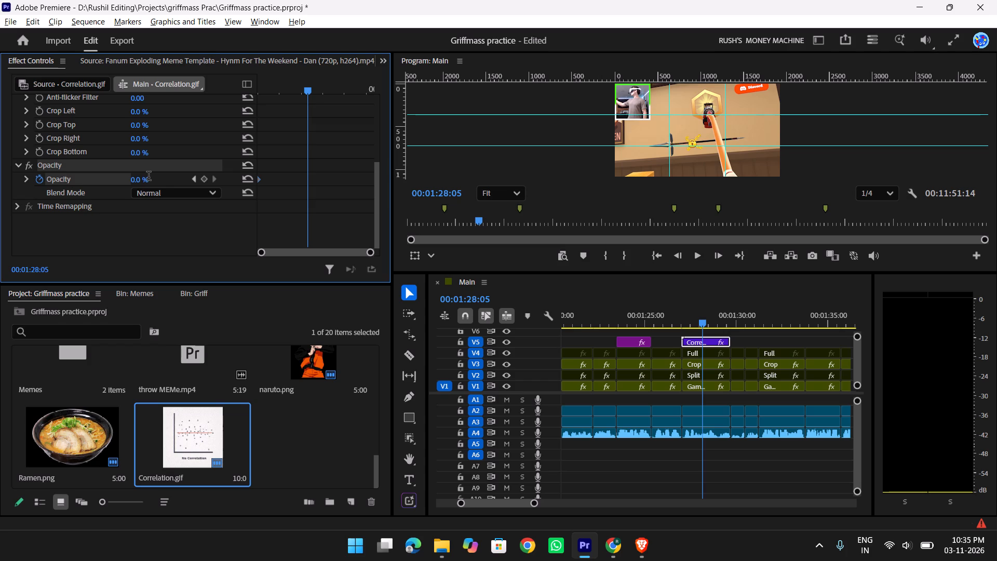
pyautogui.write('50')
pyautogui.press('Return')
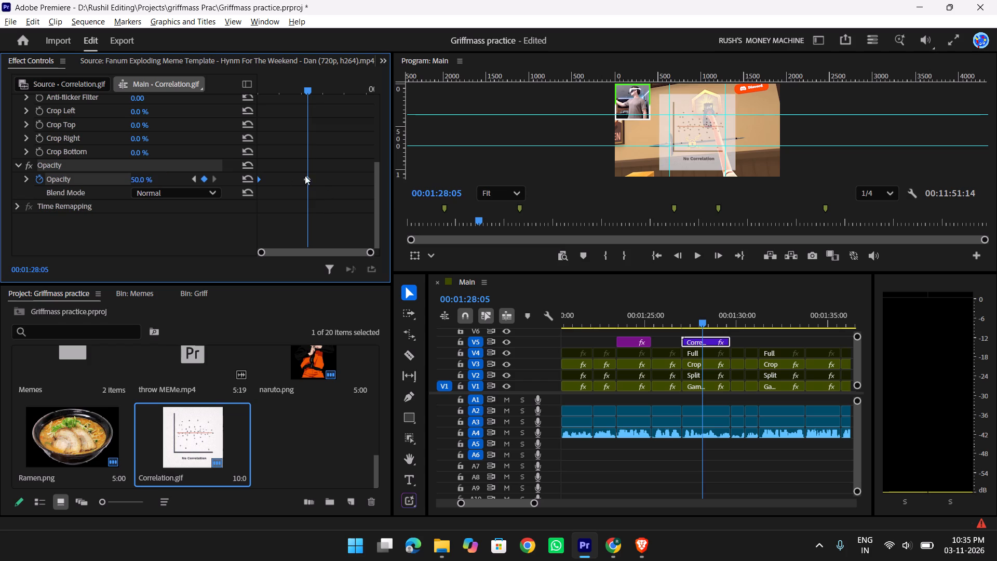
pyautogui.moveTo(306, 85); pyautogui.dragTo(230, 85)
pyautogui.press('space')
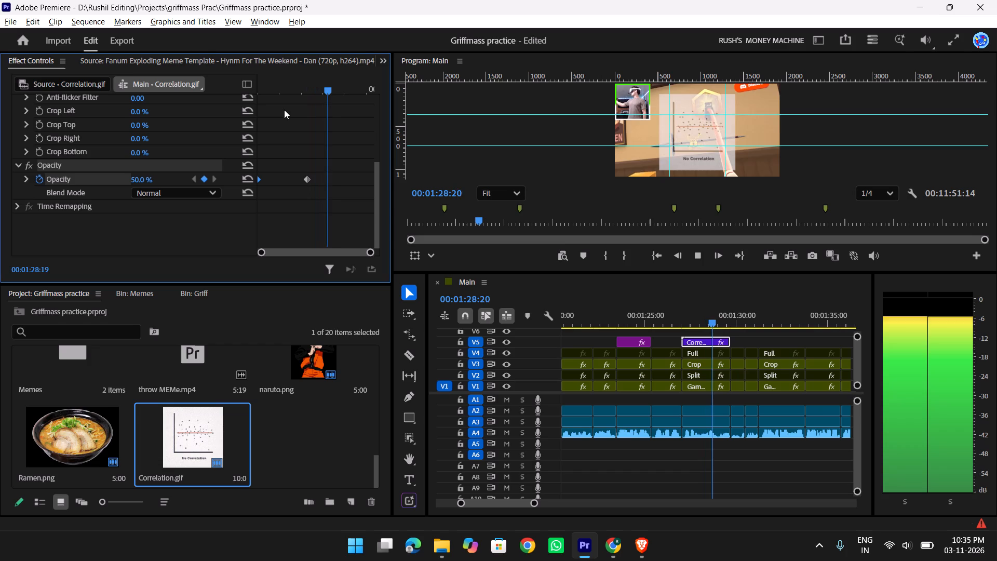
pyautogui.press('space')
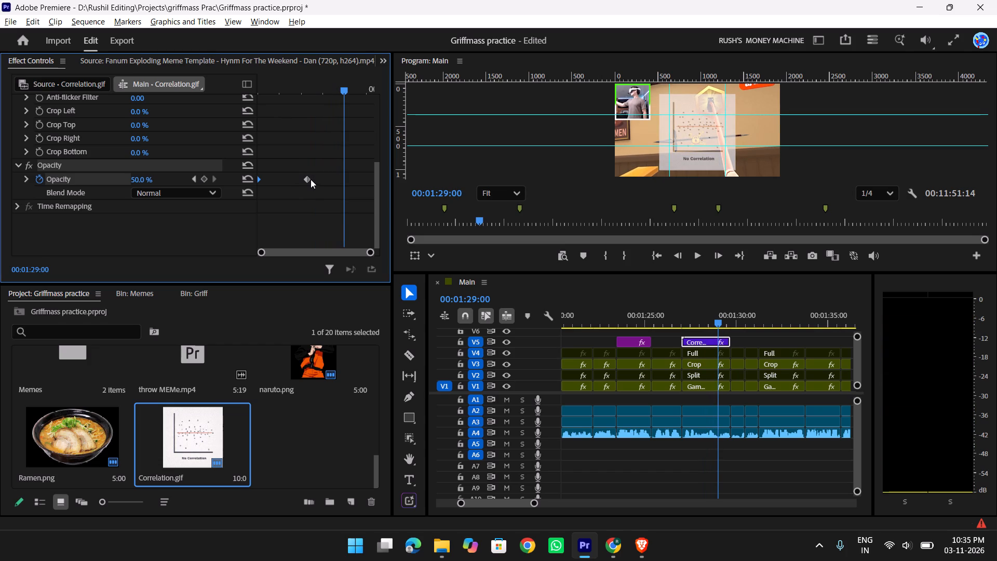
# Move the 50% opacity keyframe to the end of the Correlation.gif clip and play back the slower fade.
pyautogui.moveTo(311, 179); pyautogui.dragTo(378, 189)
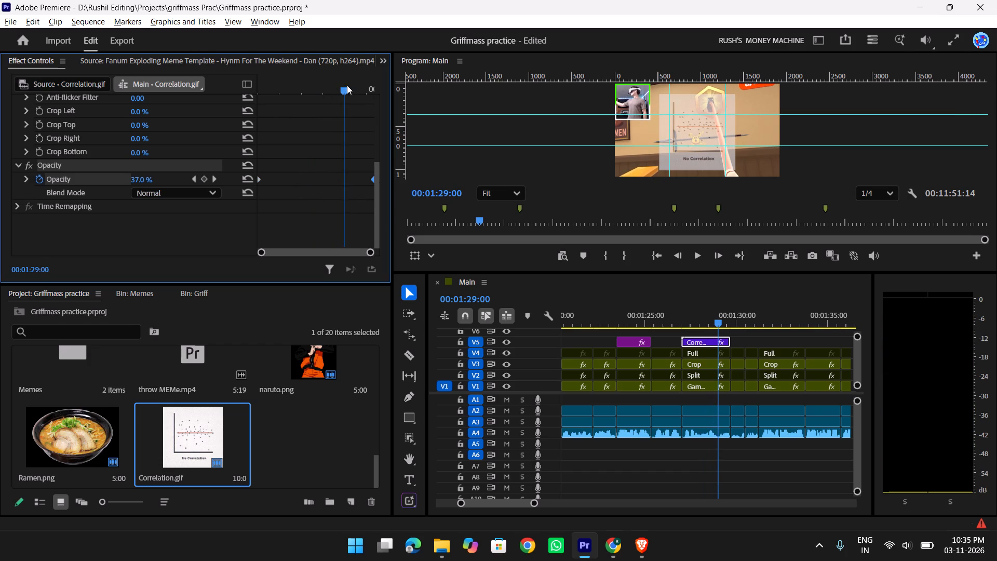
pyautogui.moveTo(346, 85); pyautogui.dragTo(234, 91)
pyautogui.press('space')
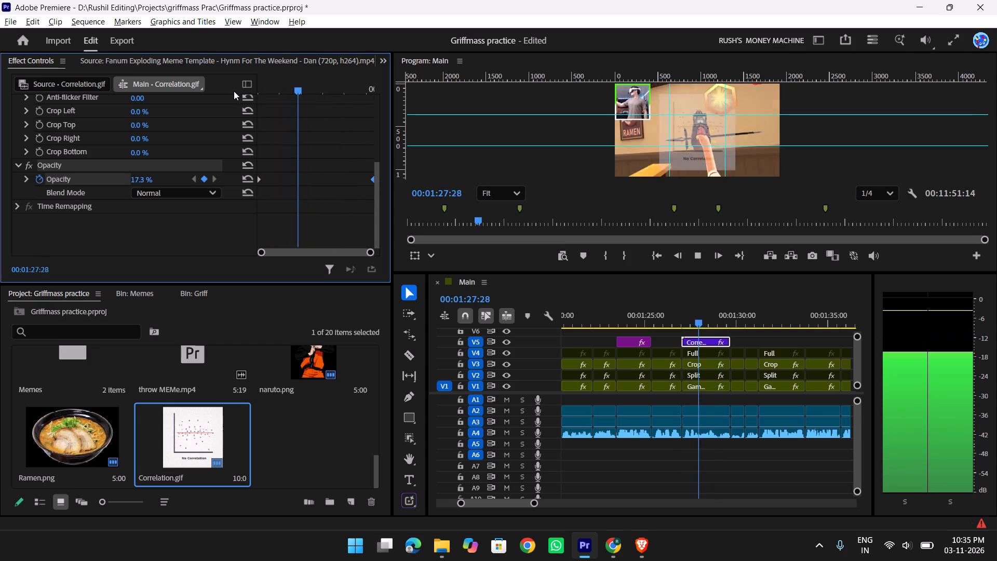
pyautogui.press('space')
pyautogui.press('space')
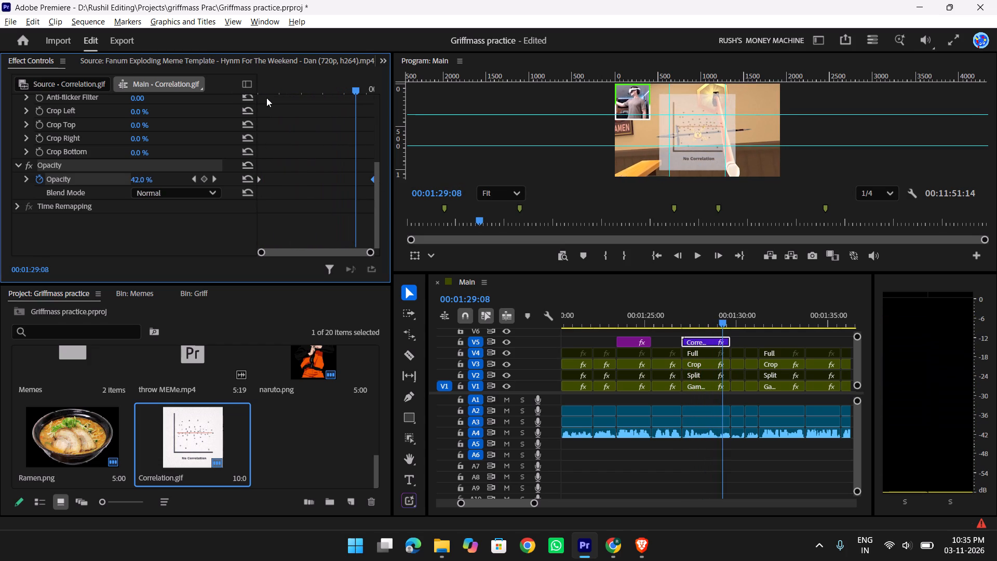
pyautogui.press('space')
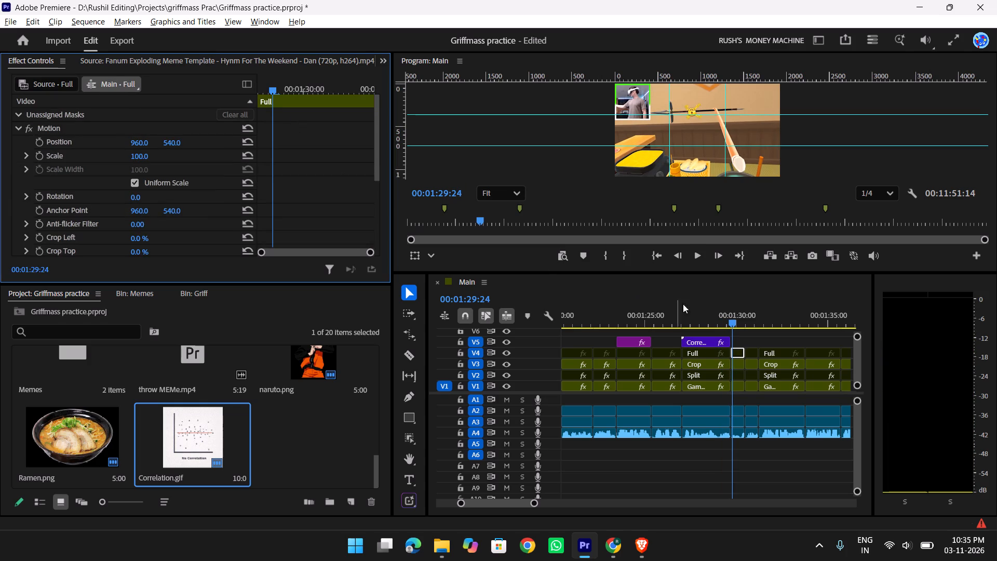
# Move the last opacity keyframe of the Correlation.gif clip slightly earlier, to 00:01:29:13.
pyautogui.moveTo(717, 312); pyautogui.dragTo(704, 318)
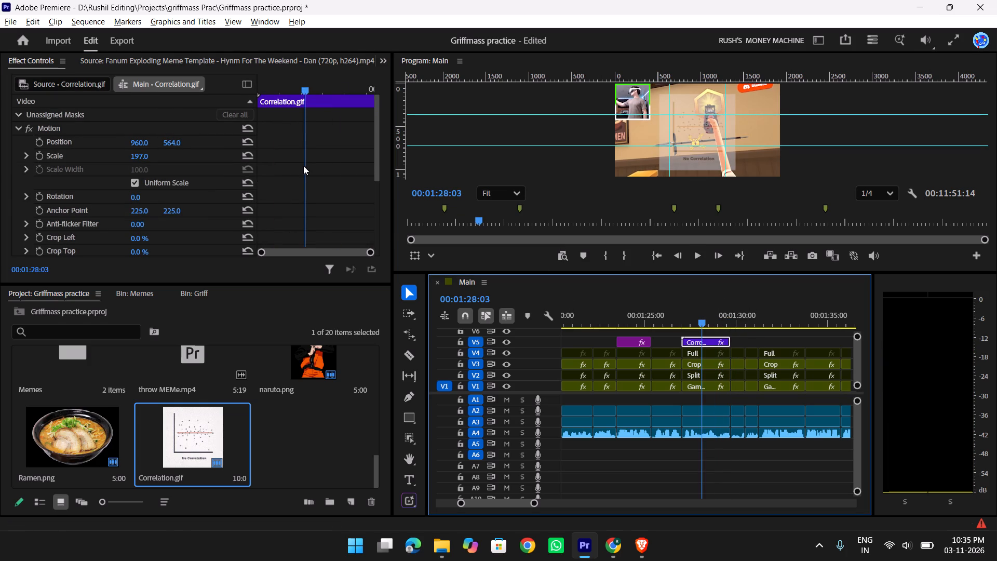
pyautogui.scroll(-10, 273, 188)
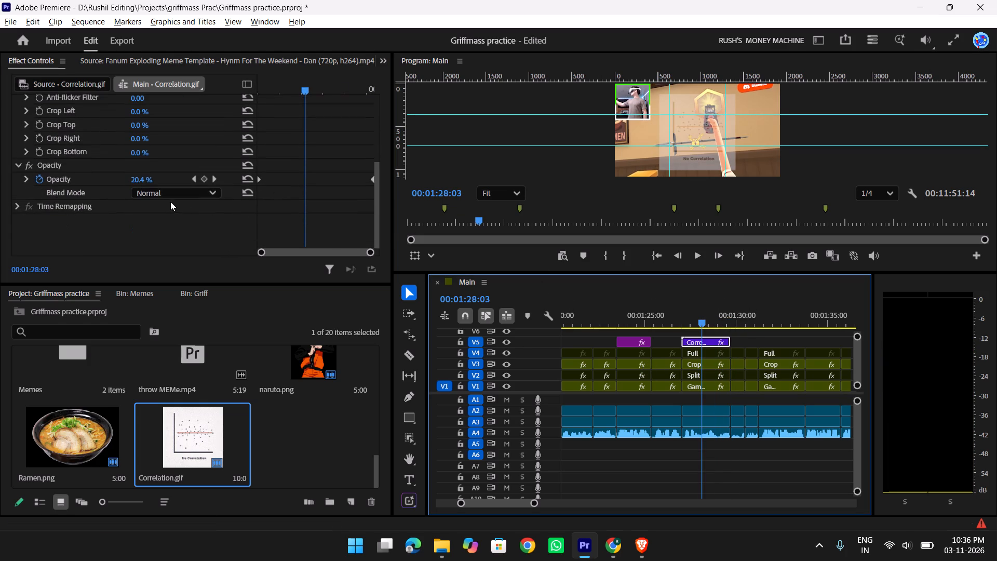
pyautogui.click(213, 178)
pyautogui.scroll(-1, 203, 166)
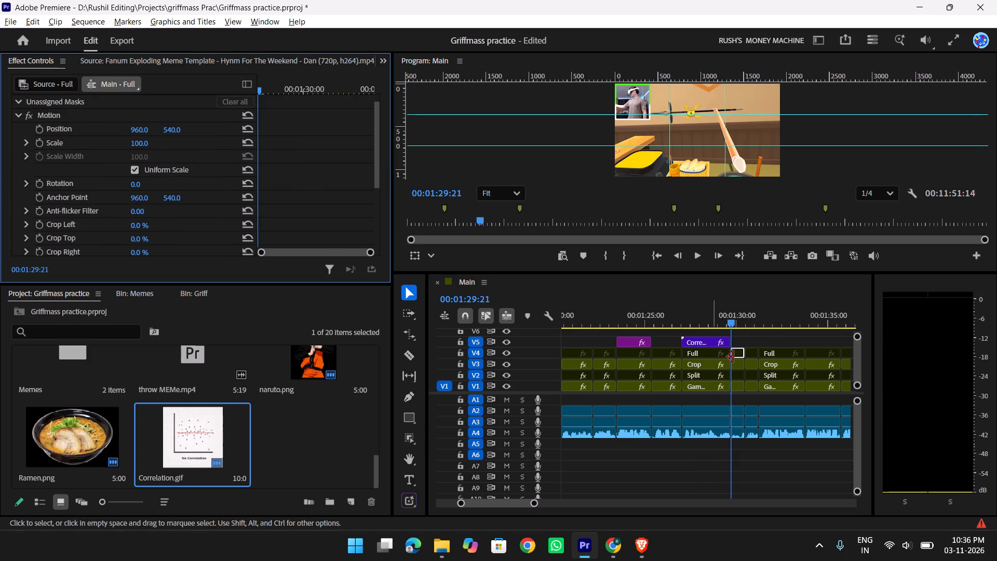
pyautogui.moveTo(724, 320); pyautogui.dragTo(715, 320)
pyautogui.scroll(-6, 318, 210)
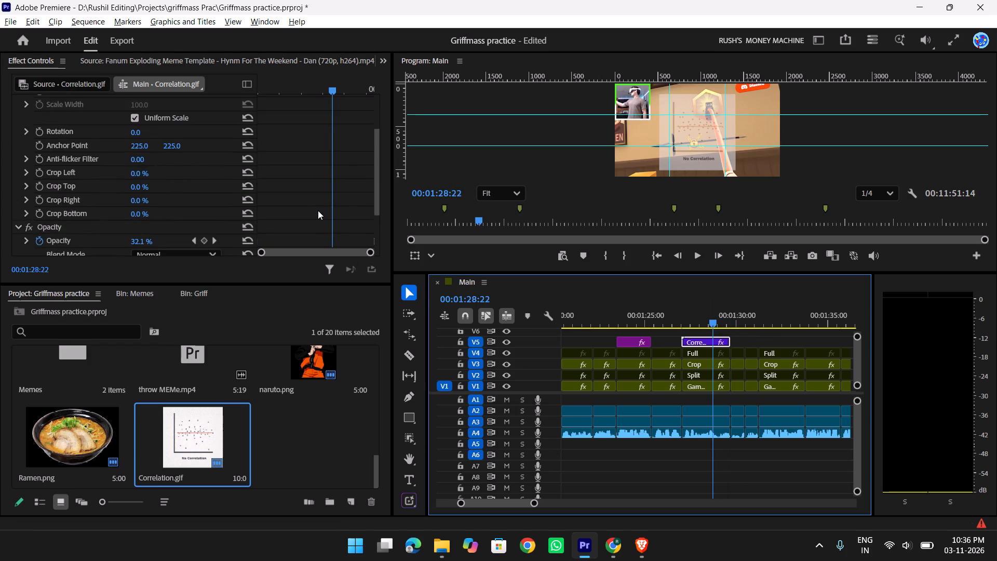
pyautogui.scroll(-4, 318, 210)
pyautogui.moveTo(335, 87); pyautogui.dragTo(384, 95)
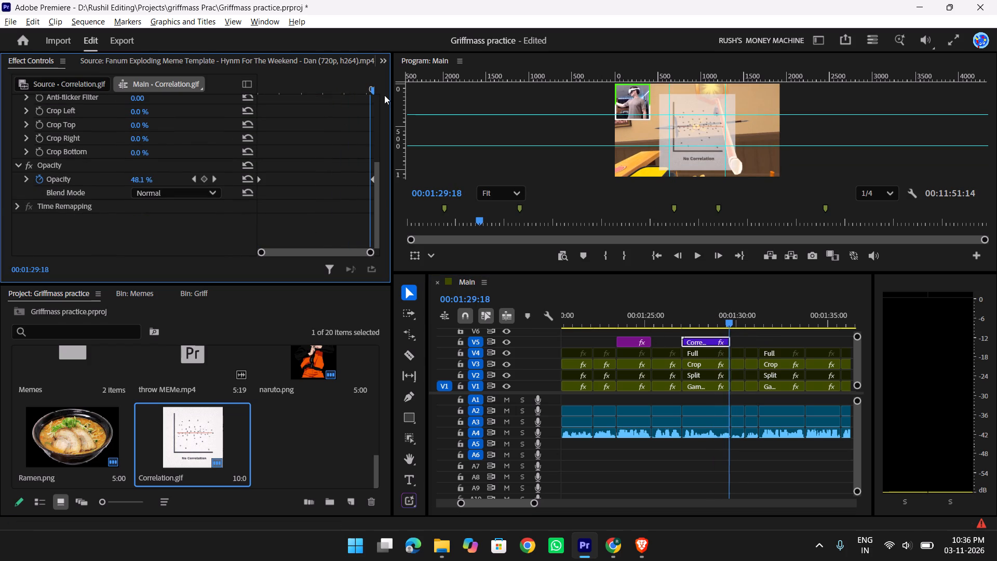
pyautogui.moveTo(384, 95); pyautogui.dragTo(385, 96)
pyautogui.click(195, 181)
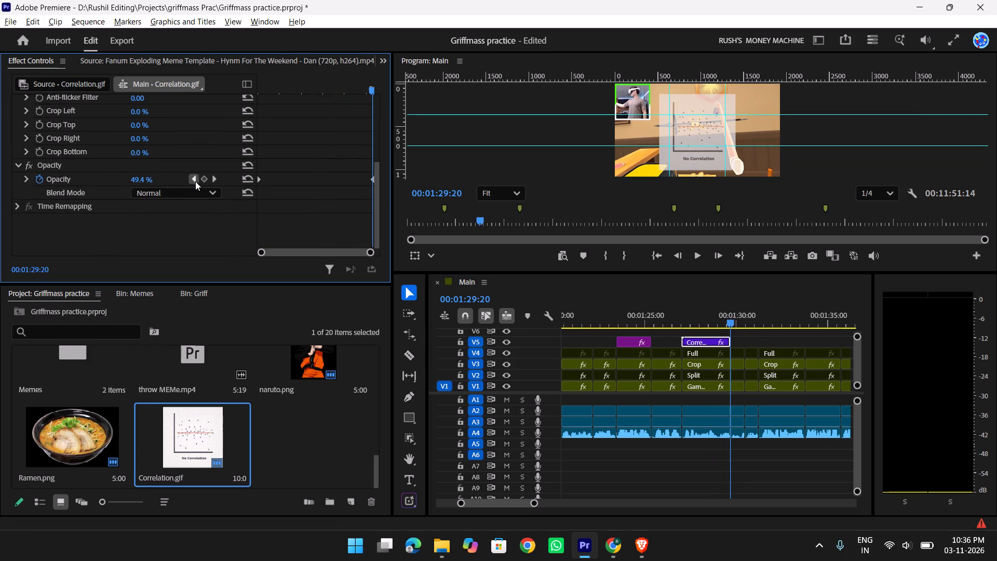
pyautogui.click(213, 180)
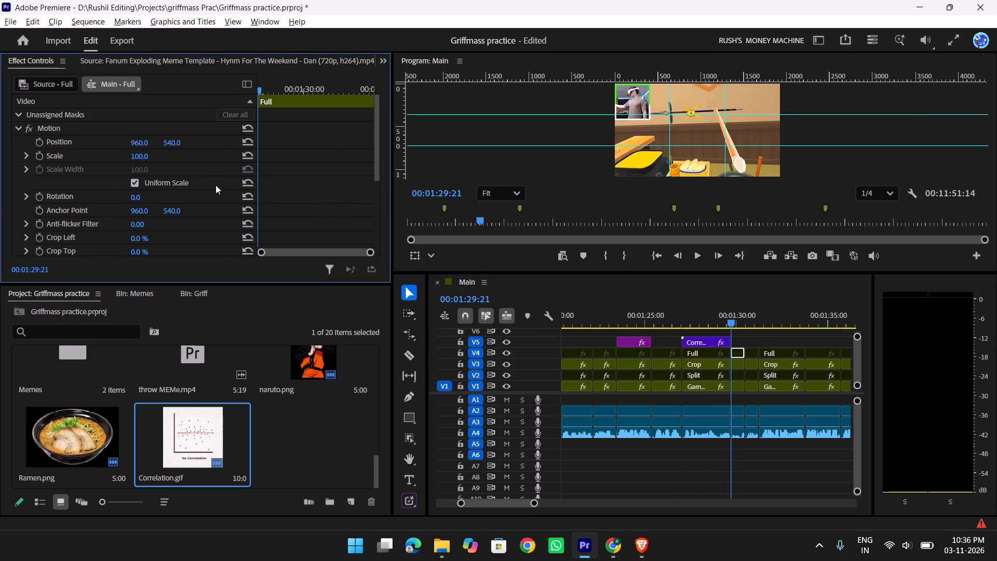
pyautogui.moveTo(734, 326); pyautogui.dragTo(727, 322)
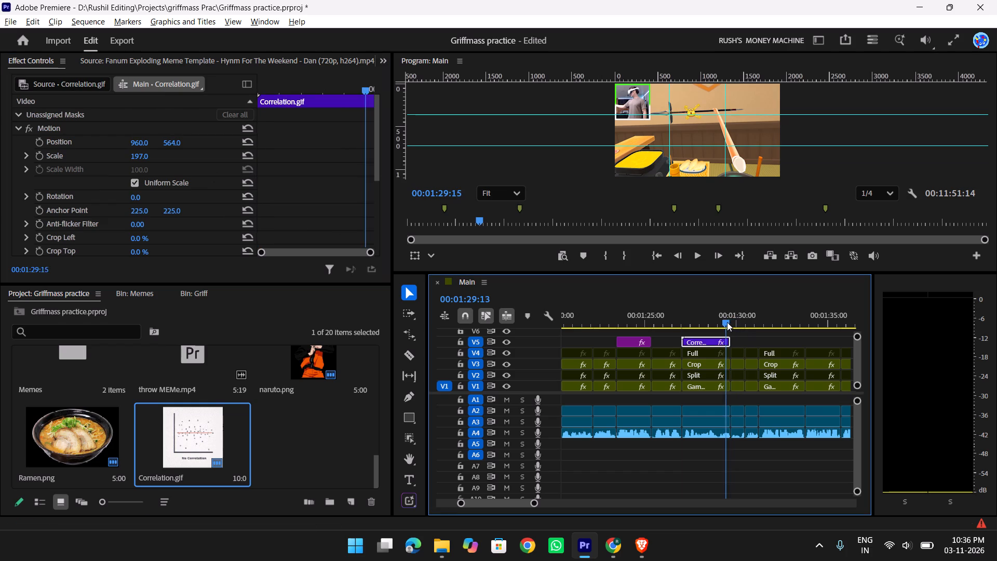
pyautogui.moveTo(727, 322); pyautogui.dragTo(718, 322)
pyautogui.scroll(-10, 351, 219)
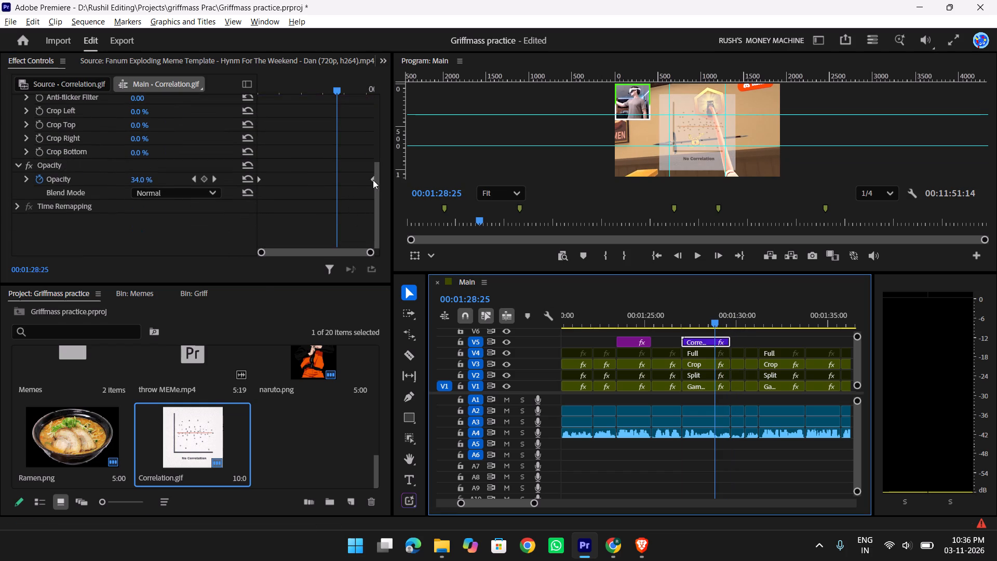
pyautogui.moveTo(370, 181); pyautogui.dragTo(363, 182)
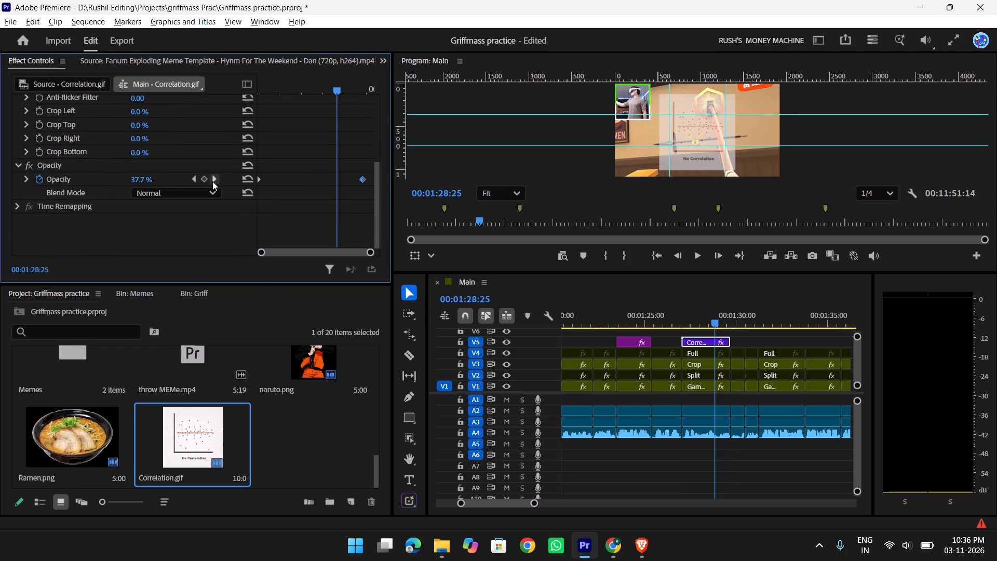
# Try 60, 70, 80 and 75% on the Correlation.gif clip's last opacity keyframe, settling on 70%.
pyautogui.click(215, 181)
pyautogui.click(152, 181)
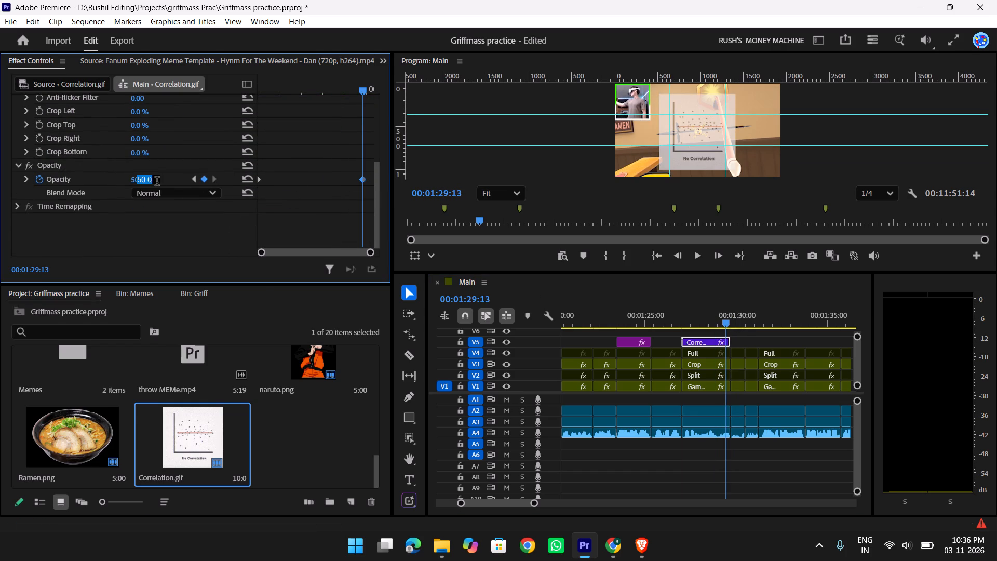
pyautogui.write('60')
pyautogui.press('Return')
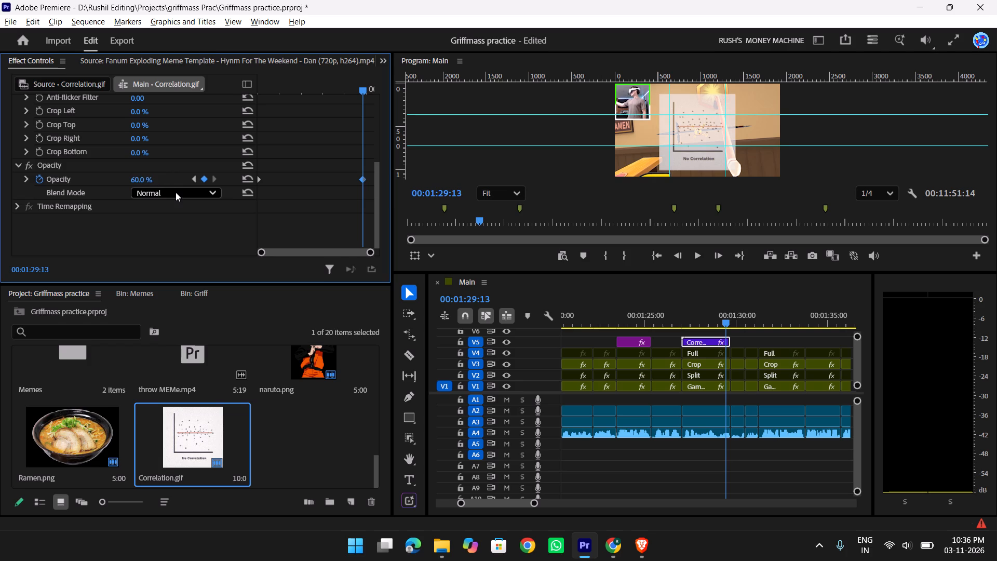
pyautogui.click(137, 176)
pyautogui.write('70')
pyautogui.press('Return')
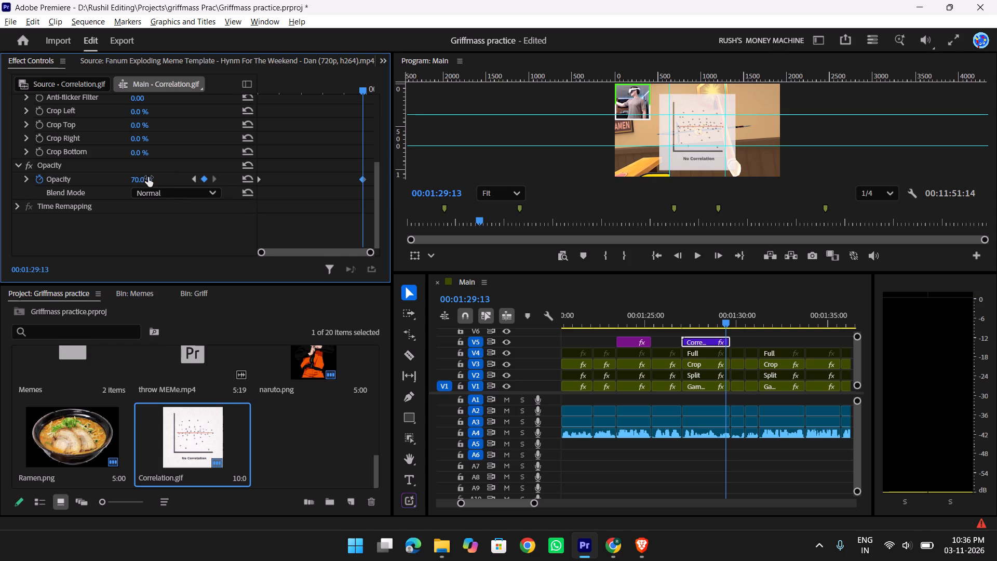
pyautogui.click(147, 177)
pyautogui.write('80')
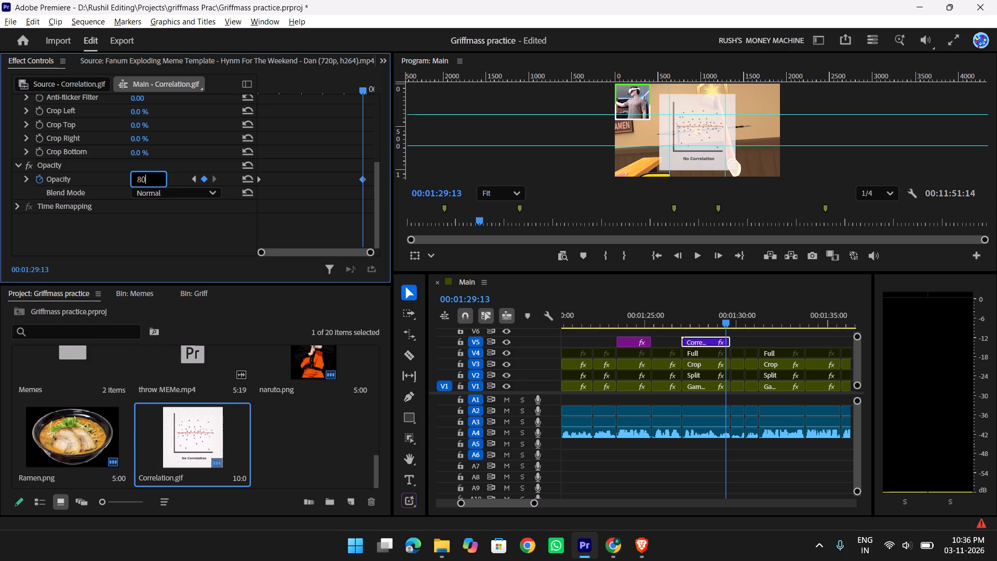
pyautogui.press('Return')
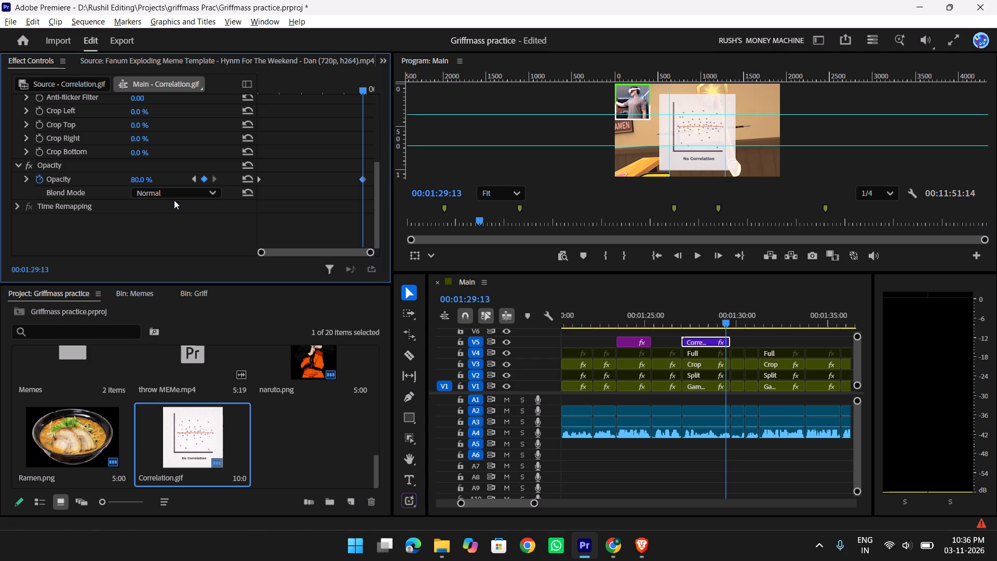
pyautogui.click(144, 178)
pyautogui.write('75')
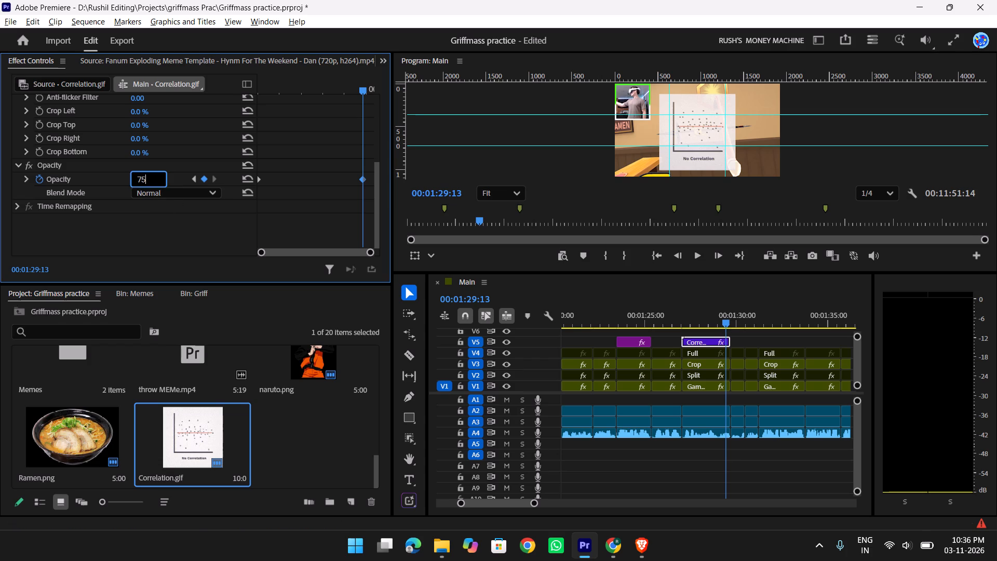
pyautogui.press('Return')
pyautogui.click(149, 177)
pyautogui.write('70')
pyautogui.press('Return')
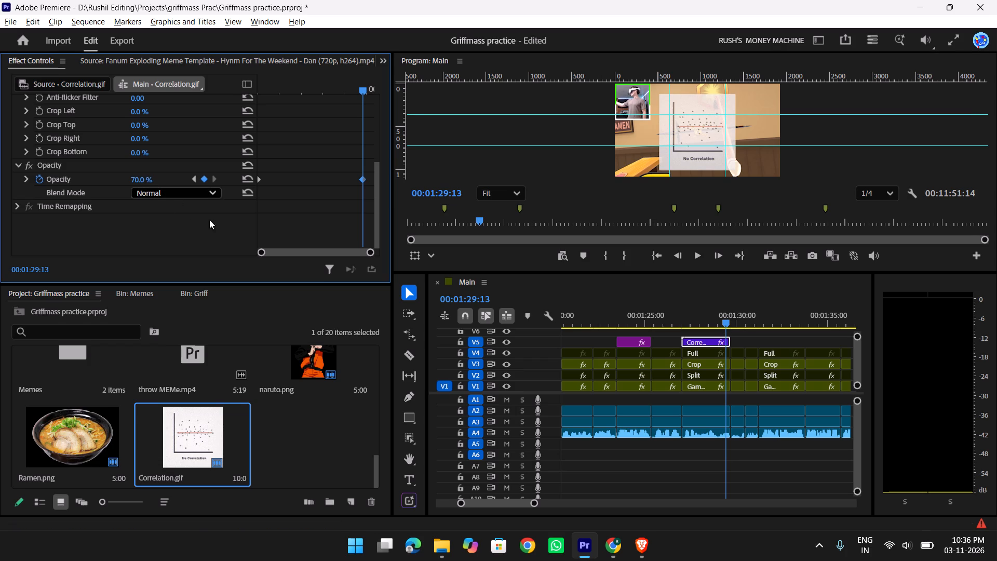
# Play back the Correlation.gif fade-in from just before the clip to check its opacity over the gameplay.
pyautogui.moveTo(720, 319); pyautogui.dragTo(668, 320)
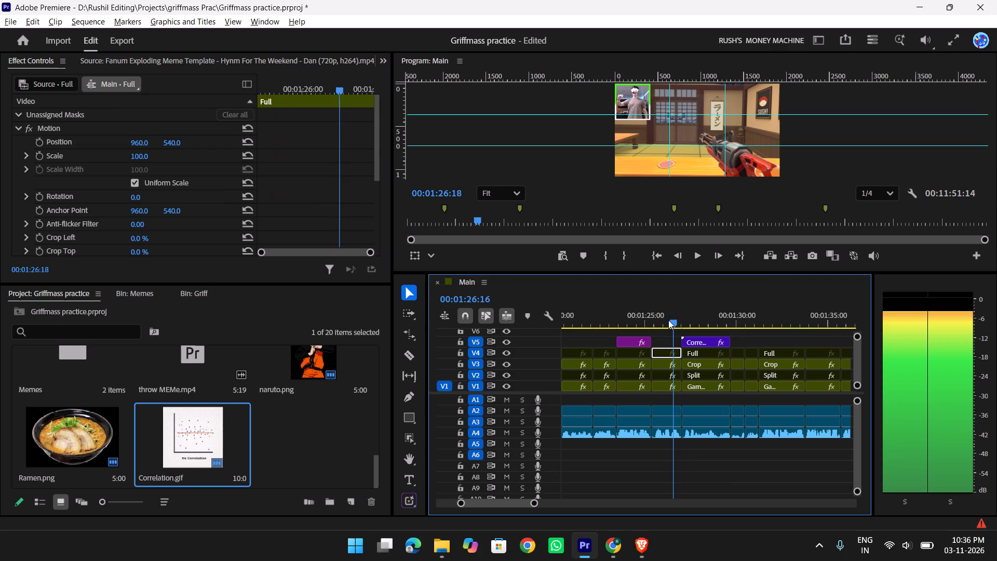
pyautogui.moveTo(668, 320); pyautogui.dragTo(667, 319)
pyautogui.press('space')
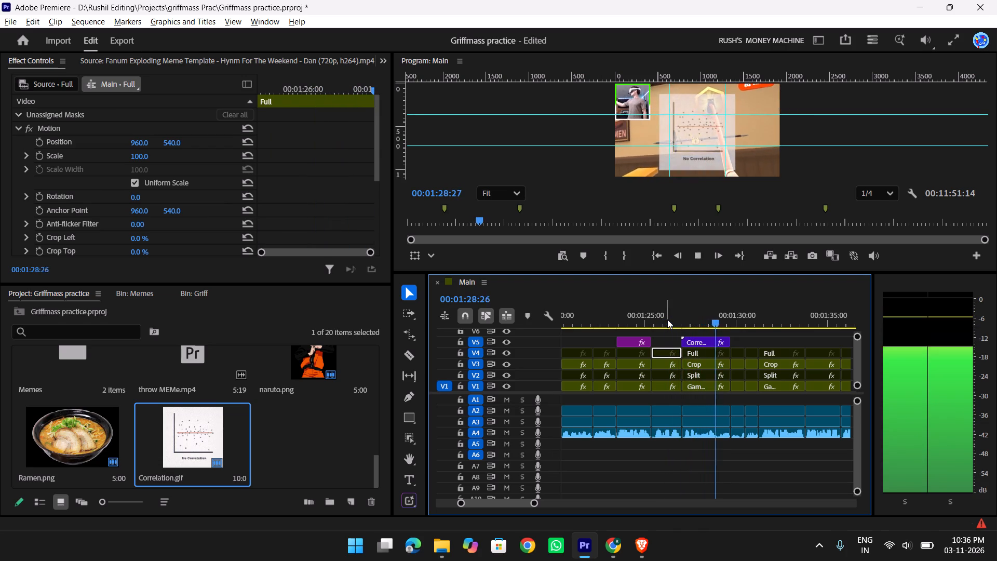
pyautogui.press('space')
pyautogui.press('space')
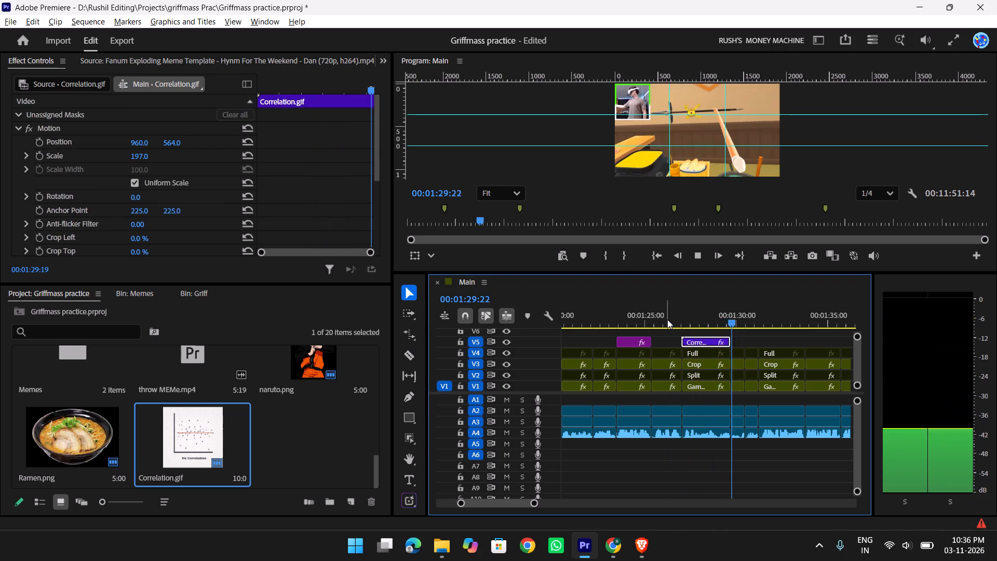
pyautogui.press('space')
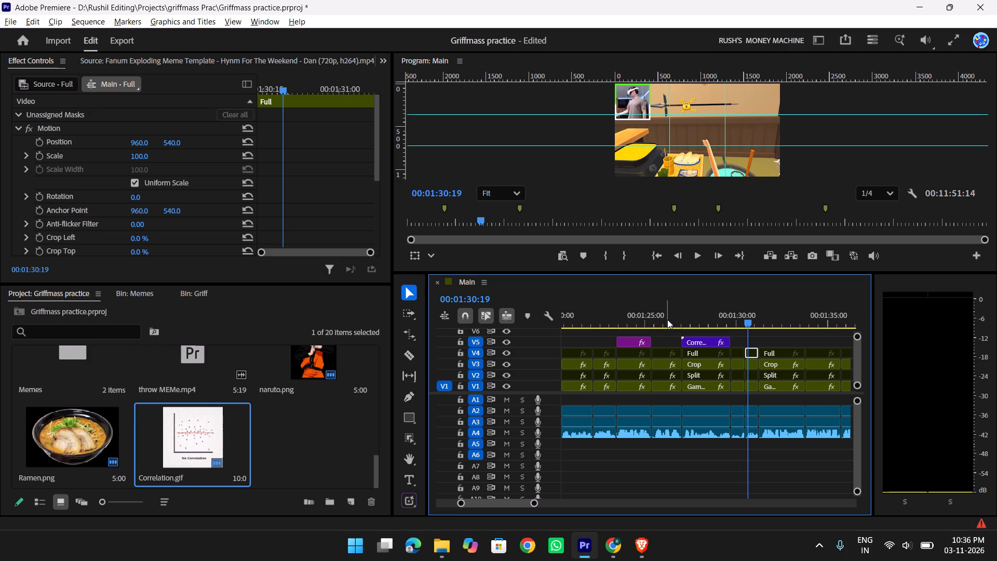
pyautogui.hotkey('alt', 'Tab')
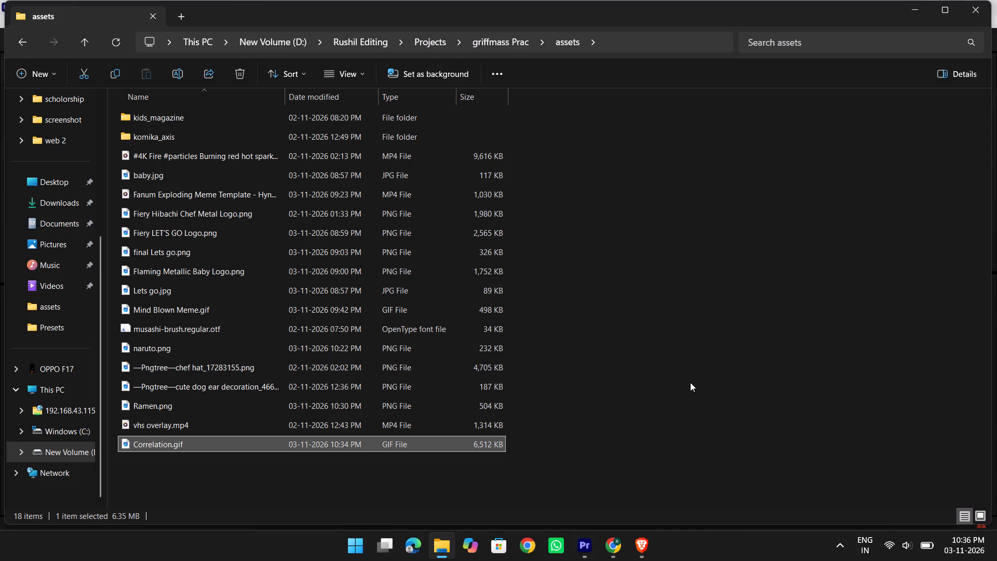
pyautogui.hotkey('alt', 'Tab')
# Open the effects browser and move its window farther away from the timeline clips.
pyautogui.hotkey('shift', 'z')
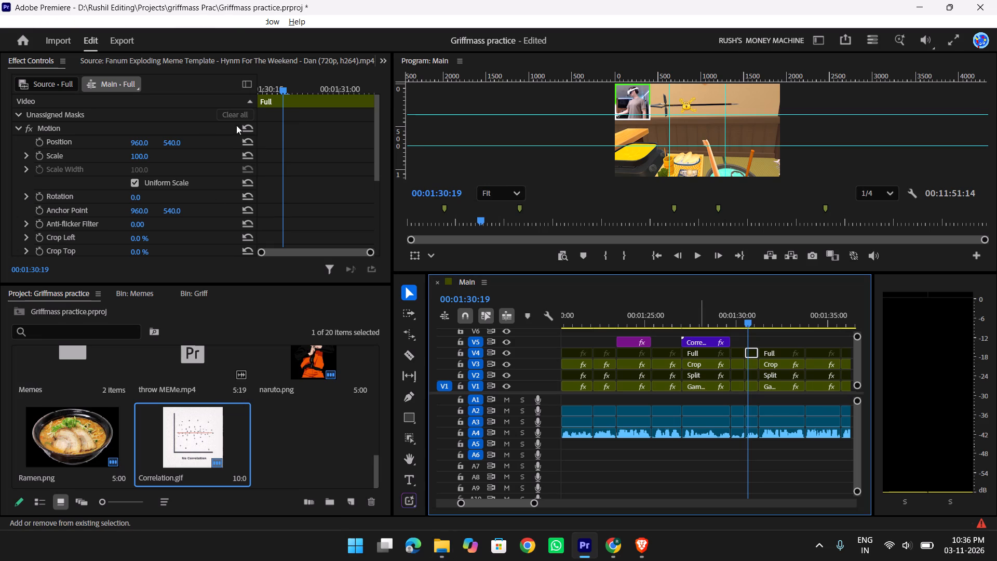
pyautogui.click(237, 144)
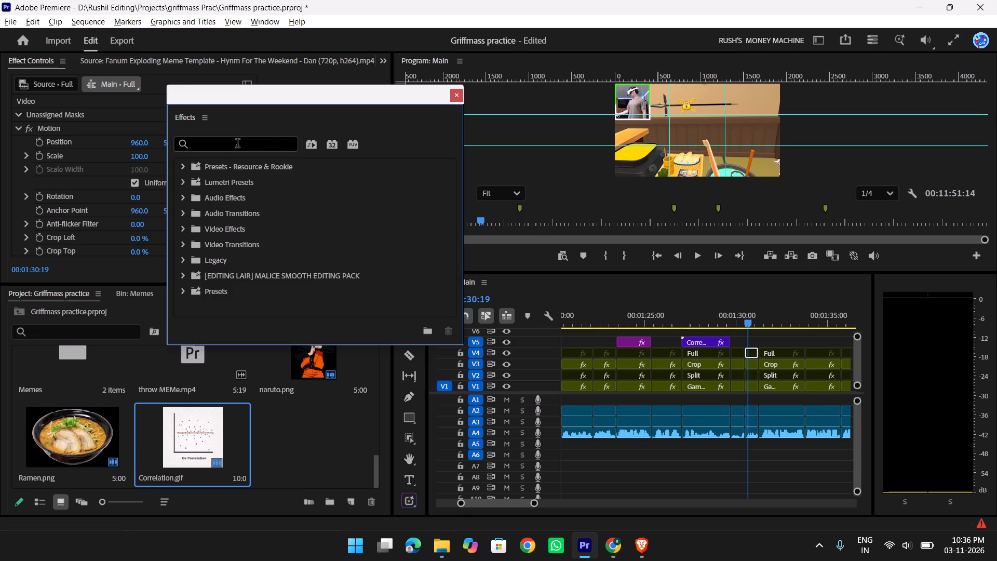
pyautogui.moveTo(444, 88); pyautogui.dragTo(393, 96)
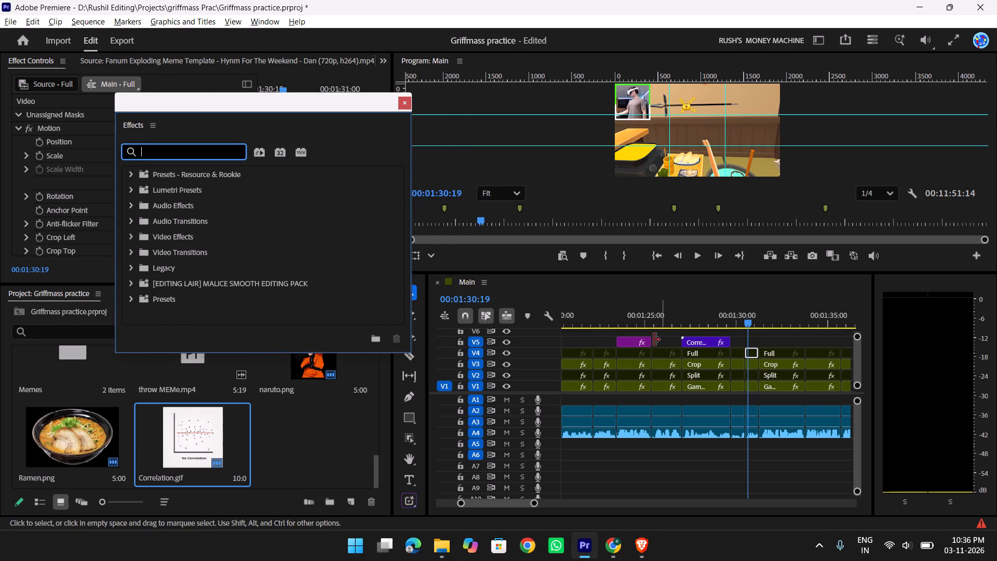
# Duplicate the Ramen.png clip on V5 so the copy starts directly after Correlation.gif, at 00:01:29:21.
pyautogui.click(635, 343)
pyautogui.keyDown('alt'); pyautogui.moveTo(635, 343); pyautogui.dragTo(749, 339); pyautogui.keyUp('alt')
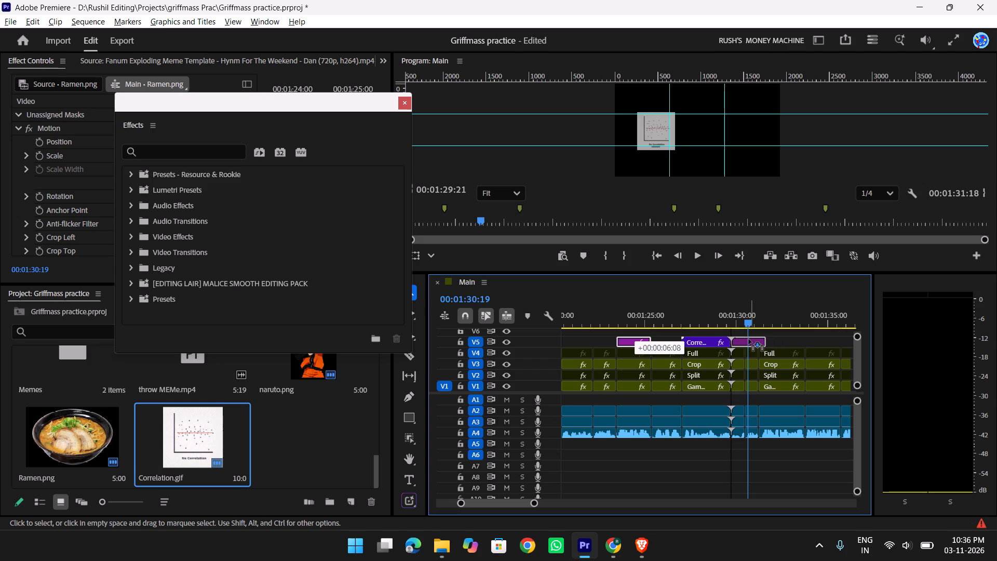
pyautogui.keyDown('alt'); pyautogui.moveTo(749, 339); pyautogui.dragTo(746, 340); pyautogui.keyUp('alt')
pyautogui.click(740, 339)
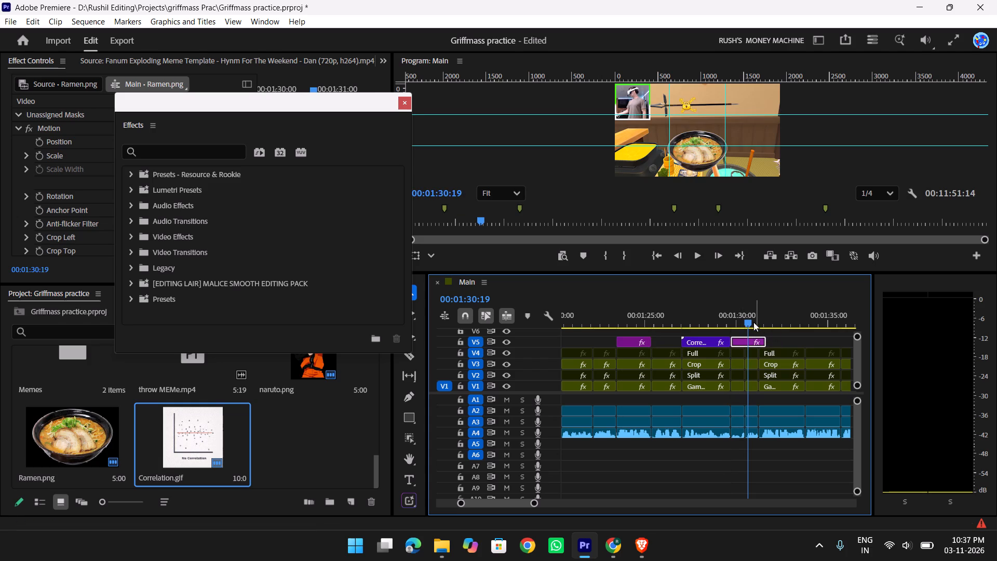
# Cut the copied Ramen.png clip at 00:01:31:07 and delete the leftover piece after the cut.
pyautogui.moveTo(748, 316); pyautogui.dragTo(760, 318)
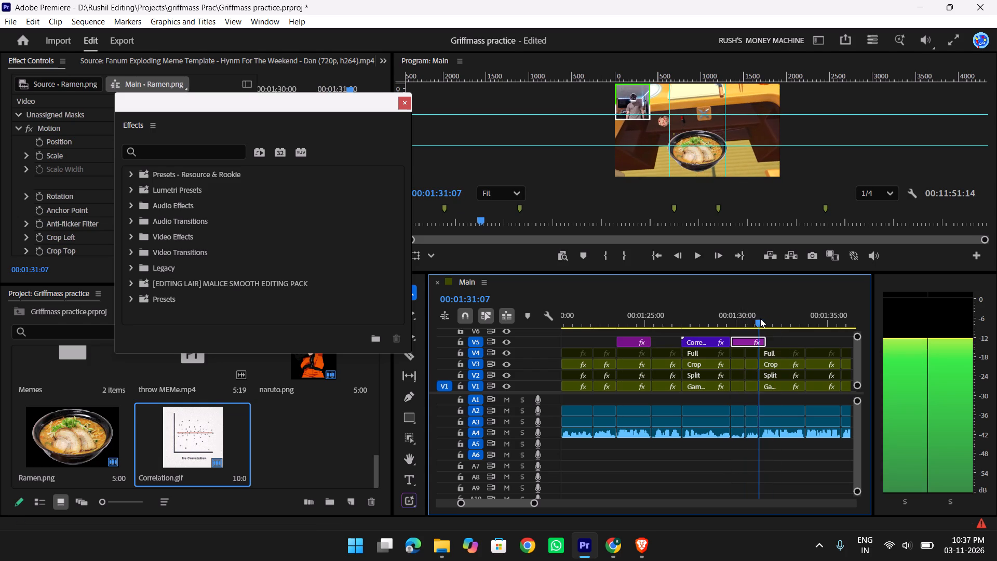
pyautogui.moveTo(760, 318); pyautogui.dragTo(760, 318)
pyautogui.press('a')
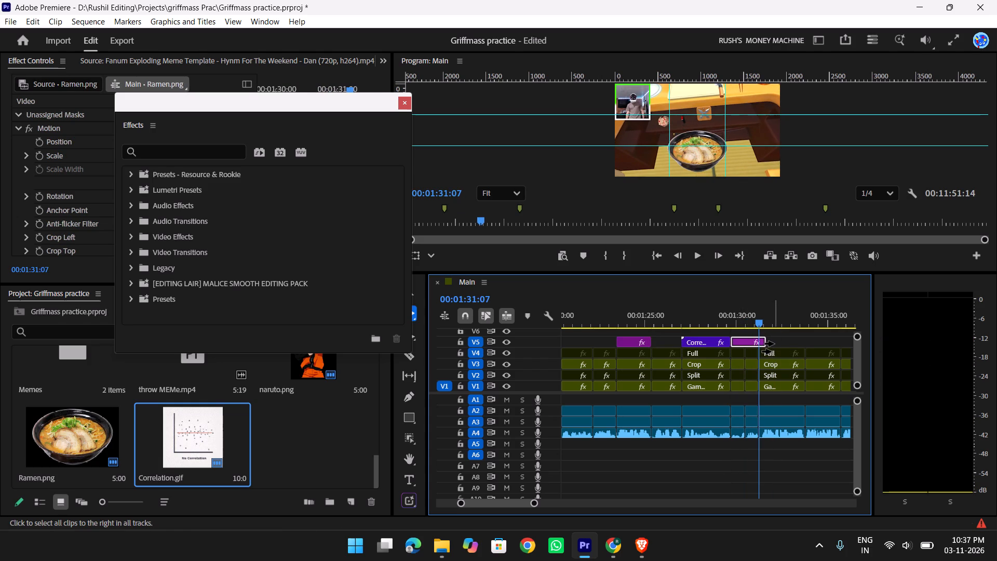
pyautogui.write('vw')
pyautogui.click(763, 344)
pyautogui.press('Delete')
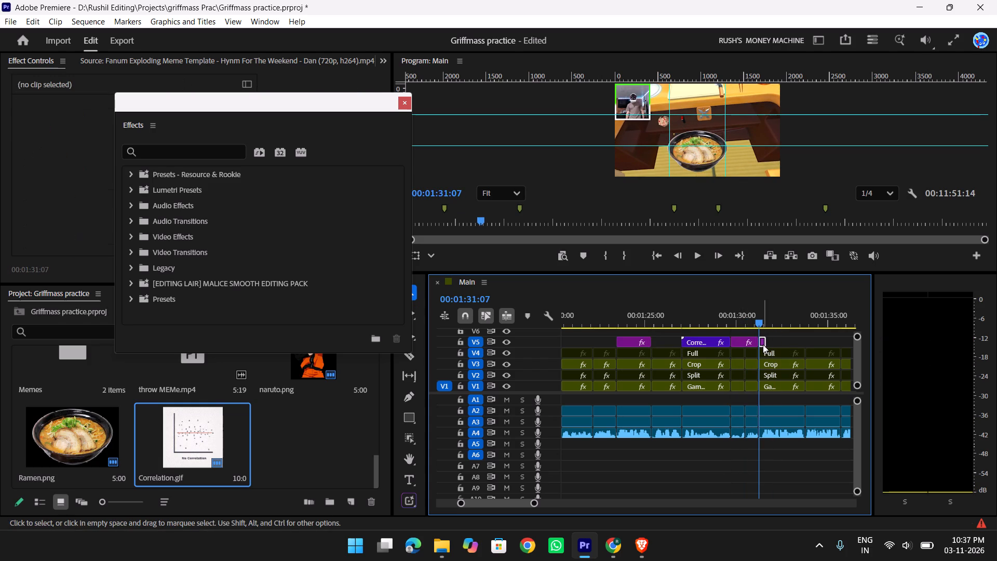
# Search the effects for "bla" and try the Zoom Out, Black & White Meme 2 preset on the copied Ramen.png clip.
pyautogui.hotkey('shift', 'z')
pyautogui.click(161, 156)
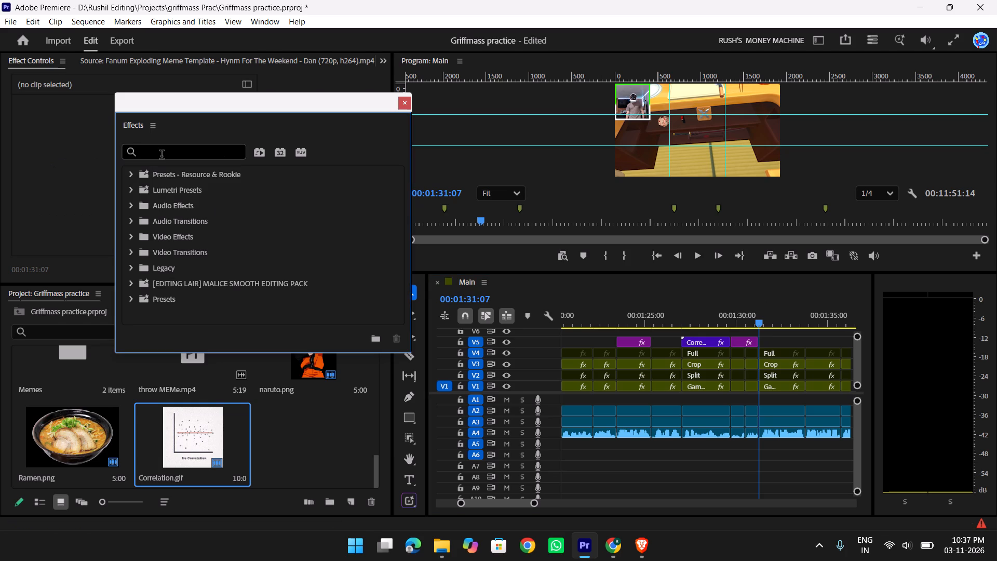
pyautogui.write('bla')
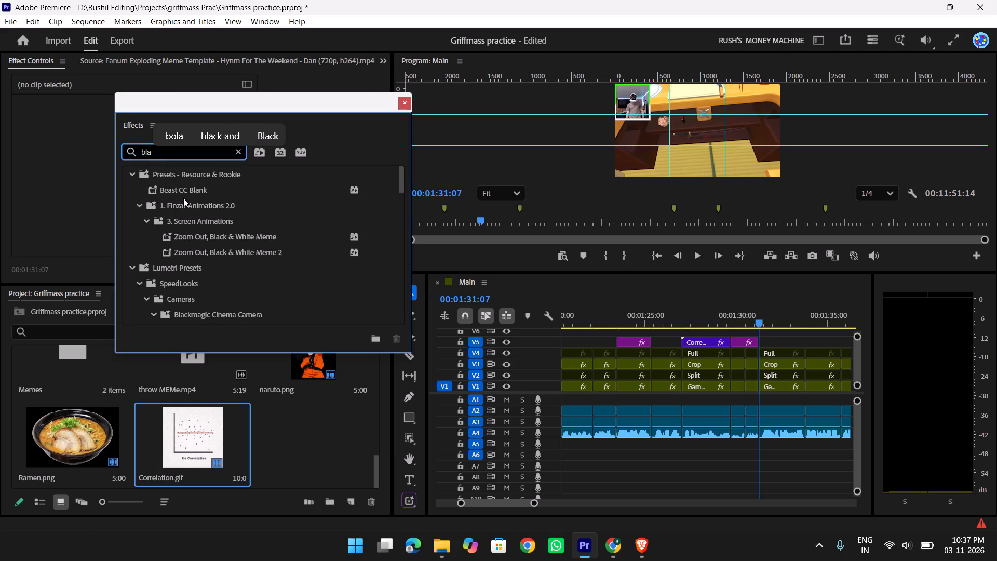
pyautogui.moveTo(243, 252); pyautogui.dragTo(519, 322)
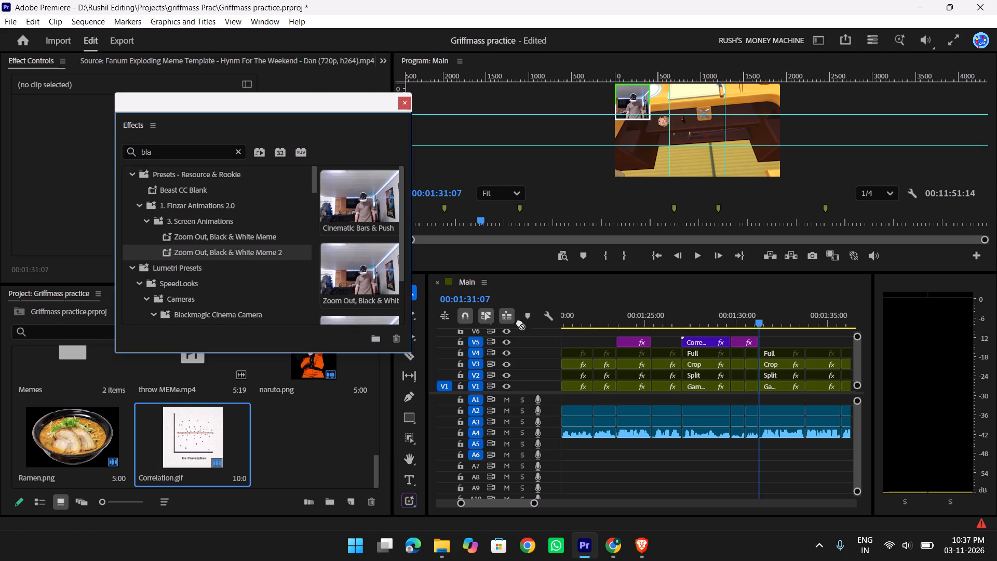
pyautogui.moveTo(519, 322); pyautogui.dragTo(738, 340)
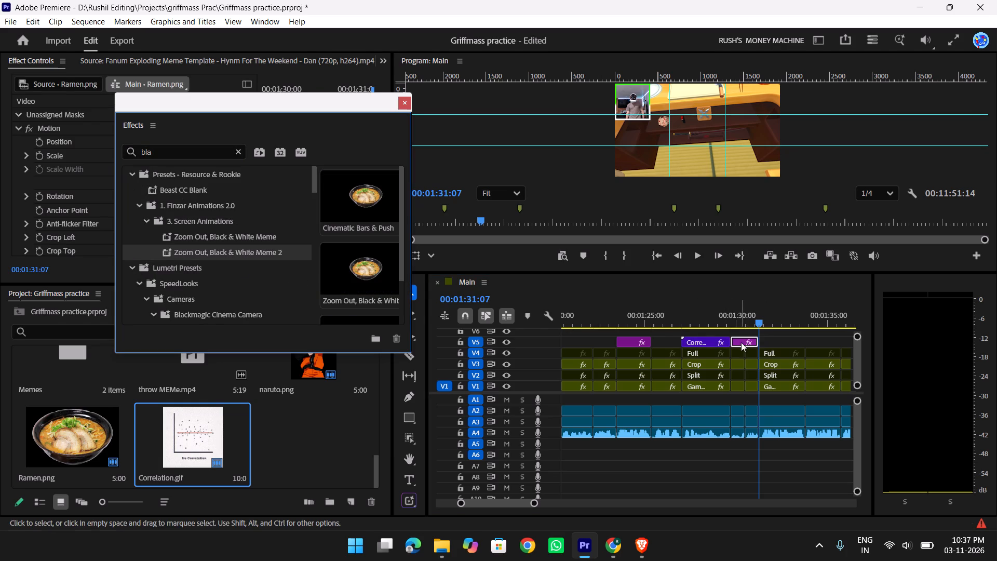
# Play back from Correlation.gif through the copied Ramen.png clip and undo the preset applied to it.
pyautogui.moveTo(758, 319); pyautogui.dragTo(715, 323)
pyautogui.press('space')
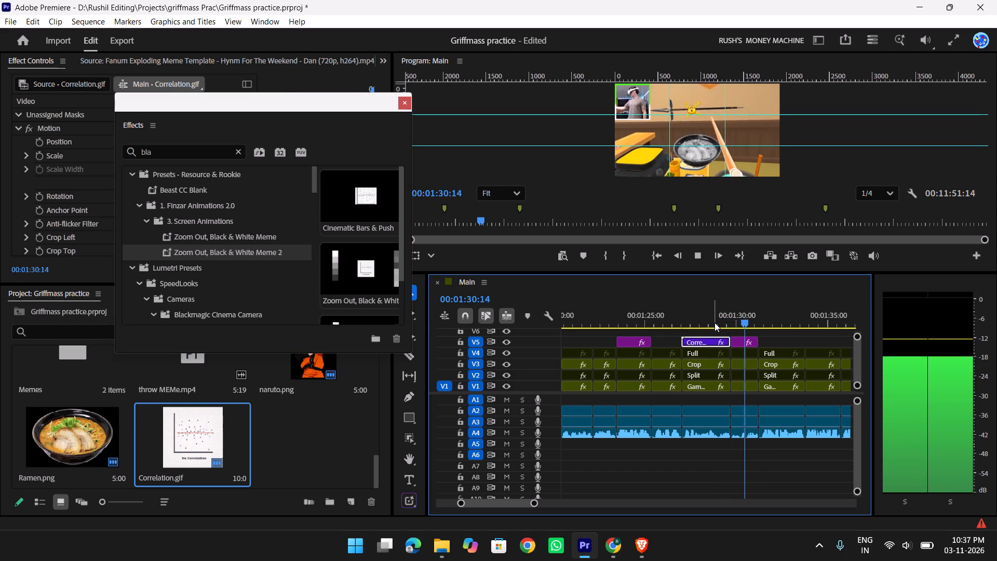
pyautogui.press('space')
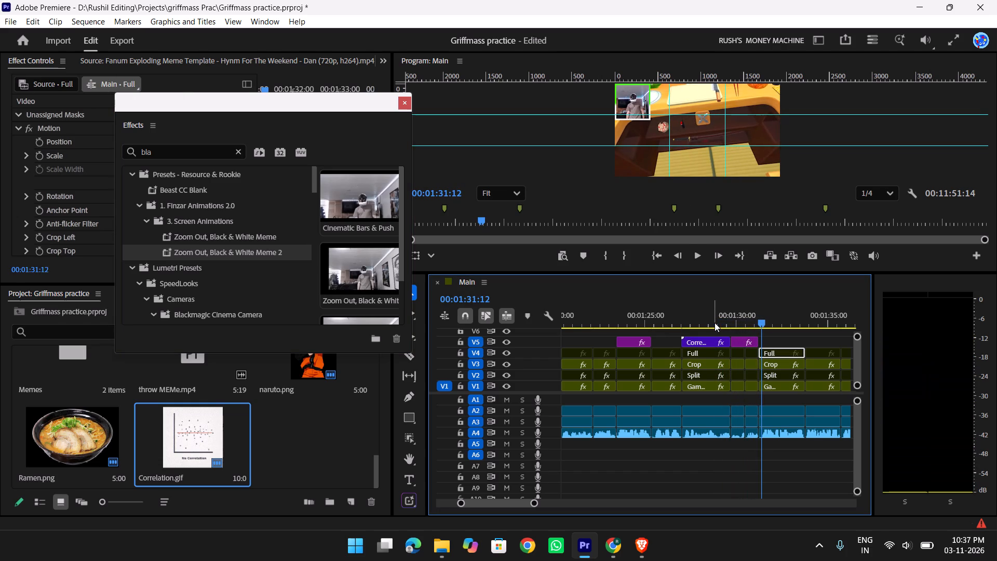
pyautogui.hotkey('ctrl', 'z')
# Compare the V5 overlay clips and delete the copied Ramen.png clip directly after Correlation.gif.
pyautogui.moveTo(768, 315); pyautogui.dragTo(704, 316)
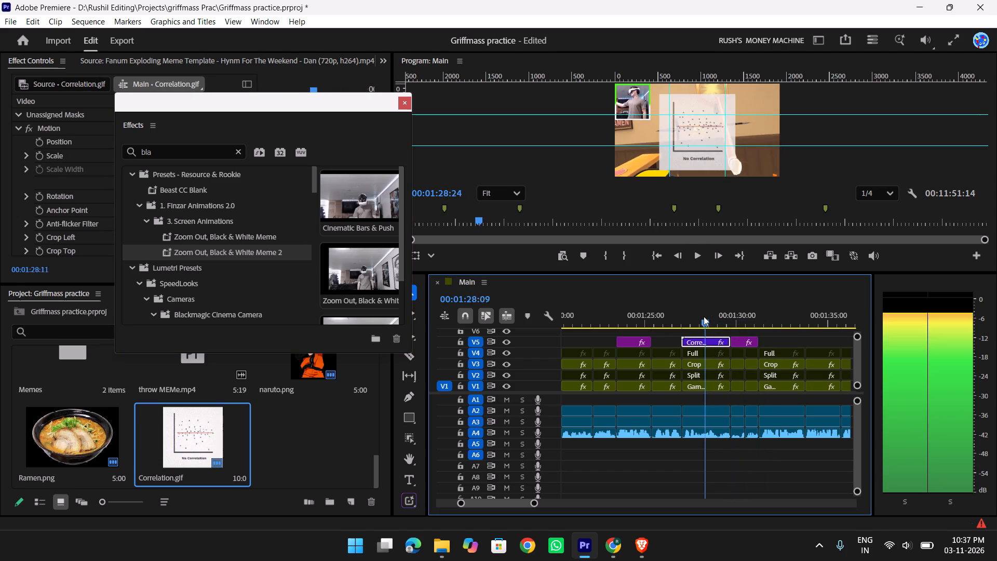
pyautogui.moveTo(704, 316); pyautogui.dragTo(642, 309)
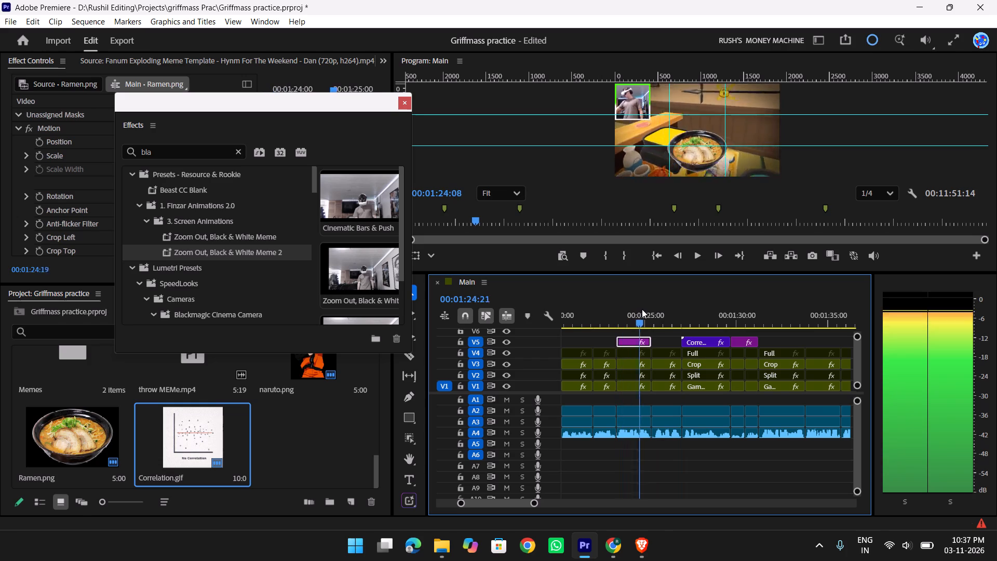
pyautogui.moveTo(642, 309); pyautogui.dragTo(713, 314)
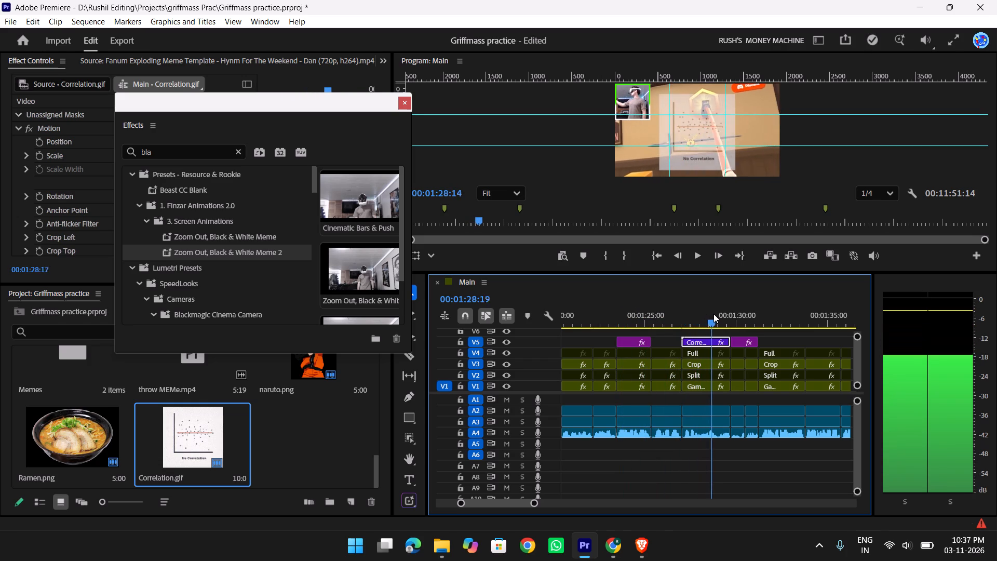
pyautogui.moveTo(713, 314); pyautogui.dragTo(739, 316)
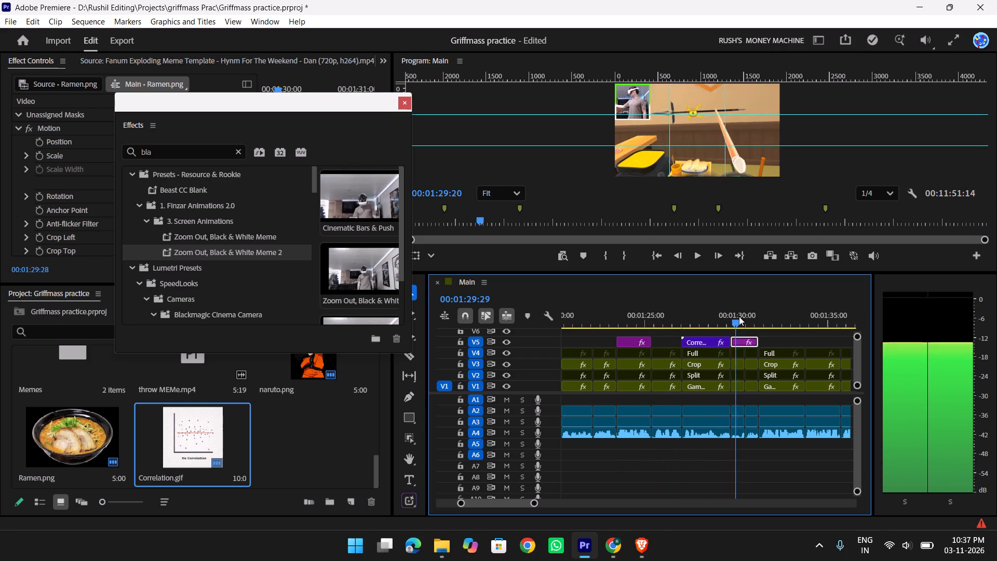
pyautogui.moveTo(739, 316); pyautogui.dragTo(755, 318)
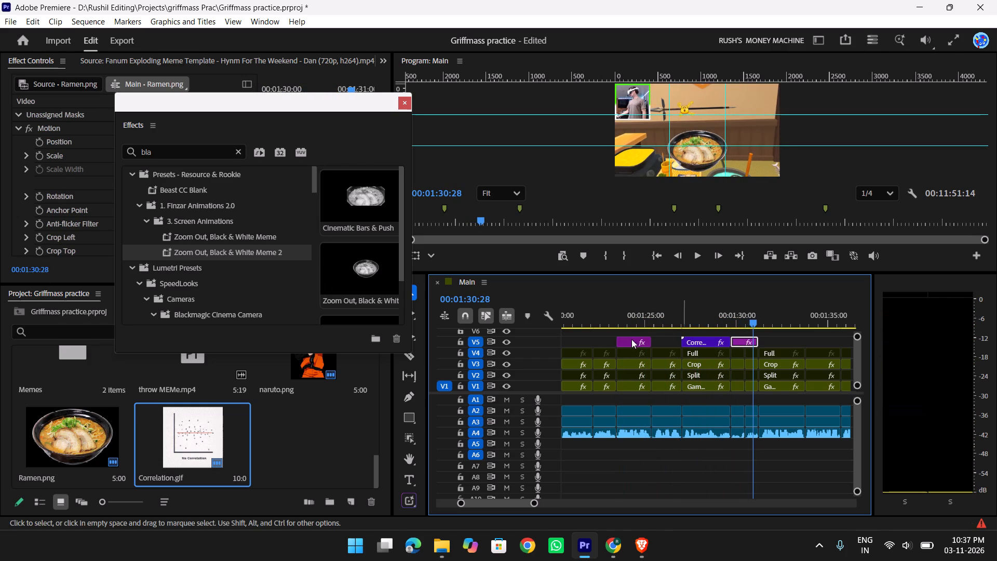
pyautogui.click(742, 338)
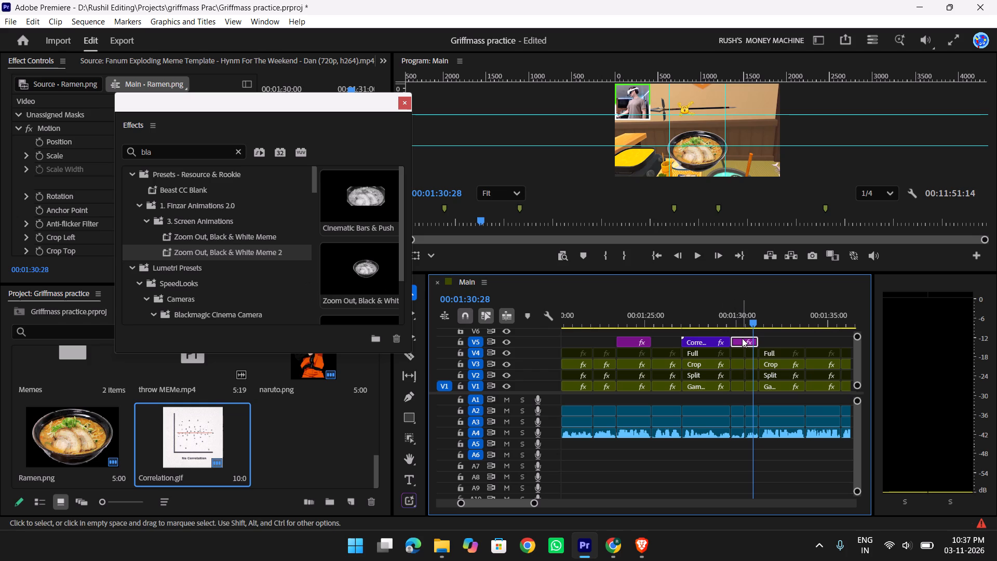
pyautogui.press('Delete')
# Duplicate the black-and-white adjustment layer at 00:01:16:15 on V5 so the copy starts directly after Correlation.gif.
pyautogui.scroll(1, 594, 344)
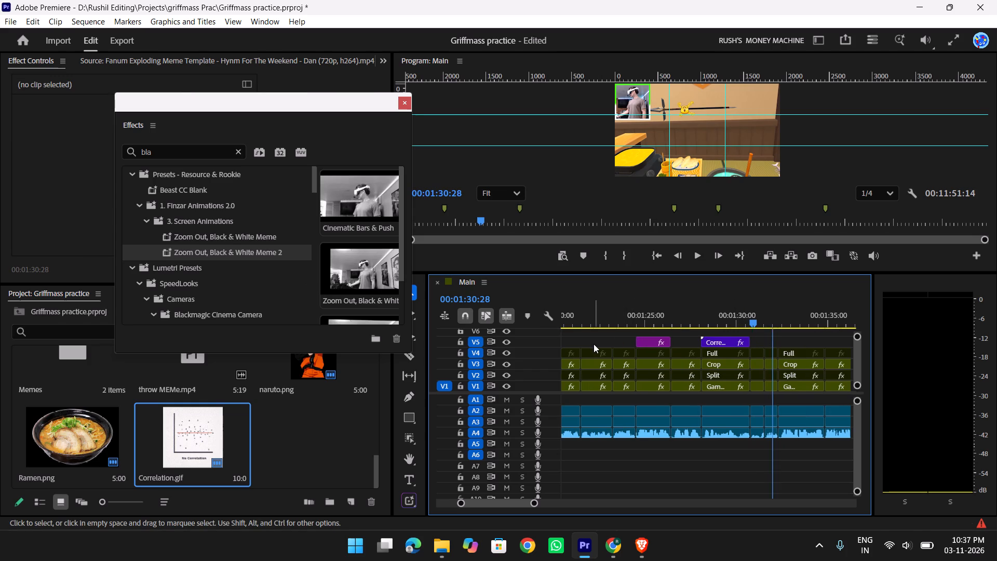
pyautogui.scroll(3, 594, 344)
pyautogui.click(578, 342)
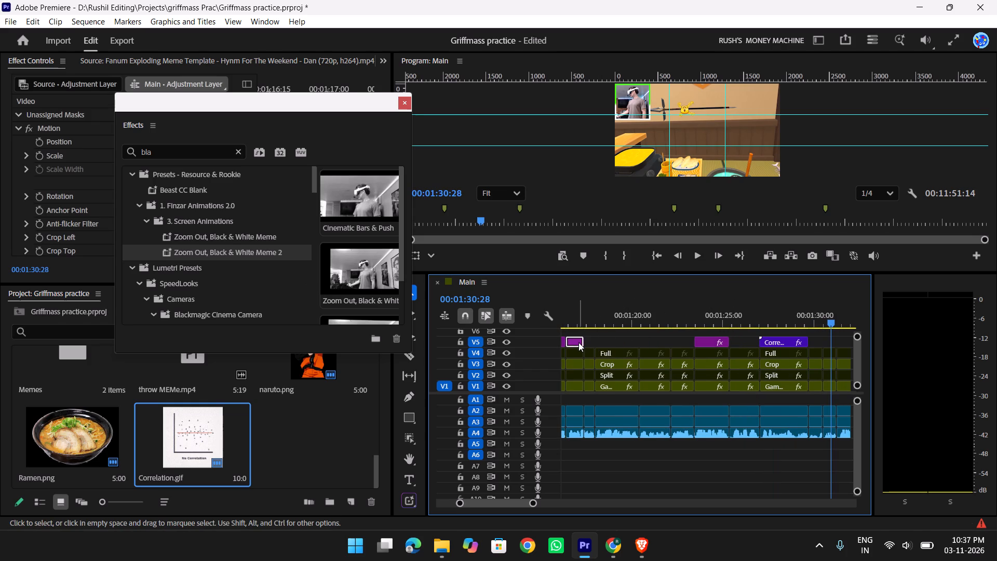
pyautogui.moveTo(609, 317); pyautogui.dragTo(570, 314)
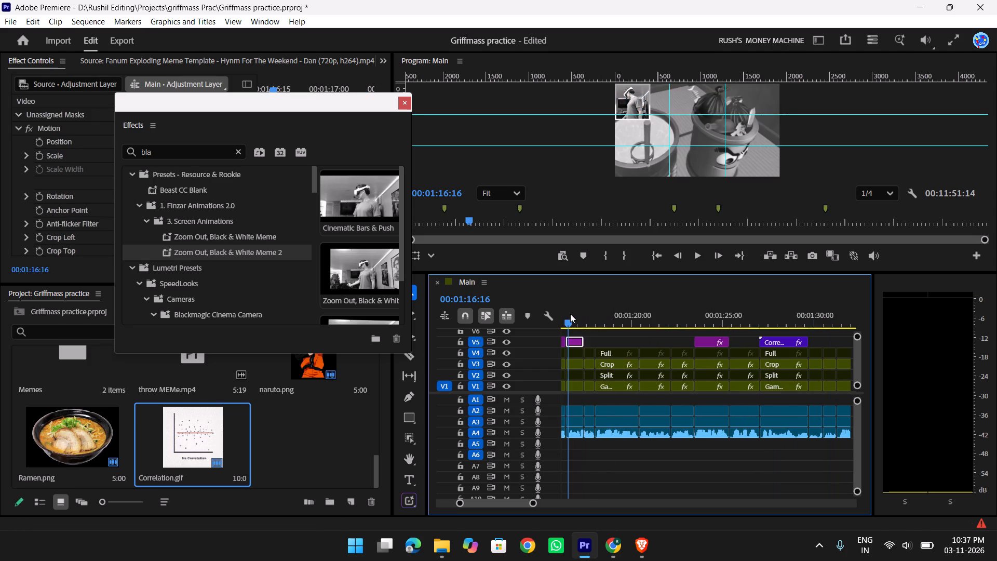
pyautogui.moveTo(570, 314); pyautogui.dragTo(574, 316)
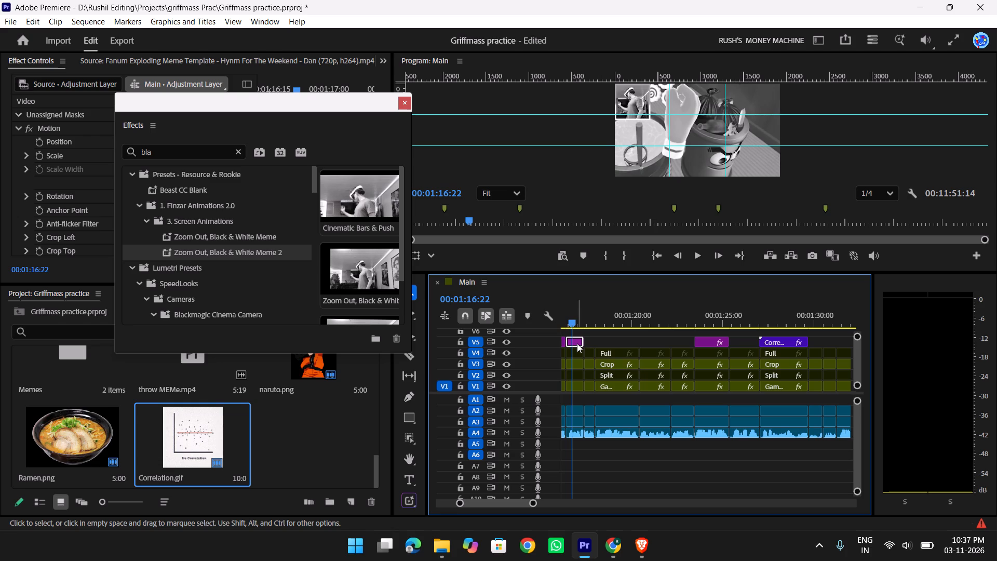
pyautogui.keyDown('alt'); pyautogui.moveTo(577, 343); pyautogui.dragTo(656, 343); pyautogui.keyUp('alt')
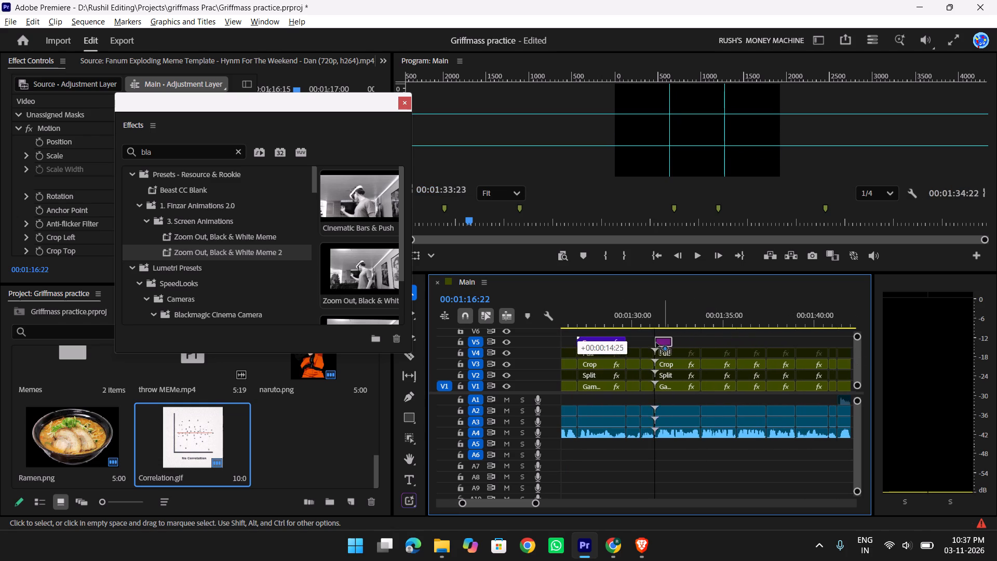
pyautogui.keyDown('alt'); pyautogui.moveTo(656, 343); pyautogui.dragTo(638, 343); pyautogui.keyUp('alt')
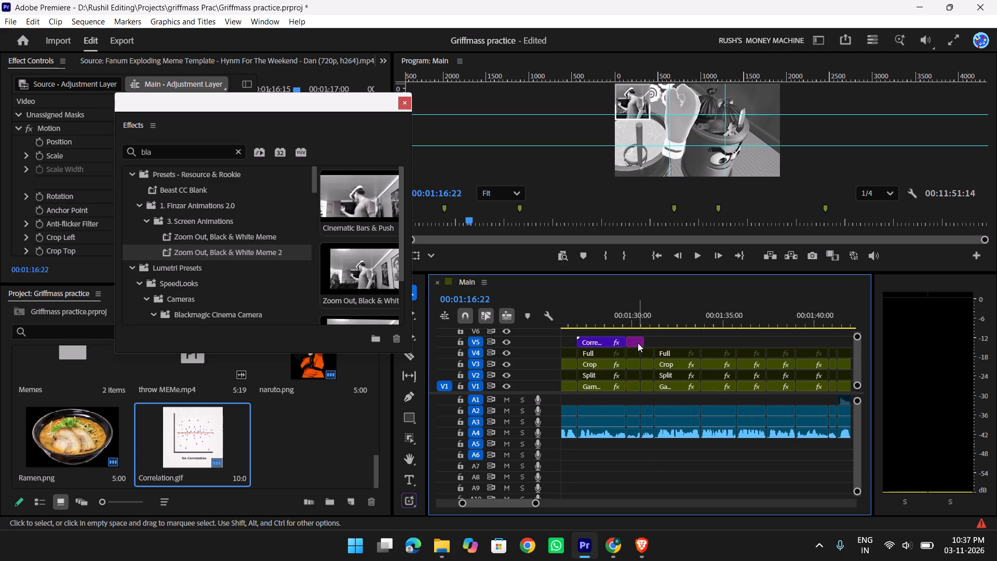
# Trim the copied adjustment layer's end to the start of the next Full clip, for a duration of 00:00:01:16.
pyautogui.moveTo(644, 343); pyautogui.dragTo(663, 347)
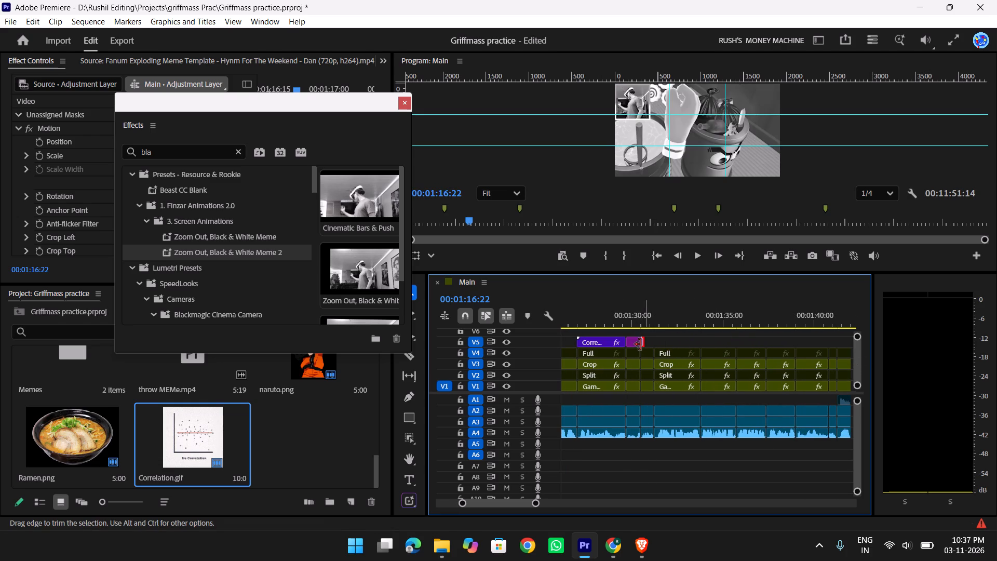
pyautogui.moveTo(663, 343); pyautogui.dragTo(658, 343)
pyautogui.moveTo(658, 343); pyautogui.dragTo(651, 347)
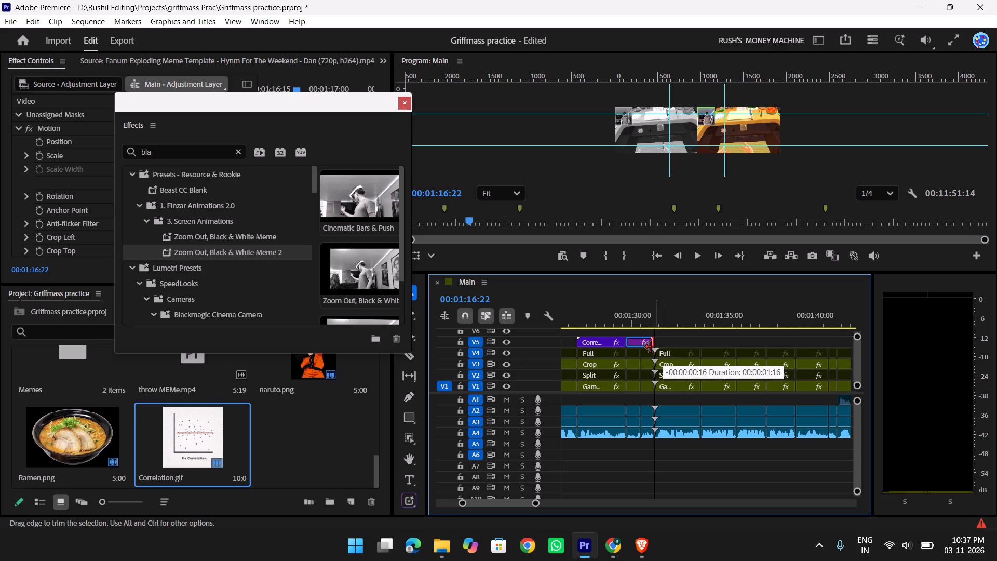
pyautogui.moveTo(651, 347); pyautogui.dragTo(656, 348)
pyautogui.click(678, 340)
# Remove the Black & White effect from the copied adjustment layer after Correlation.gif.
pyautogui.click(635, 342)
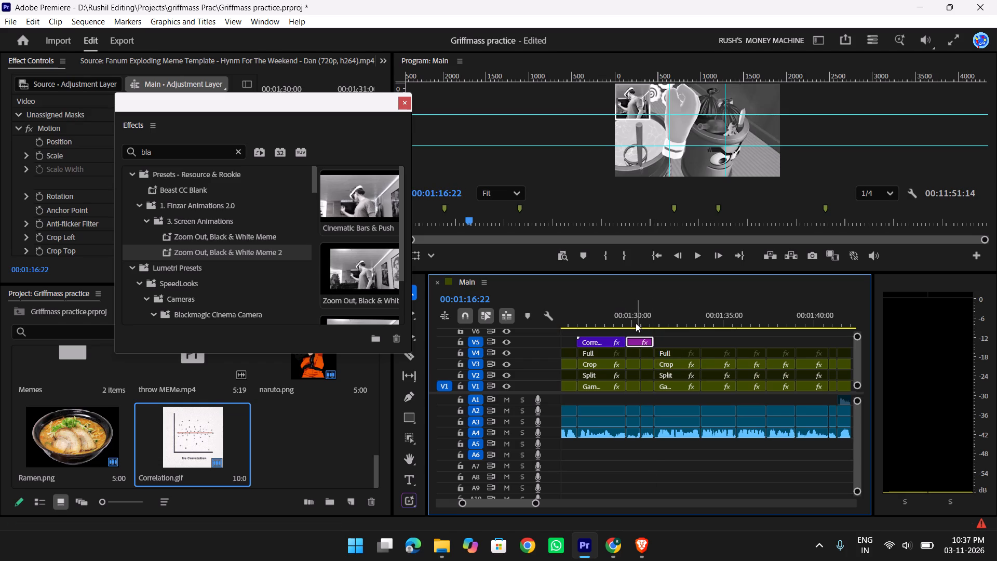
pyautogui.click(631, 319)
pyautogui.scroll(-2, 171, 211)
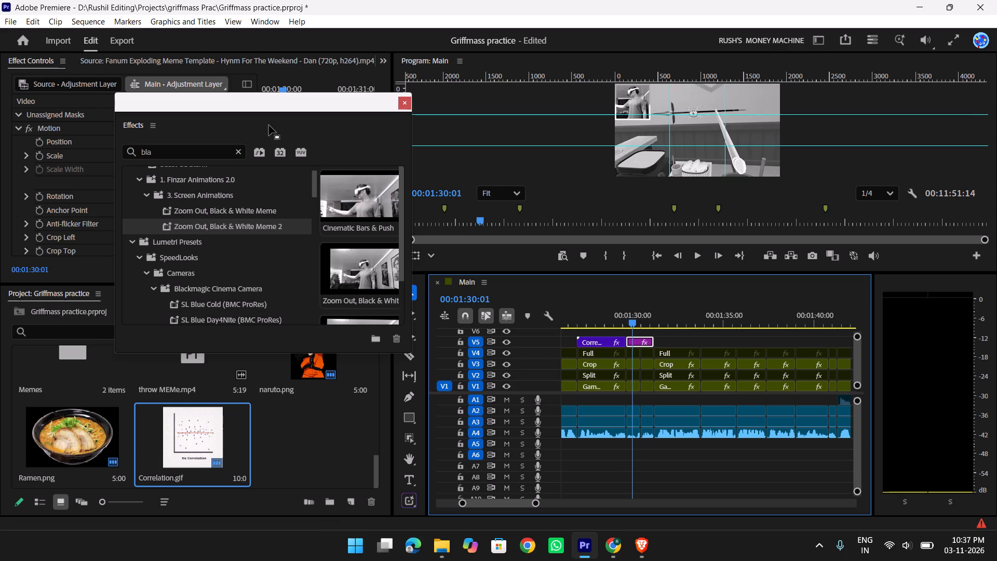
pyautogui.scroll(-10, 22, 186)
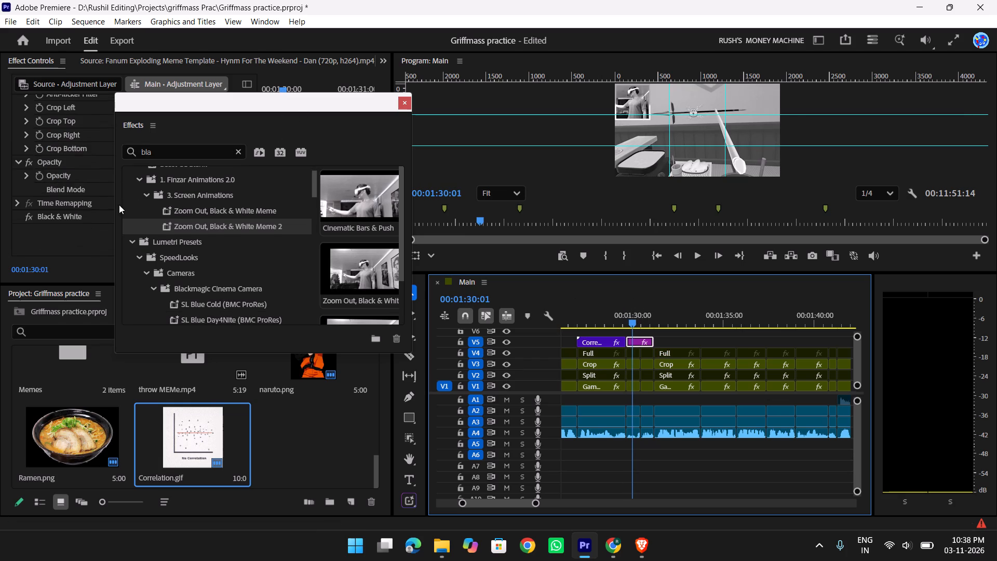
pyautogui.click(88, 211)
pyautogui.press('Delete')
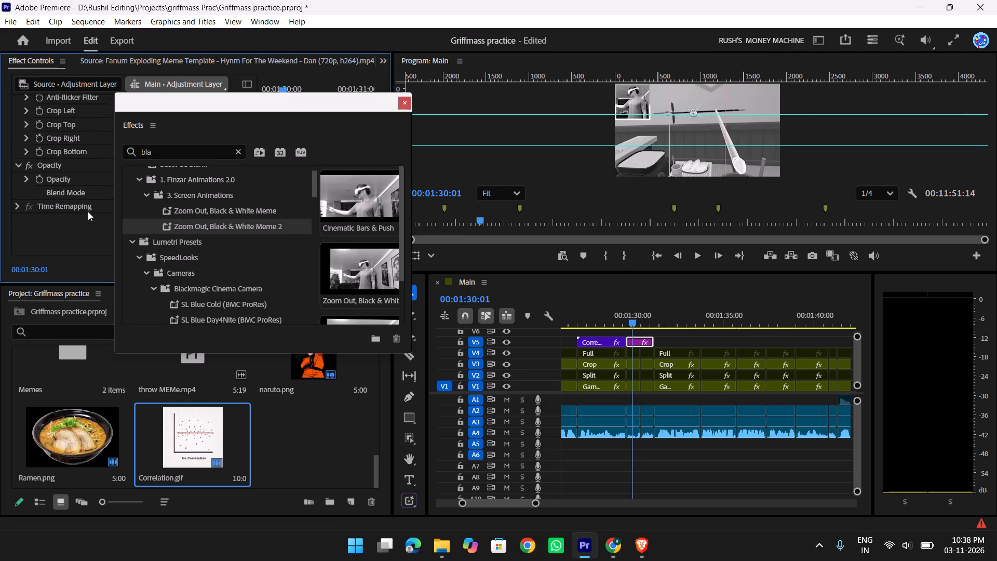
# Apply the Zoom Out, Black & White Meme 2 preset to the copied adjustment layer and close the effects browser.
pyautogui.moveTo(219, 228); pyautogui.dragTo(77, 237)
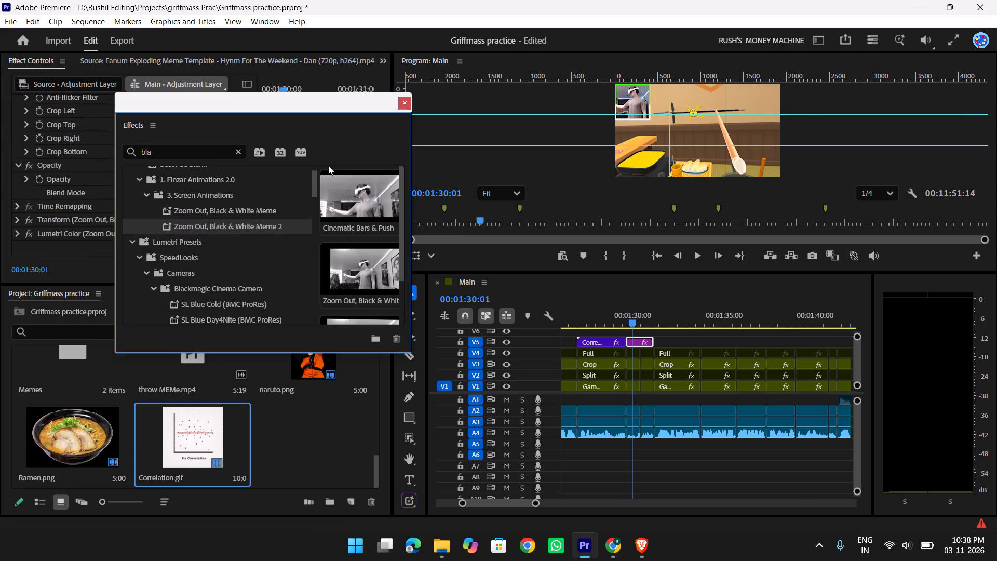
pyautogui.click(298, 104)
pyautogui.click(407, 104)
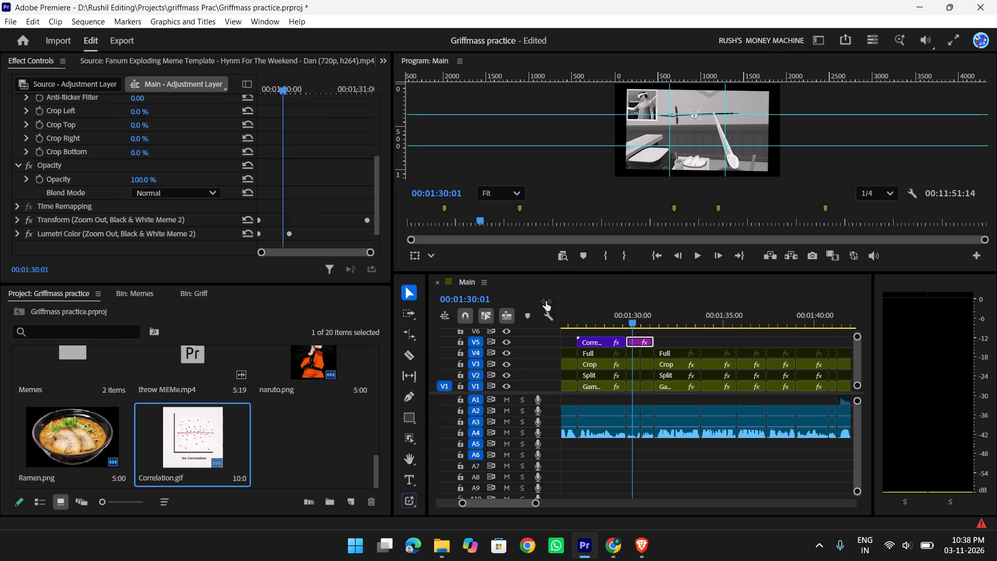
# Play back from the start of Correlation.gif through the zoom-out effect and the gameplay after it, up to 00:01:34:14.
pyautogui.moveTo(629, 314); pyautogui.dragTo(581, 315)
pyautogui.press('space')
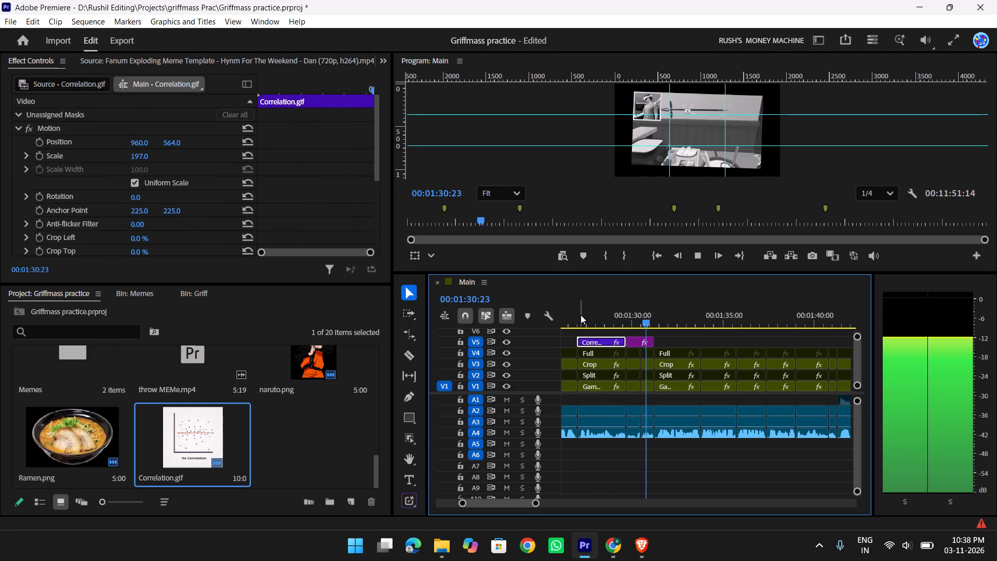
pyautogui.press('space')
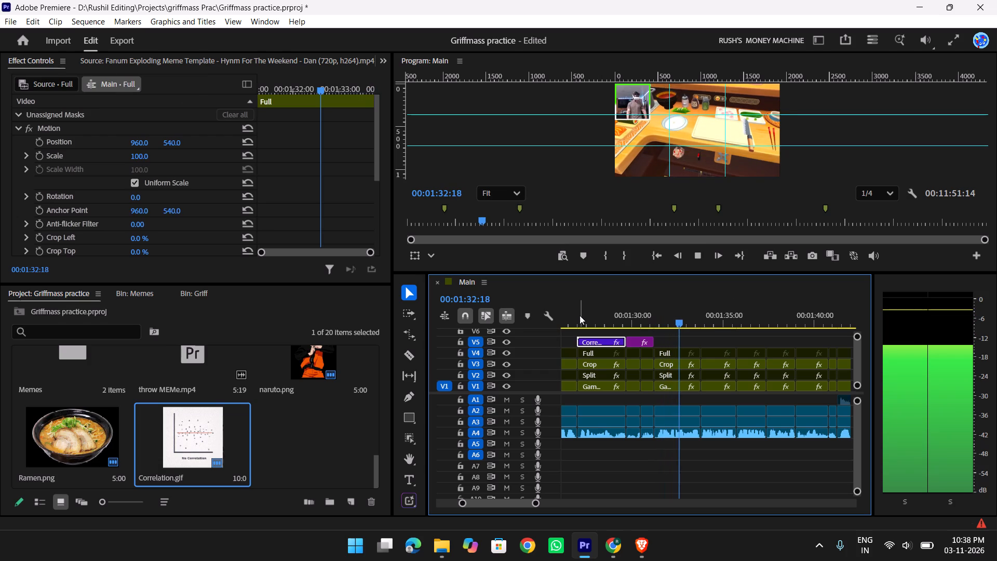
pyautogui.press('space')
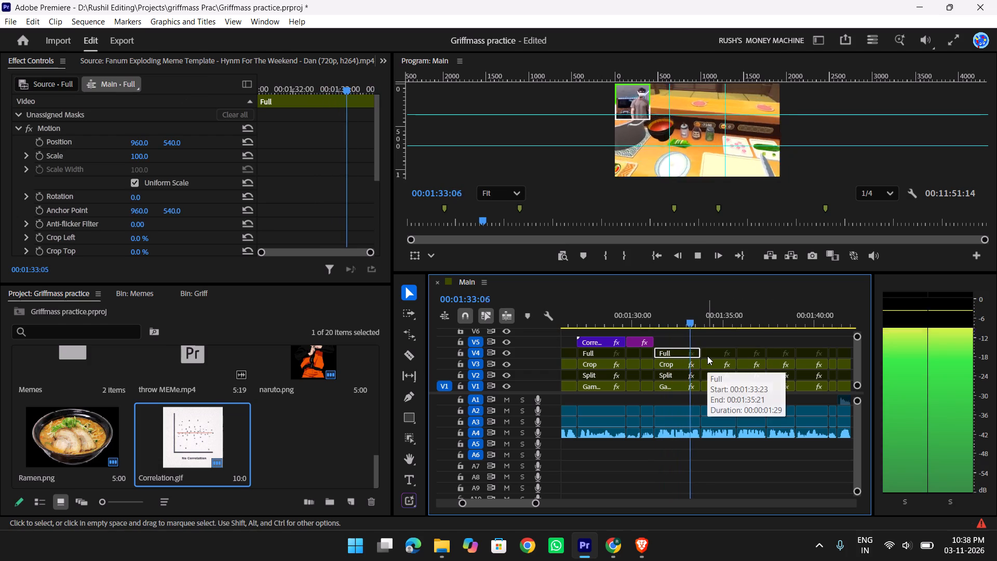
pyautogui.press('space')
pyautogui.press('space')
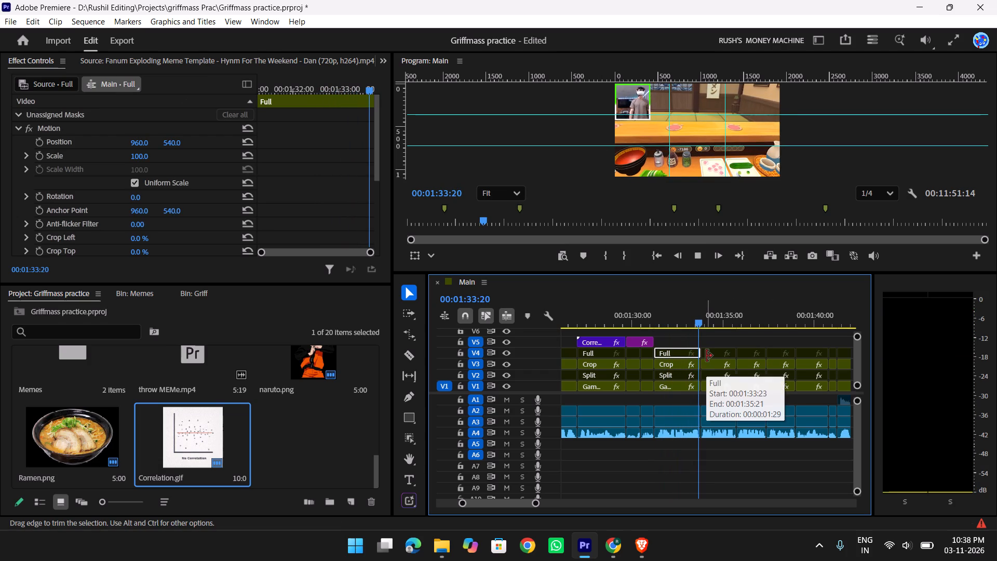
pyautogui.press('space')
# Delete the gameplay section directly after the zoom-out adjustment layer on all video and audio tracks and close the gap.
pyautogui.moveTo(675, 461); pyautogui.dragTo(676, 397)
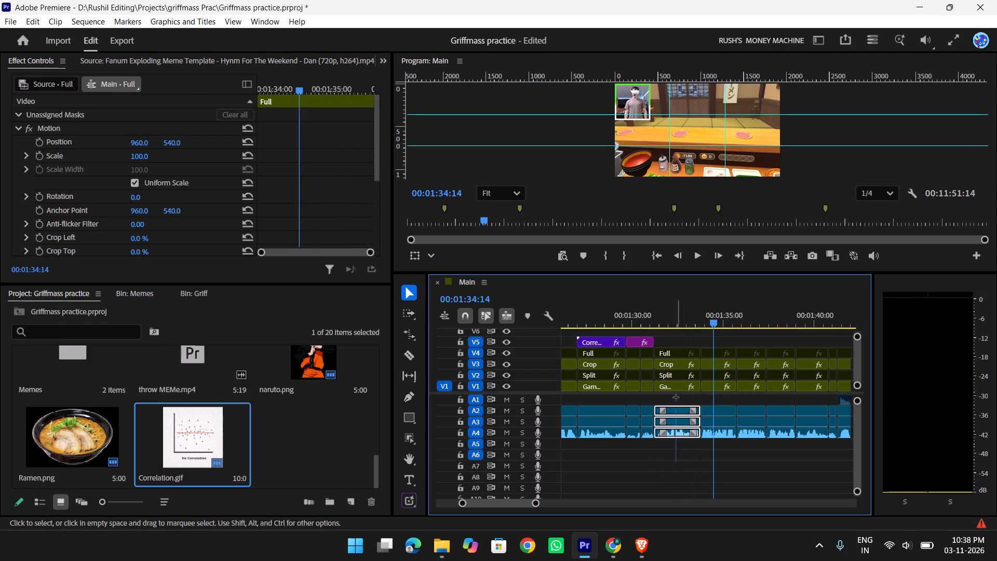
pyautogui.moveTo(676, 397); pyautogui.dragTo(680, 346)
pyautogui.press('Delete')
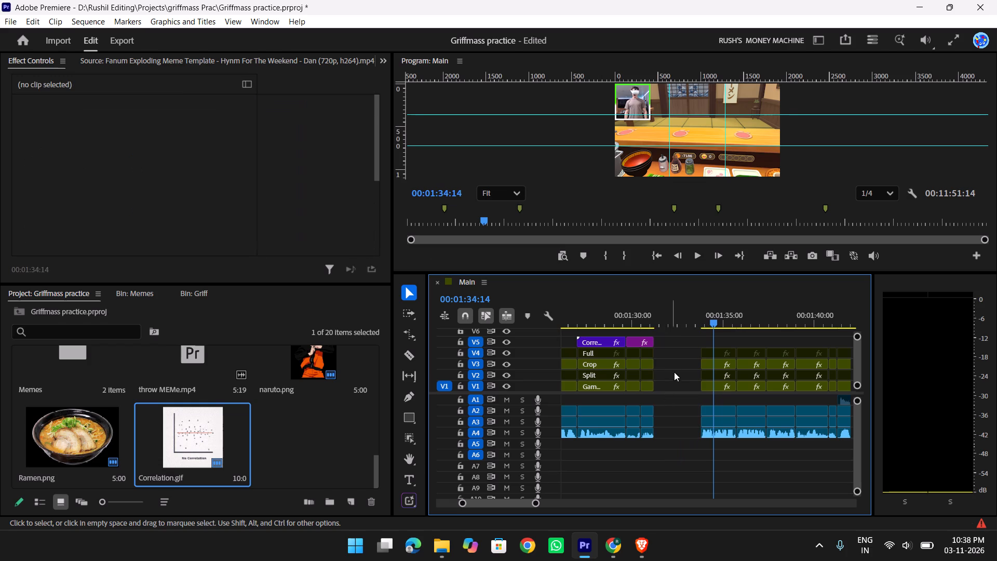
pyautogui.rightClick(676, 369)
pyautogui.click(724, 378)
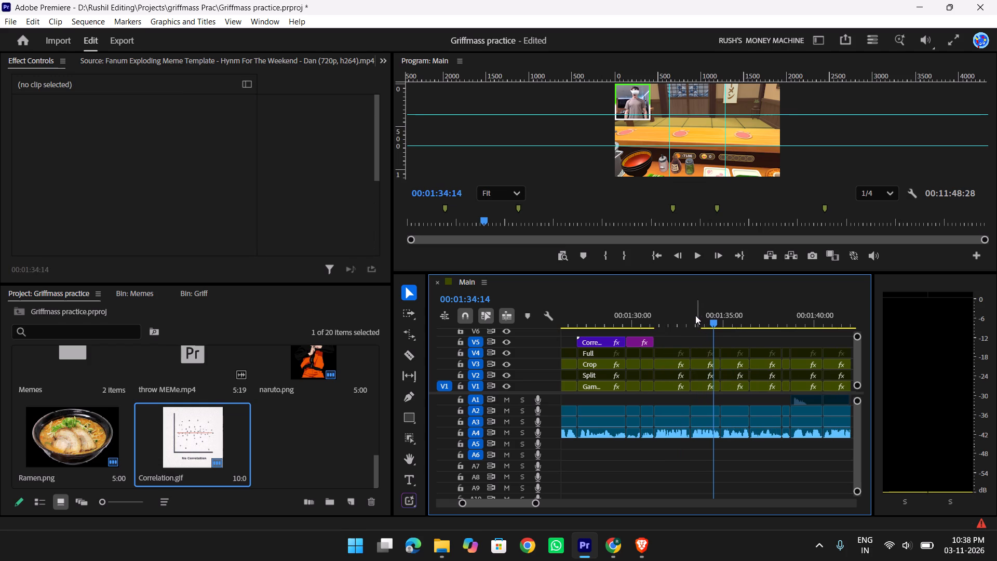
# Play back from the end of Correlation.gif through the zoom-out effect and the following gameplay, reviewing the section after 00:01:33:13.
pyautogui.moveTo(682, 314); pyautogui.dragTo(623, 314)
pyautogui.press('space')
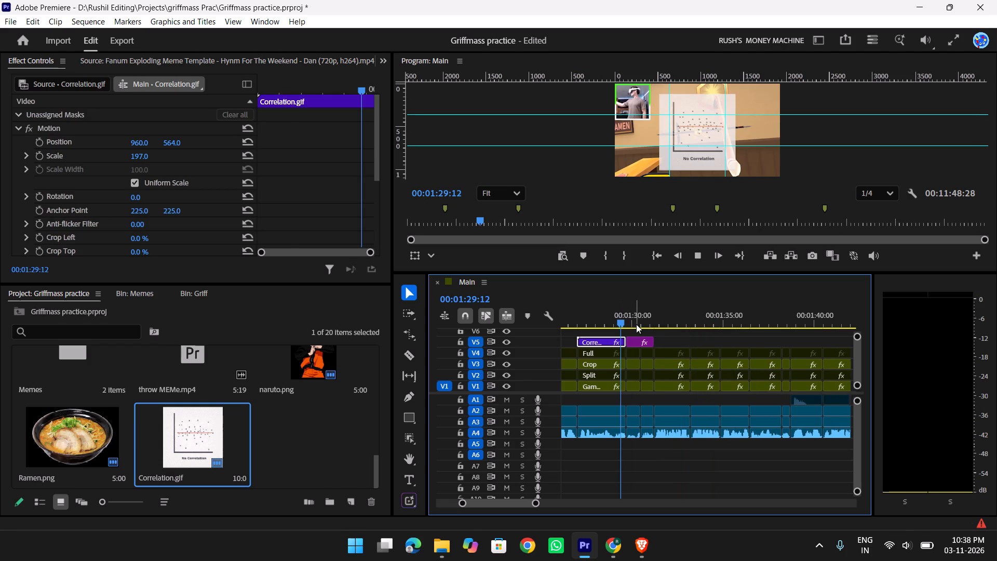
pyautogui.moveTo(635, 322); pyautogui.dragTo(646, 323)
pyautogui.press('space')
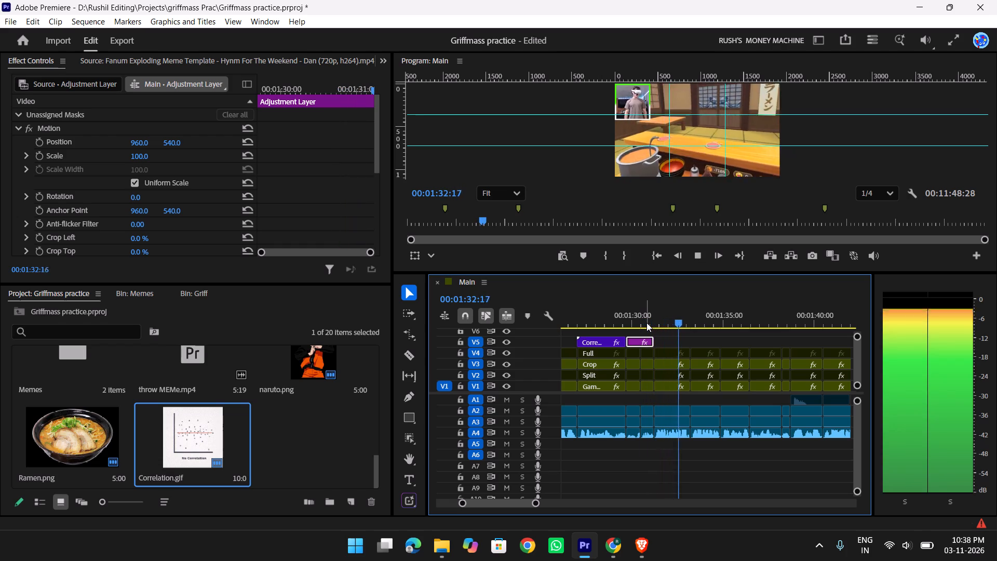
pyautogui.press('space')
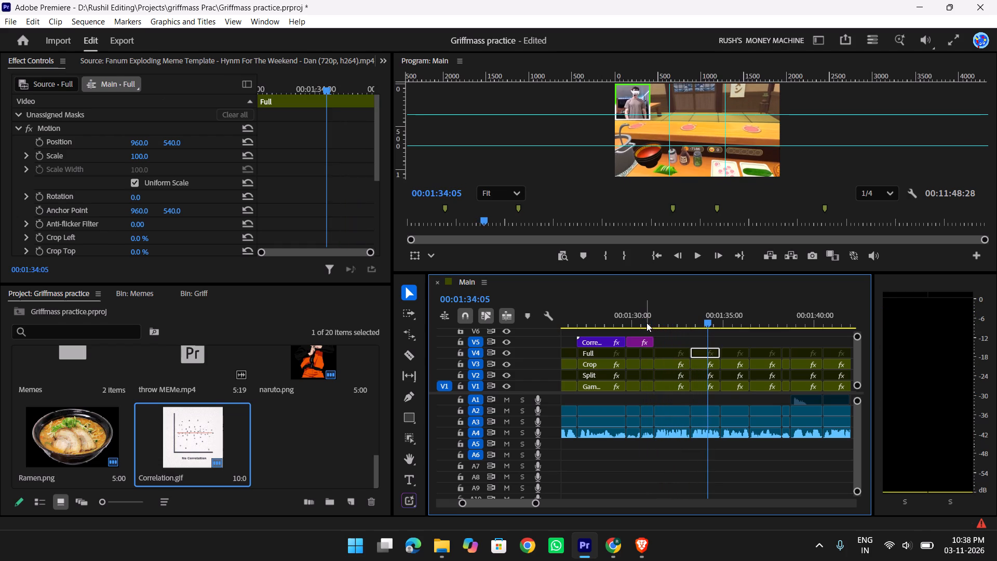
pyautogui.press('space')
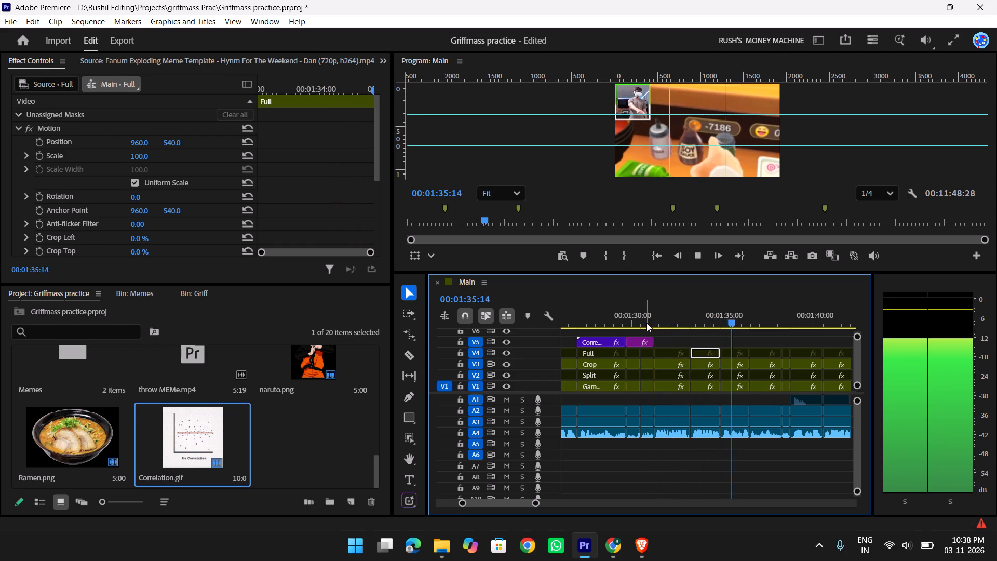
pyautogui.press('space')
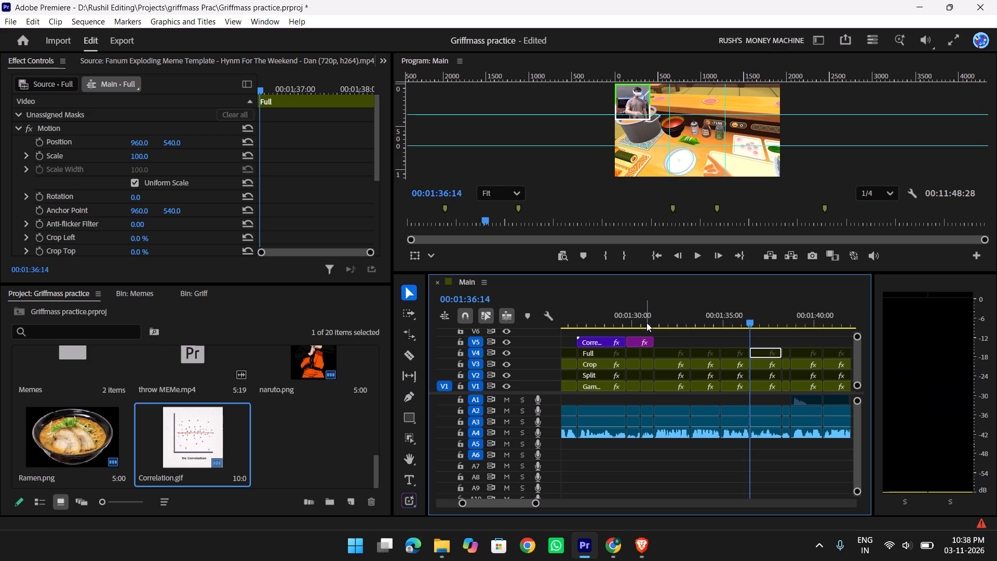
pyautogui.moveTo(750, 317); pyautogui.dragTo(696, 317)
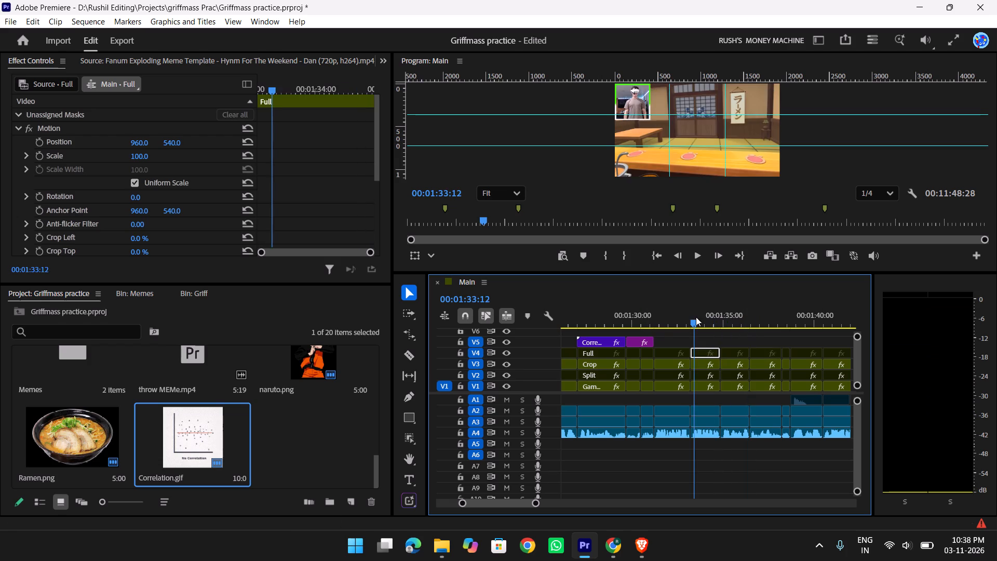
pyautogui.moveTo(696, 317); pyautogui.dragTo(753, 318)
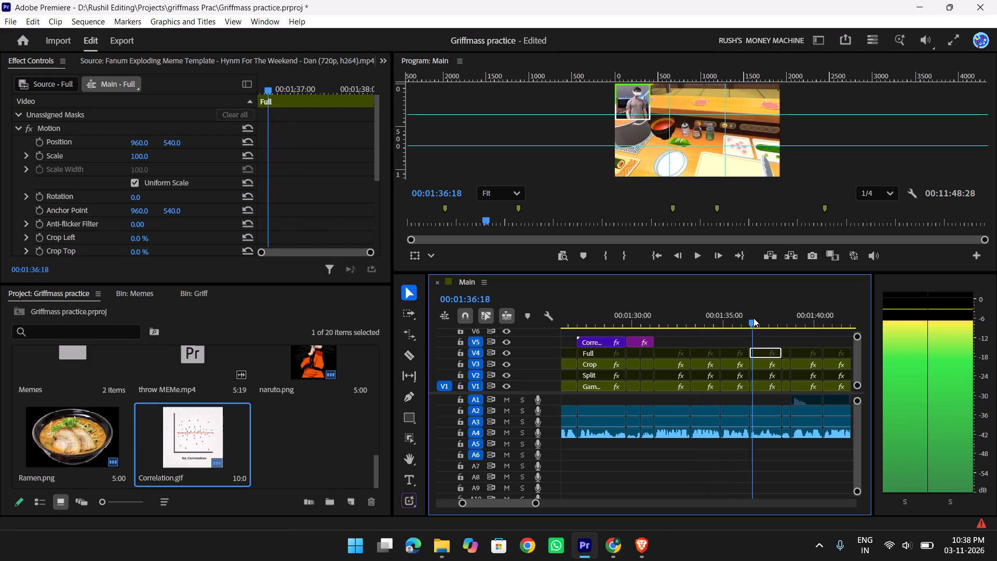
pyautogui.moveTo(753, 318); pyautogui.dragTo(696, 315)
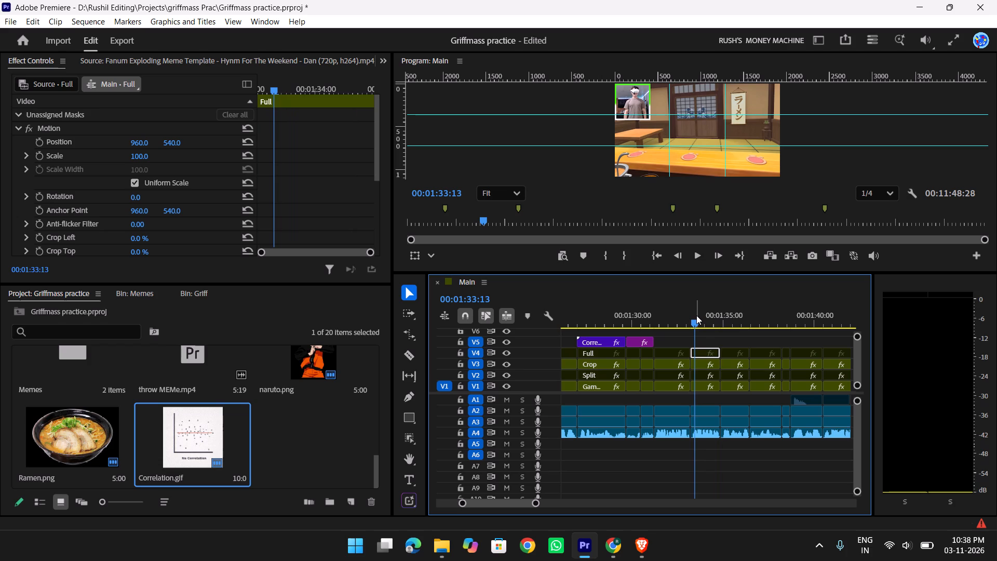
pyautogui.press('space')
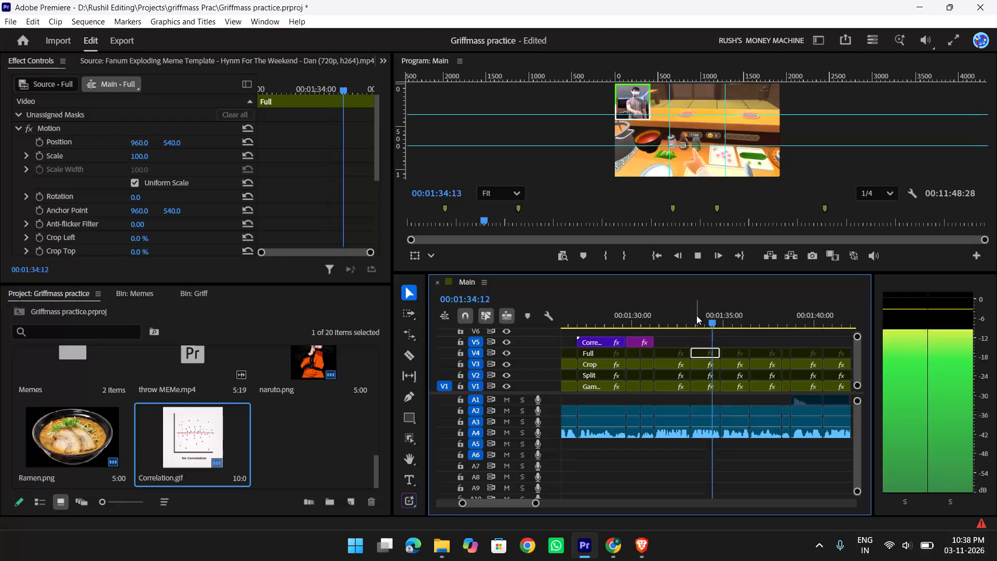
pyautogui.press('space')
# Switch to the GIPHY page in Brave and block its request to download multiple files.
pyautogui.hotkey('alt', 'Tab')
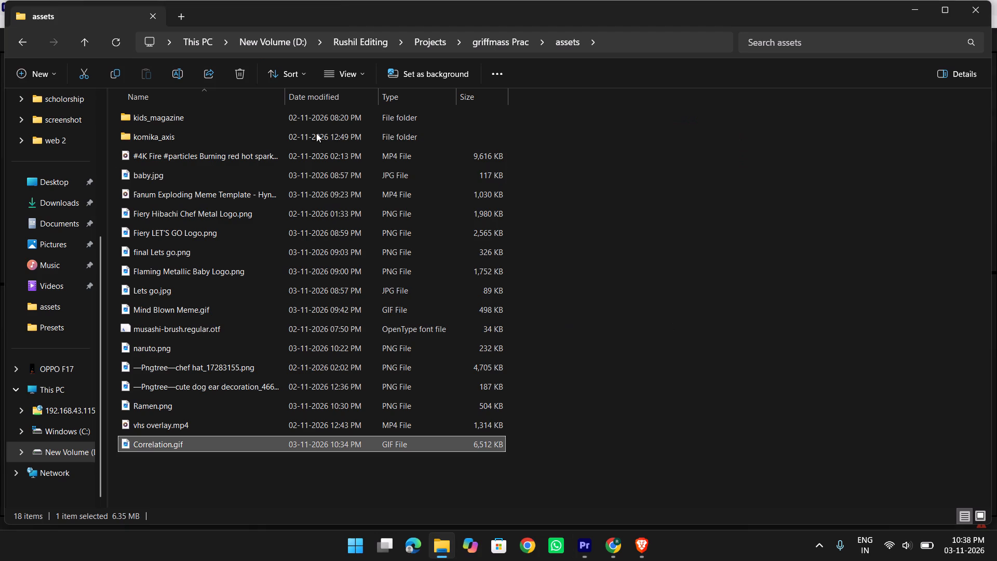
pyautogui.hotkey('alt', 'Tab')
pyautogui.hotkey('alt', 'Tab')
pyautogui.keyDown('alt'); pyautogui.click(635, 256); pyautogui.keyUp('alt')
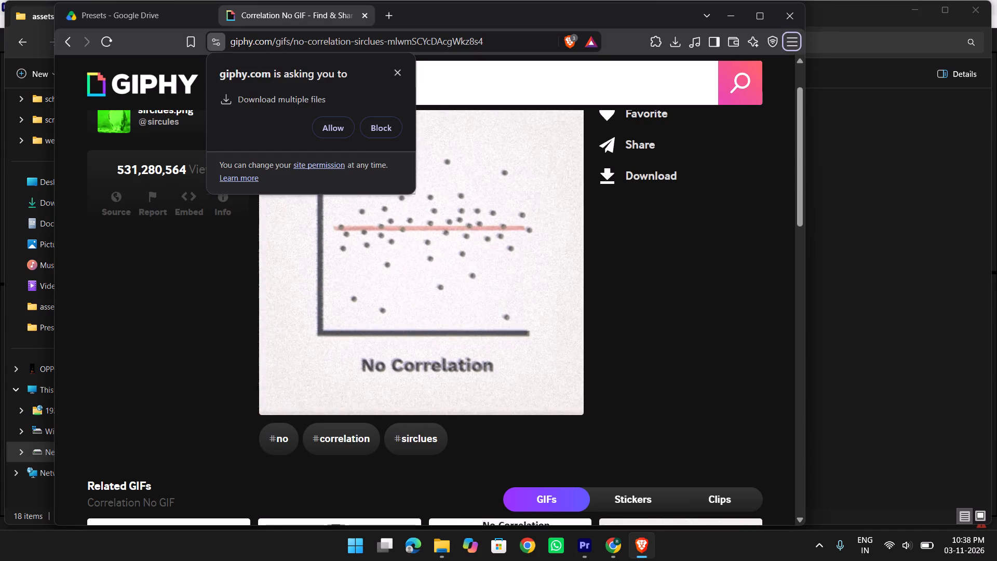
pyautogui.click(469, 86)
pyautogui.click(386, 131)
# Search GIPHY for "crying" and look through the GIF results.
pyautogui.click(357, 81)
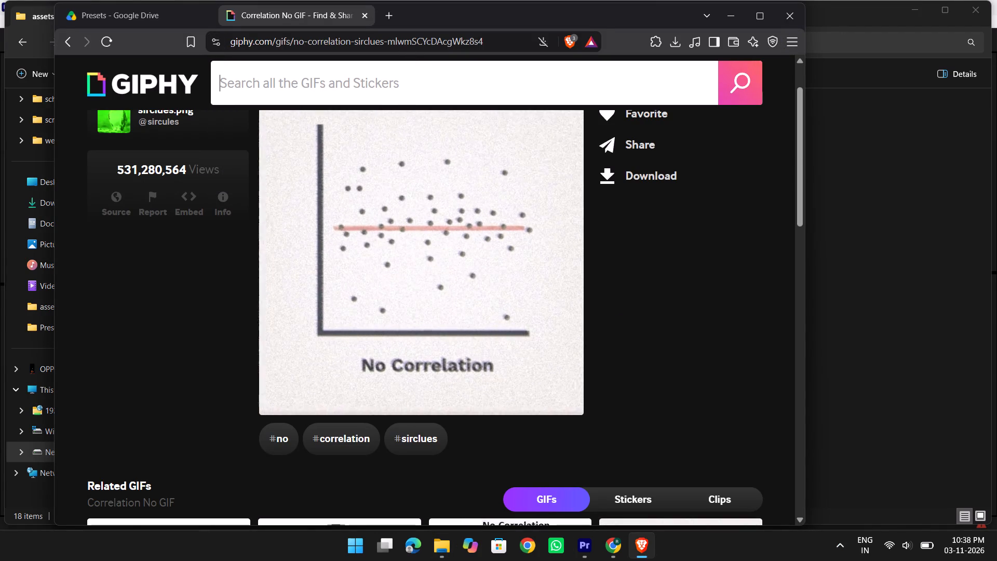
pyautogui.write('crying')
pyautogui.press('Return')
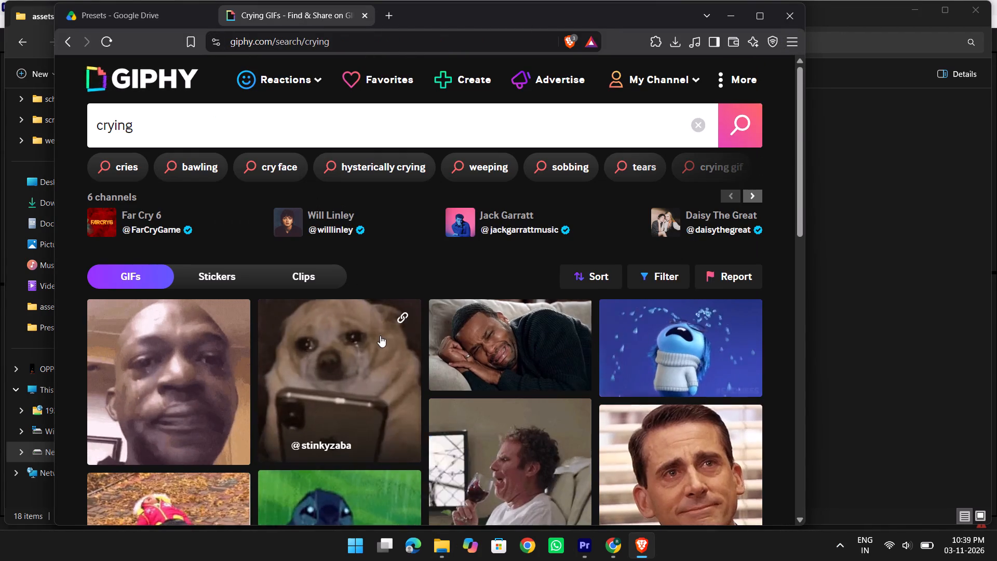
pyautogui.scroll(-6, 381, 343)
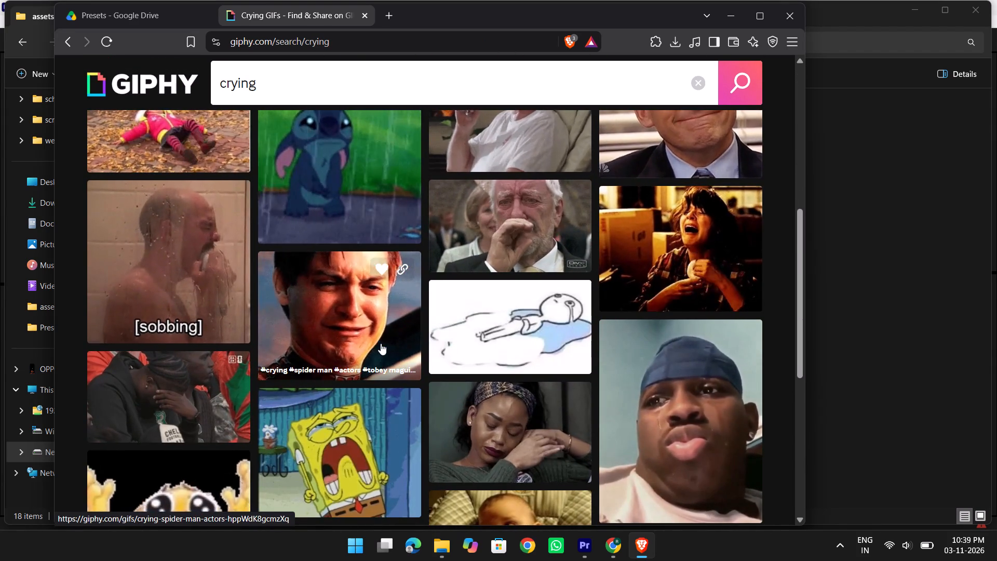
pyautogui.scroll(4, 381, 343)
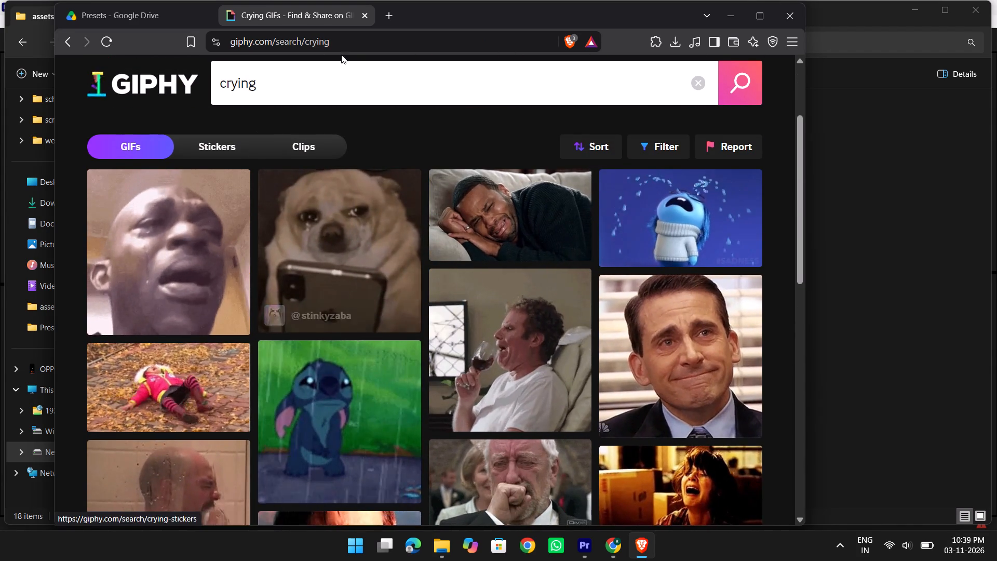
# Extend the GIPHY search to "crying debt" and look through the results for a suitable meme.
pyautogui.click(297, 77)
pyautogui.press('space')
pyautogui.write('debt')
pyautogui.press('Return')
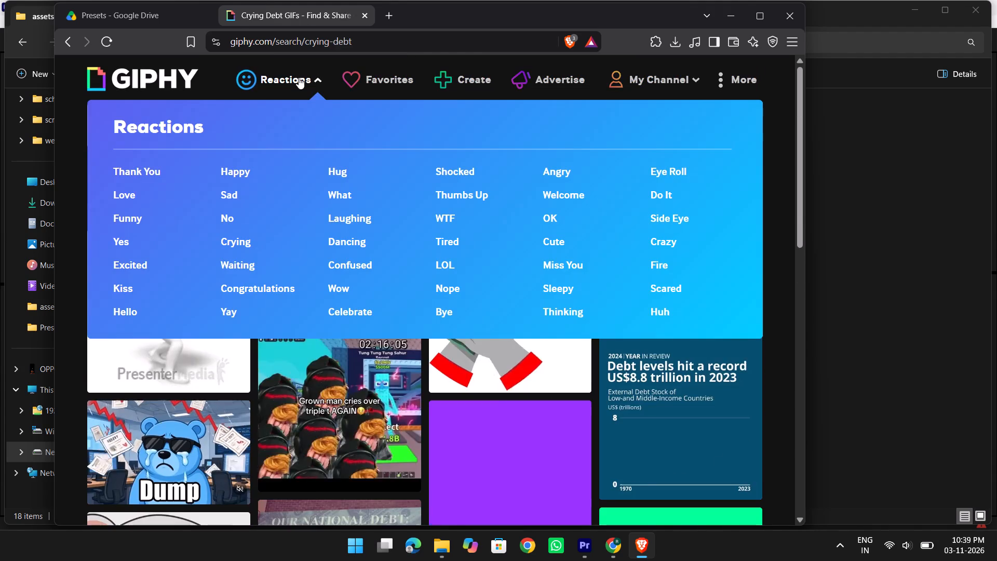
pyautogui.scroll(-4, 303, 318)
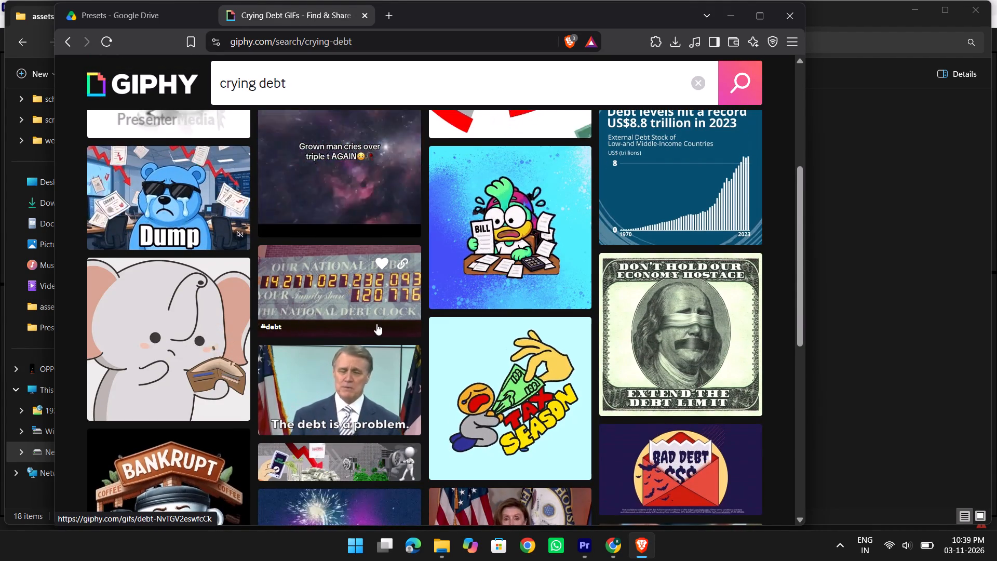
pyautogui.scroll(-4, 391, 318)
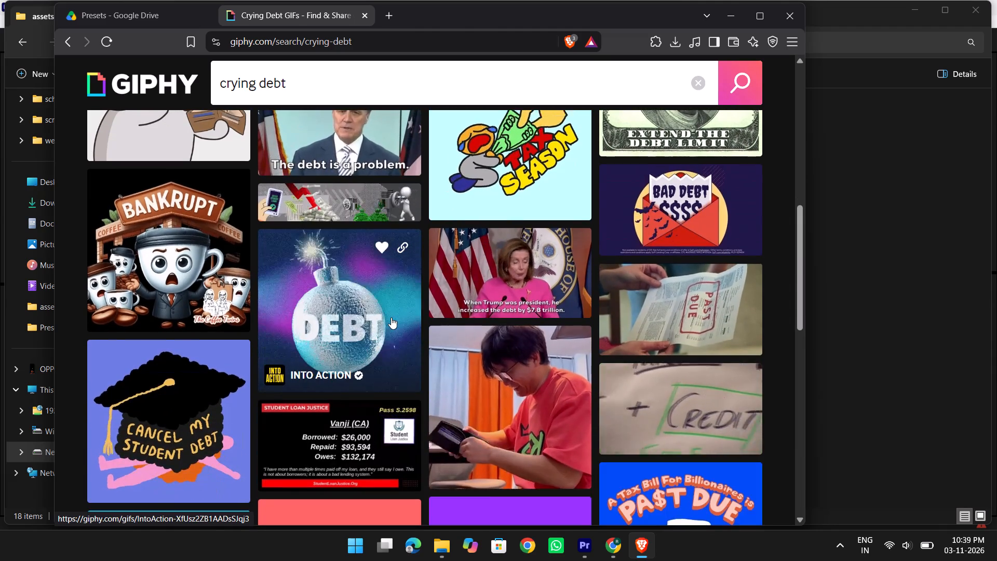
pyautogui.scroll(-7, 391, 317)
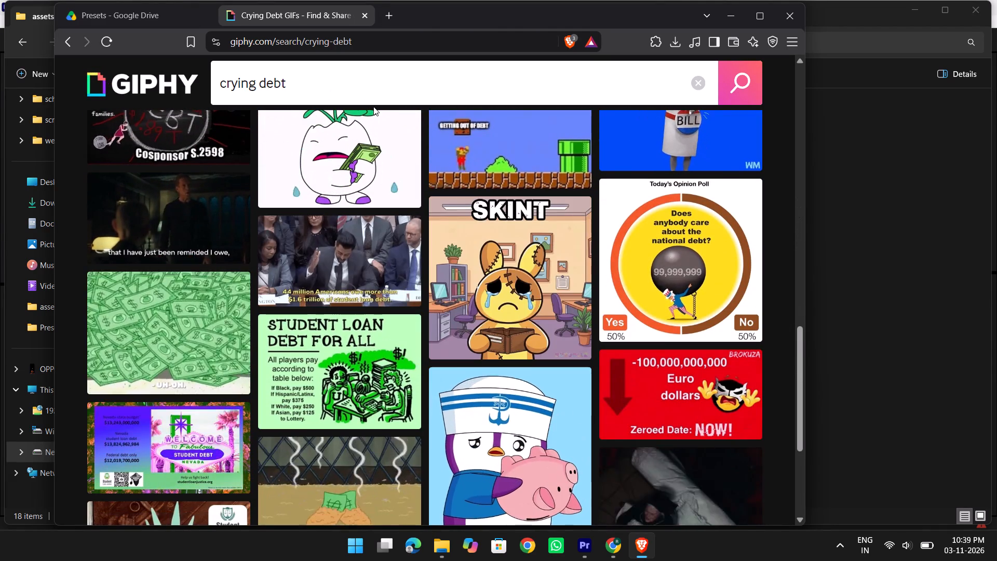
# Search GIPHY for "Crying" again and open the page of FromMemeToYou's crying man GIF.
pyautogui.moveTo(286, 85); pyautogui.dragTo(154, 70)
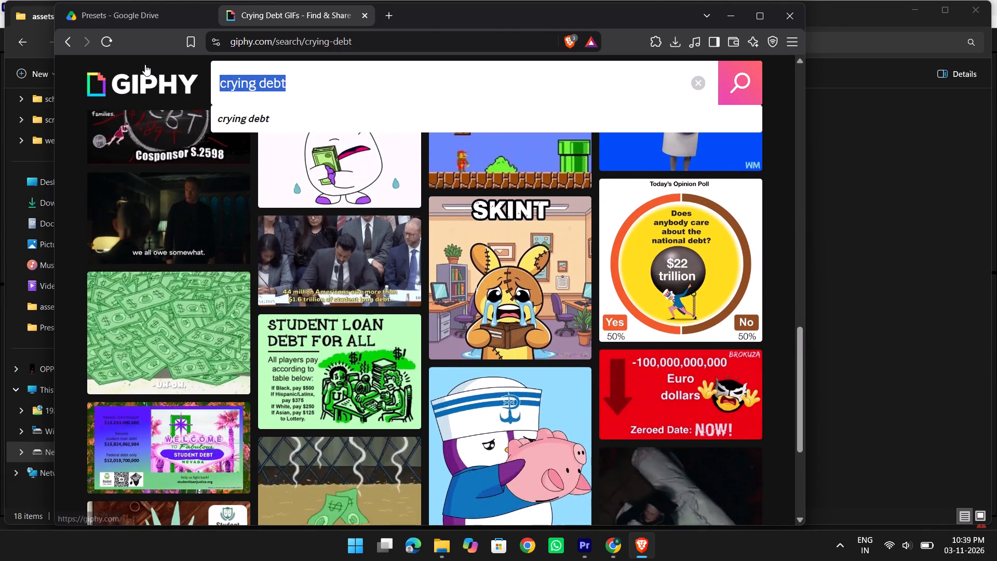
pyautogui.press('BackSpace')
pyautogui.write('Crying')
pyautogui.press('Return')
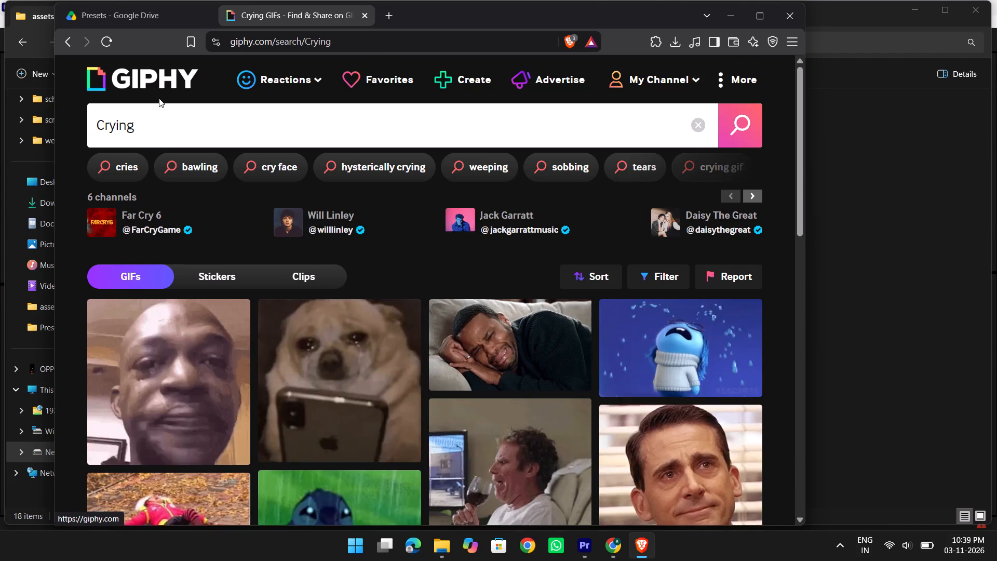
pyautogui.rightClick(166, 361)
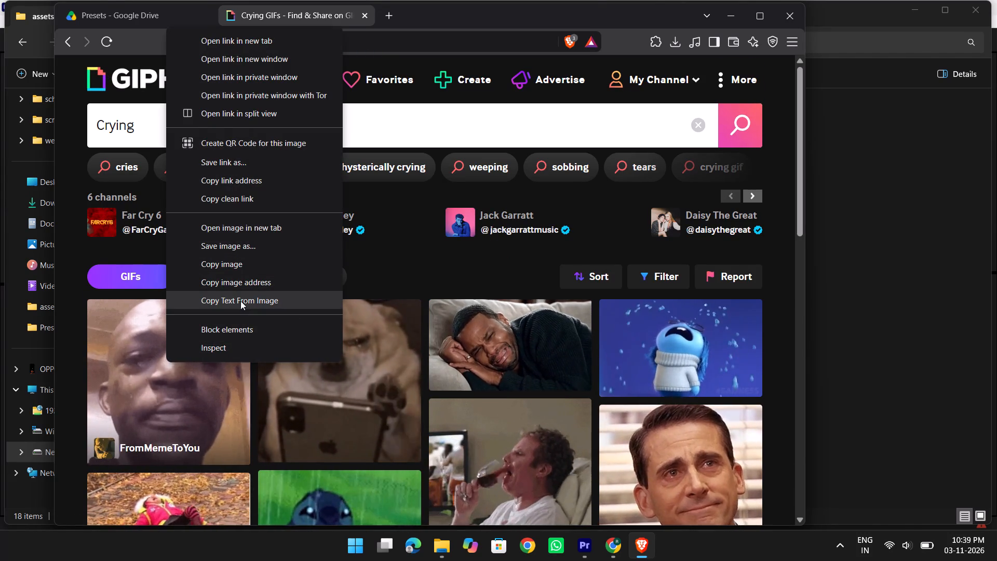
pyautogui.click(162, 369)
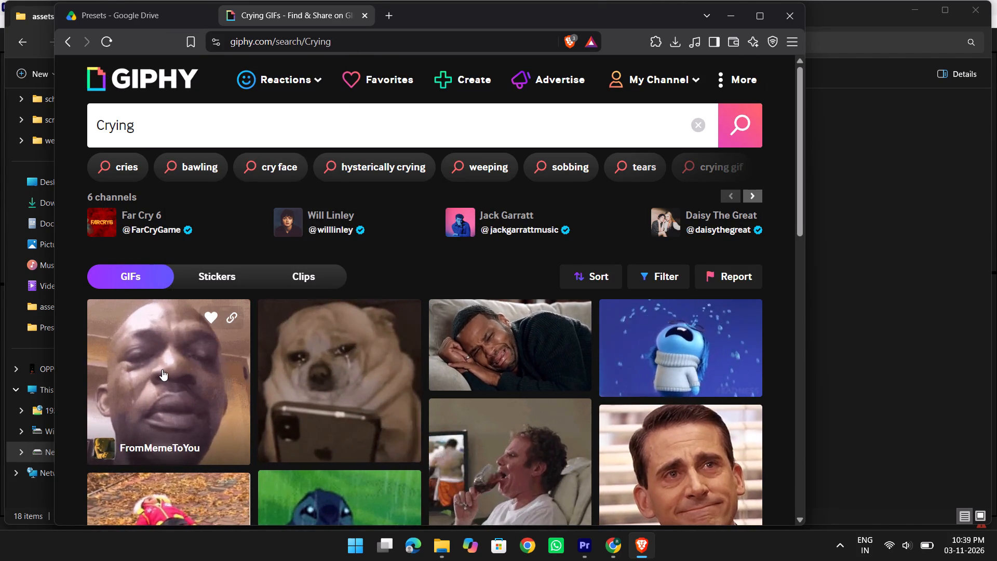
pyautogui.scroll(-5, 441, 348)
pyautogui.scroll(4, 441, 348)
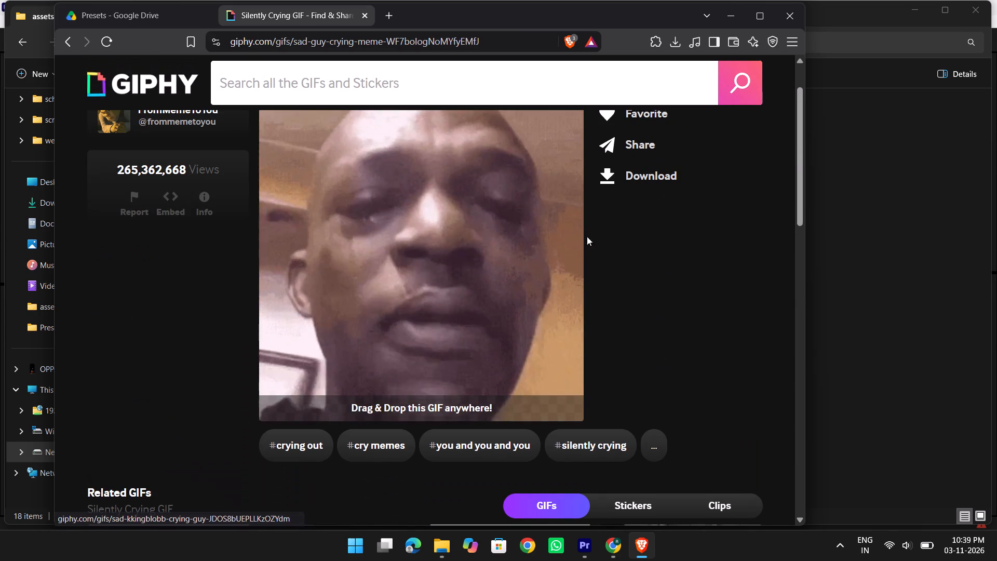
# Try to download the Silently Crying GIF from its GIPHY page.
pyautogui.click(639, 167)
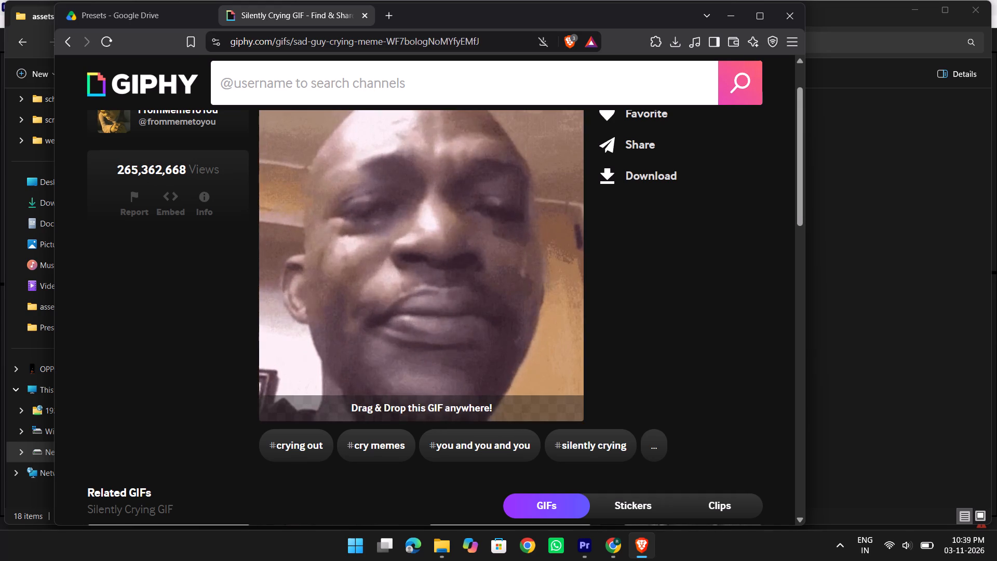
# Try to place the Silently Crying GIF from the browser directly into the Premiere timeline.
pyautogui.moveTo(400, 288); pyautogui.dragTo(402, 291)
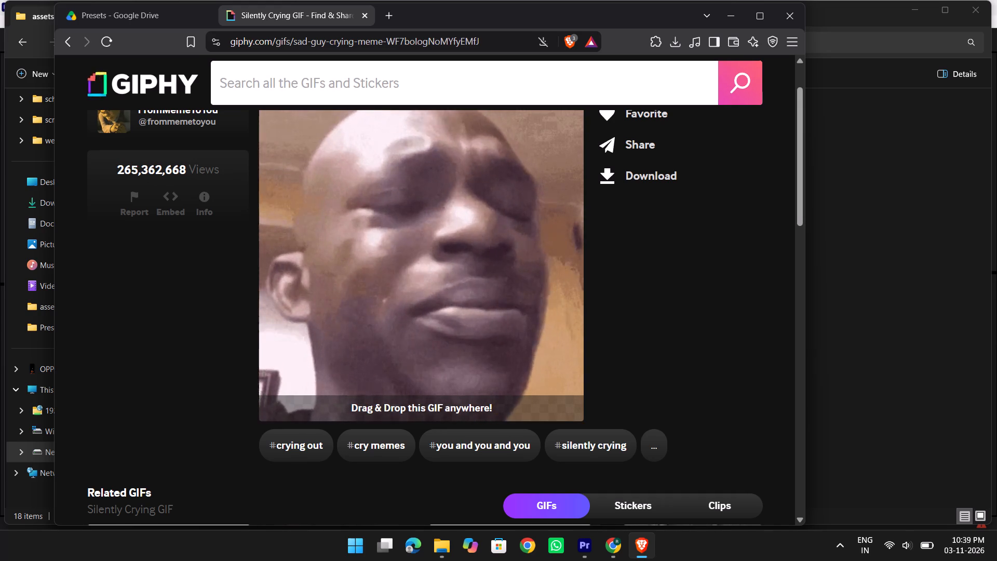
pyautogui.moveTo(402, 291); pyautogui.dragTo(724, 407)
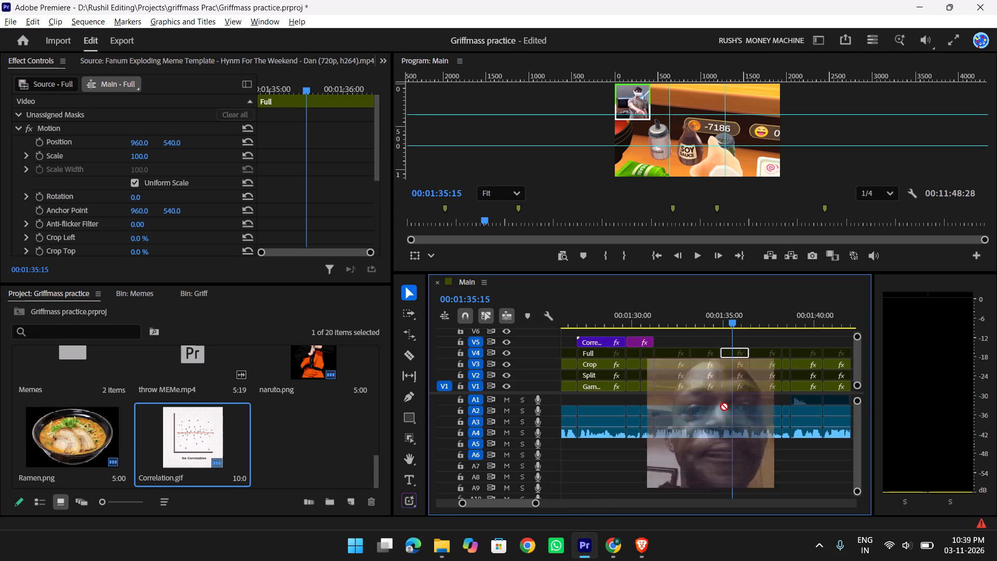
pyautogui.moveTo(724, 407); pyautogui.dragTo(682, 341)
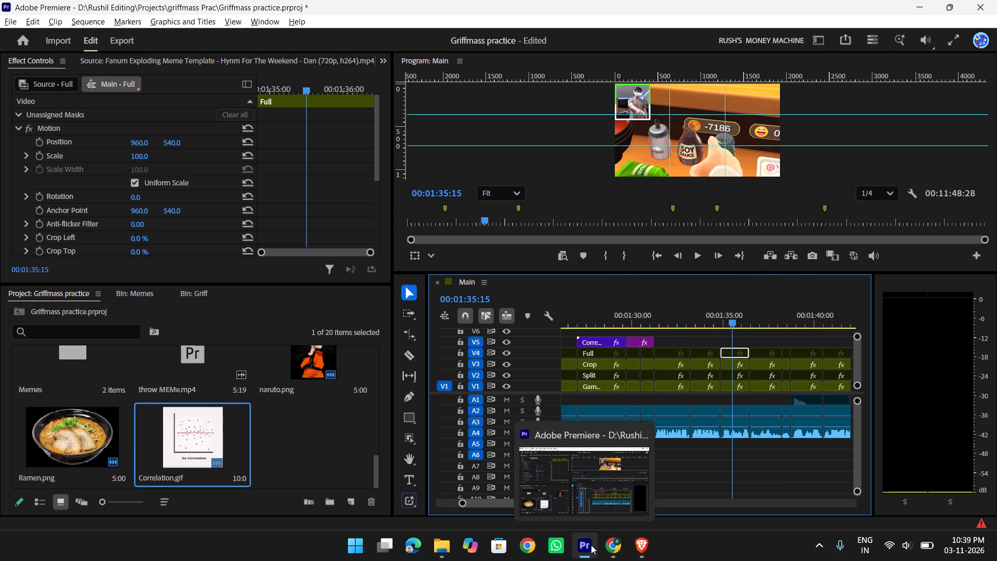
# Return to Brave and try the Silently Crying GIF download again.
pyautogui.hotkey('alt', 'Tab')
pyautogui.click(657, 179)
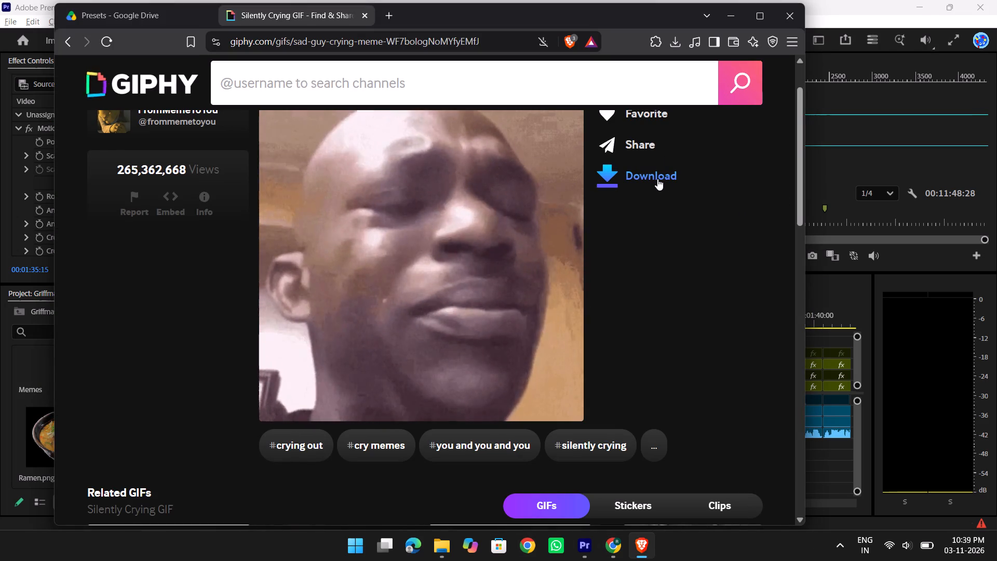
# Copy the Silently Crying GIF's page address and open it in Google Chrome in place of the pngwing ramen download page.
pyautogui.click(504, 39)
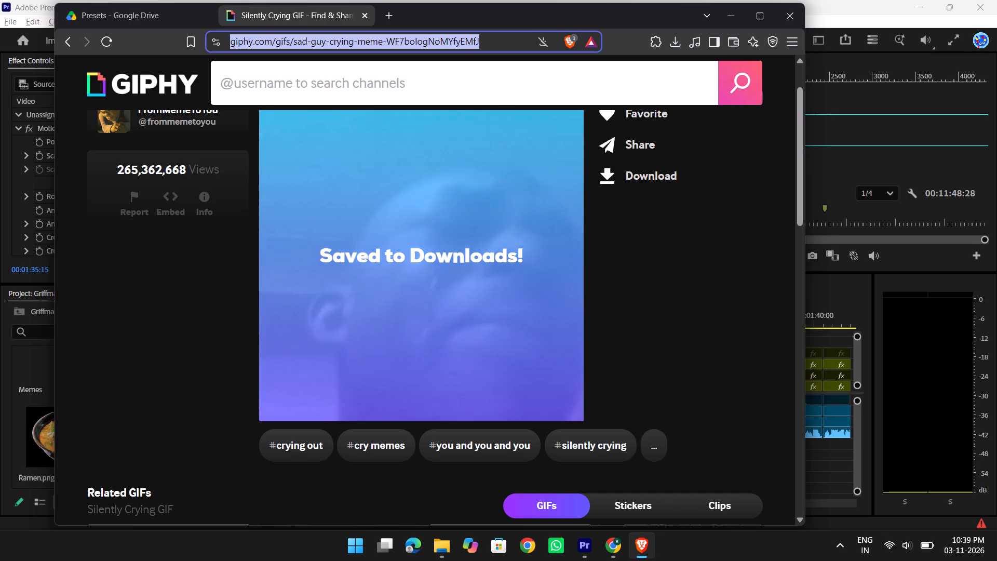
pyautogui.hotkey('ctrl', 'c')
pyautogui.hotkey('ctrl', 'c')
pyautogui.hotkey('alt', 'Tab')
pyautogui.hotkey('alt', 'Tab')
pyautogui.hotkey('alt', 'Tab')
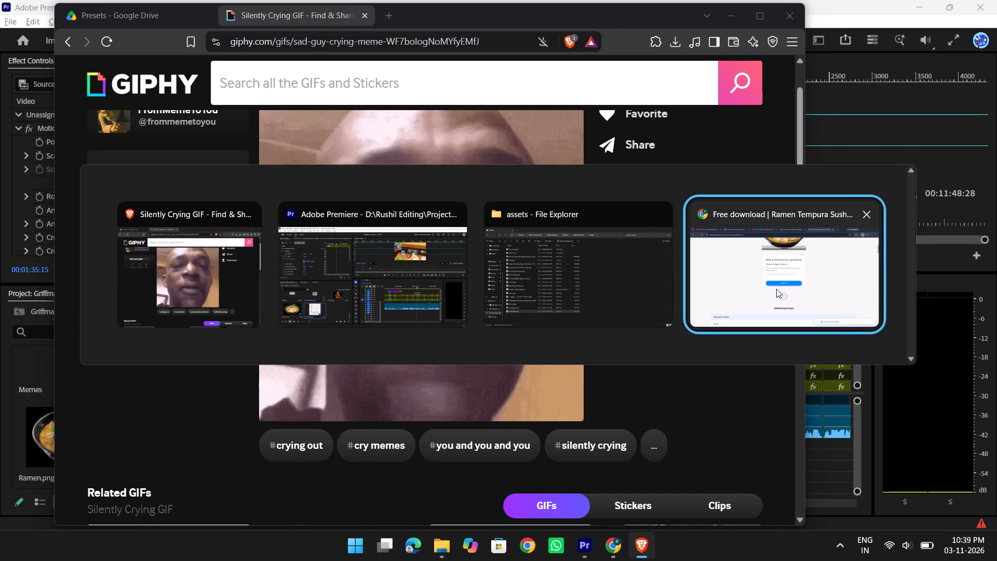
pyautogui.keyDown('alt'); pyautogui.click(776, 289); pyautogui.keyUp('alt')
pyautogui.click(524, 36)
pyautogui.hotkey('ctrl', 'a')
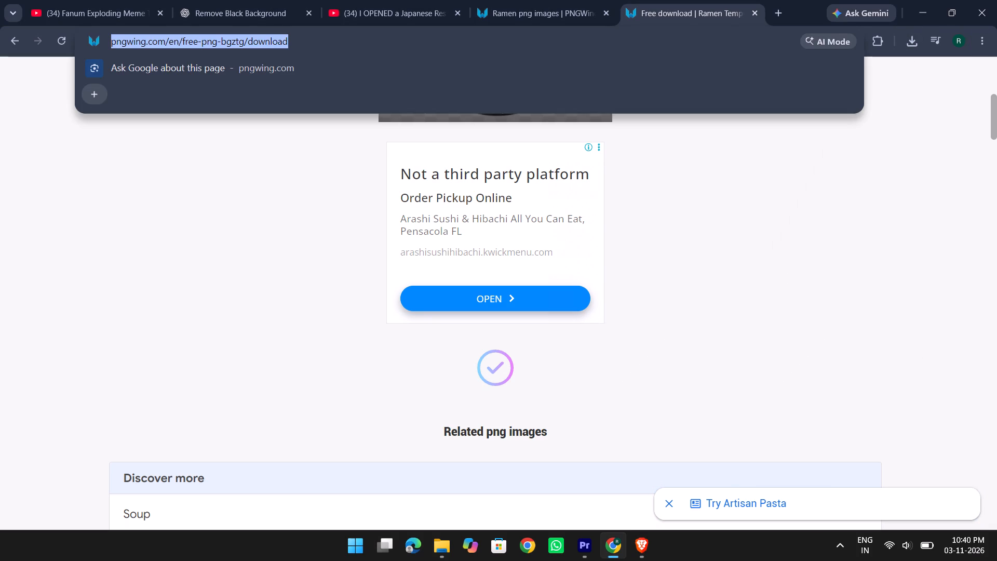
pyautogui.hotkey('ctrl', 'v')
pyautogui.press('Return')
pyautogui.scroll(-2, 617, 217)
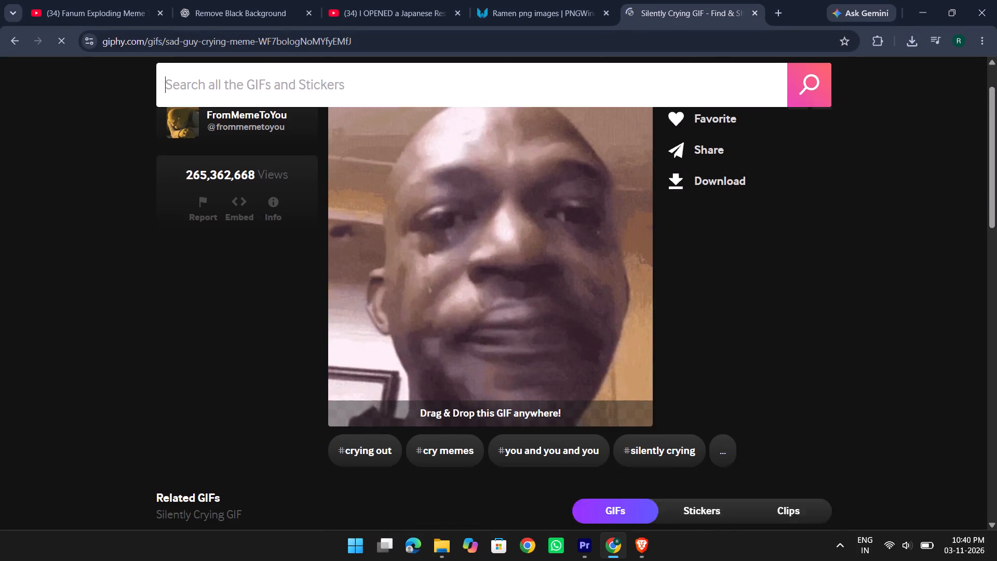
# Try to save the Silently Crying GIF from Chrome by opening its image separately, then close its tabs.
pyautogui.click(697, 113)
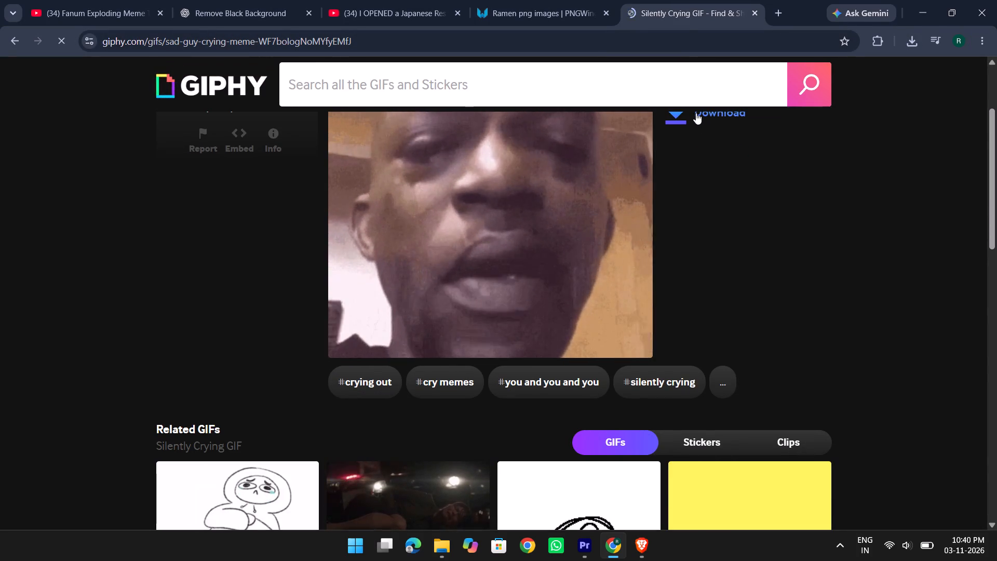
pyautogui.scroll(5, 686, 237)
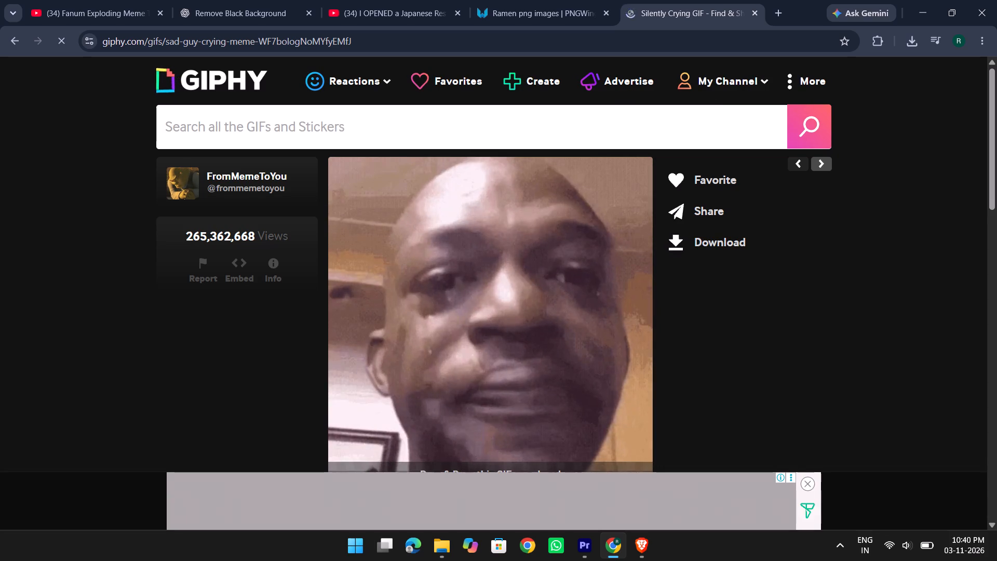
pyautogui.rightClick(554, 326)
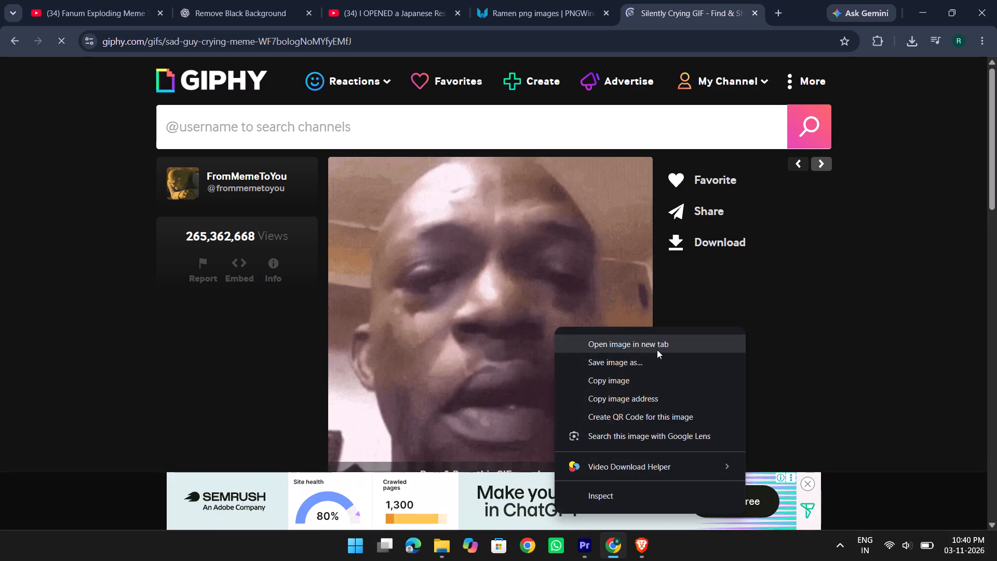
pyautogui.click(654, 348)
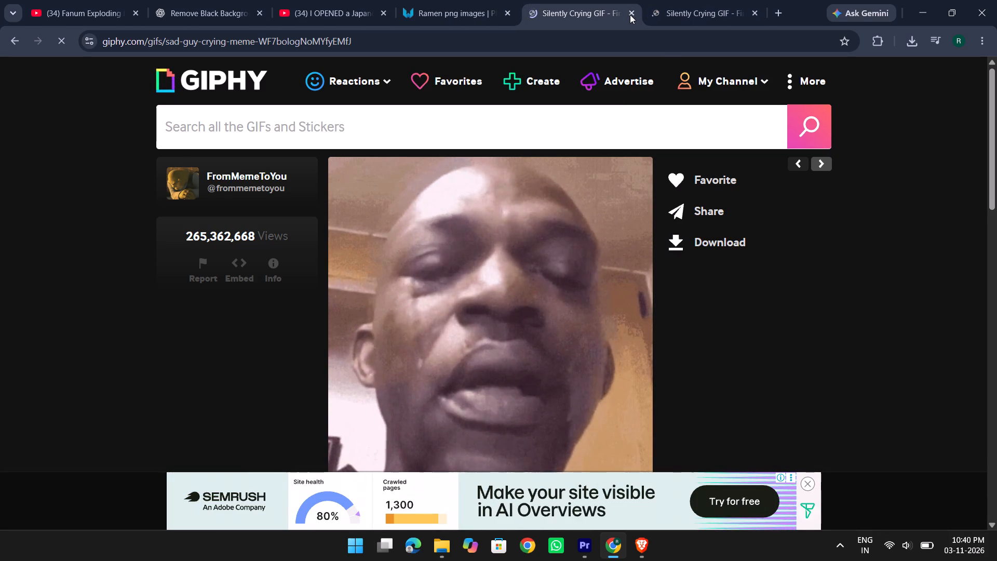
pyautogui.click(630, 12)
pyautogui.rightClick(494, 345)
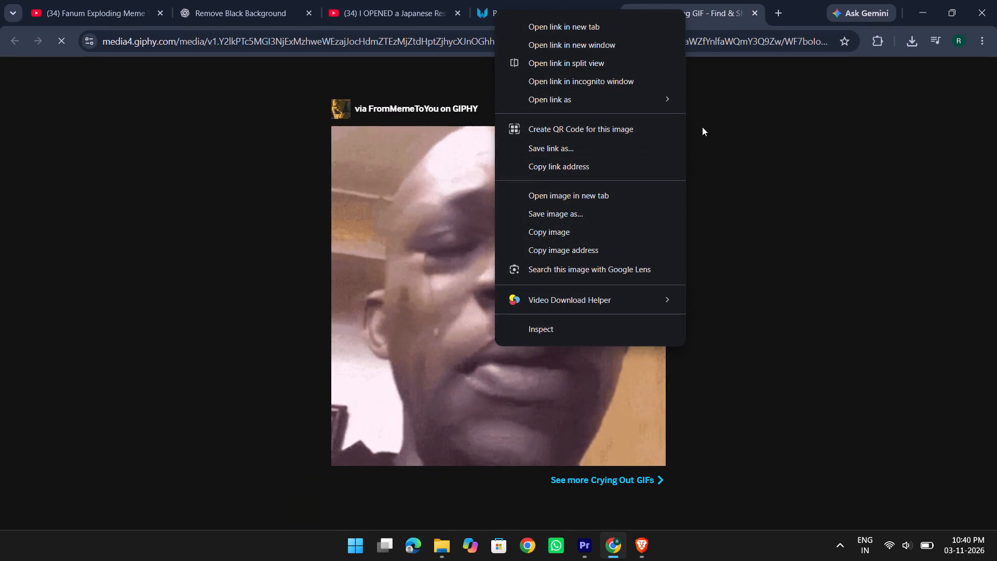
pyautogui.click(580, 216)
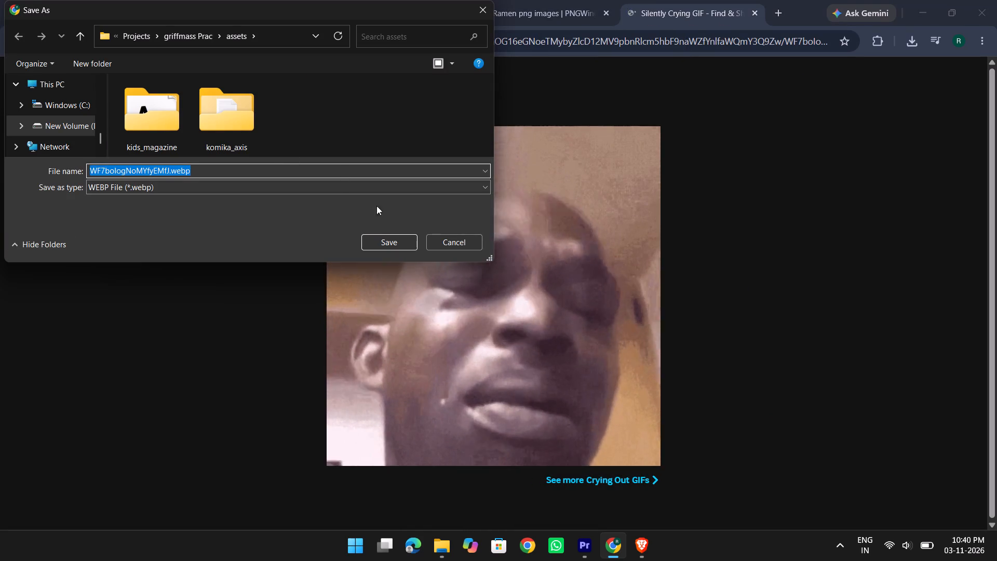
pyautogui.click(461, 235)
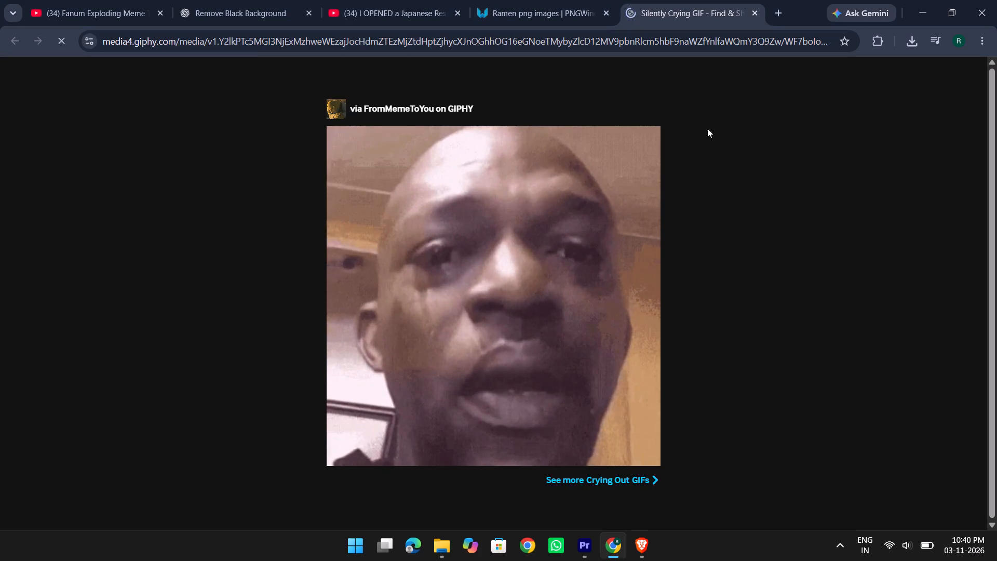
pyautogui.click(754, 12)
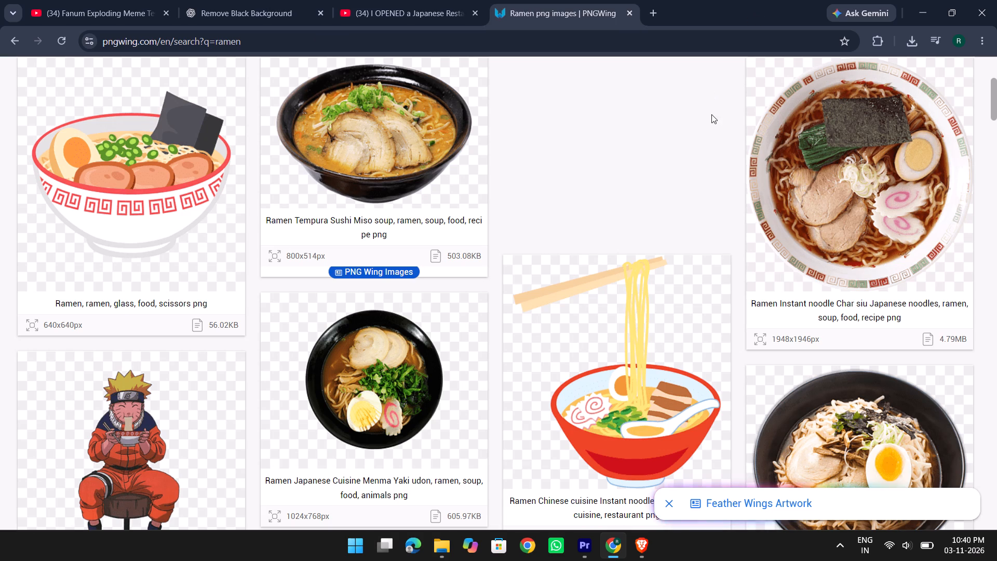
# Switch back to Brave and retry downloading the Silently Crying GIF from its GIPHY page.
pyautogui.hotkey('alt', 'Tab')
pyautogui.click(637, 183)
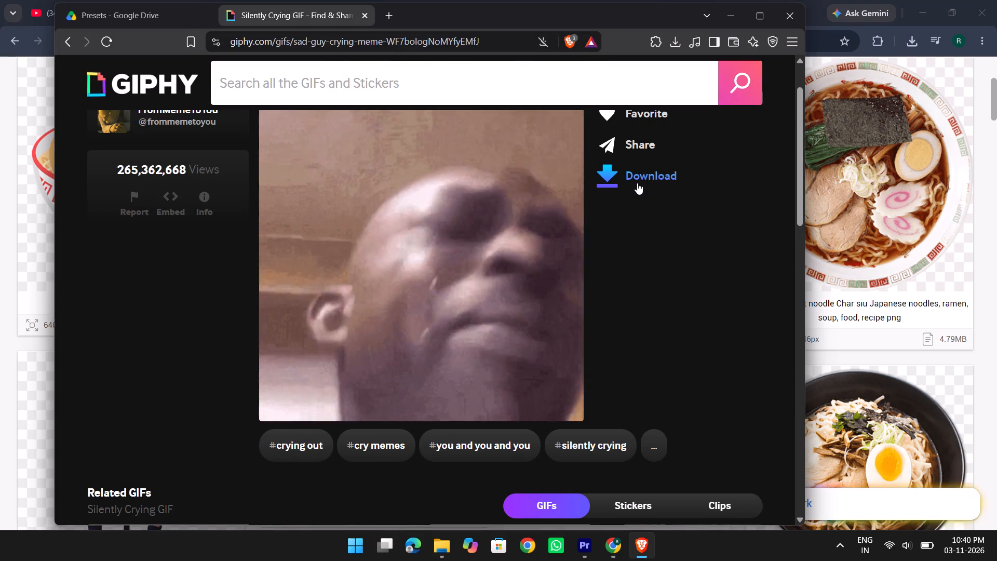
pyautogui.tripleClick(640, 179)
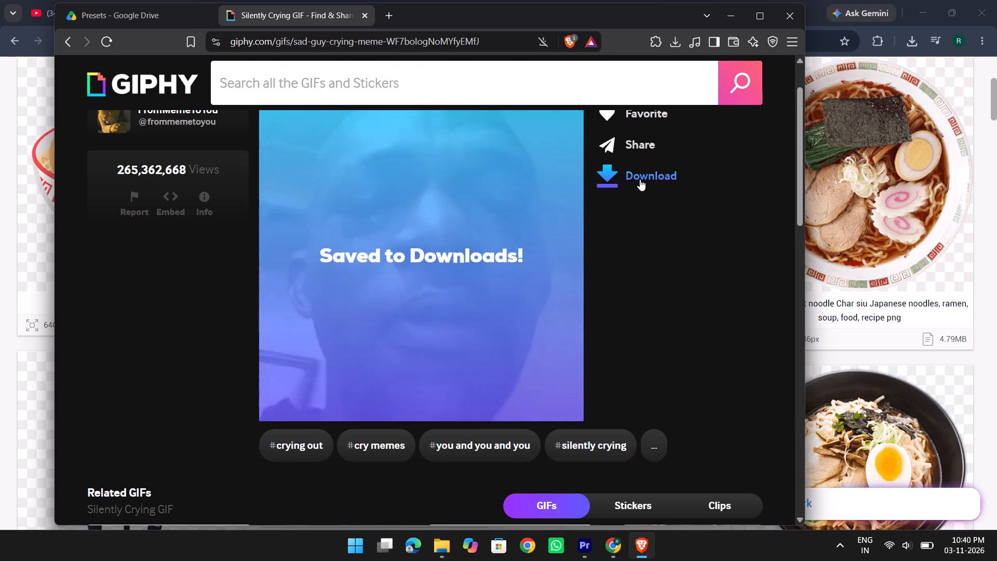
pyautogui.click(678, 288)
pyautogui.doubleClick(635, 173)
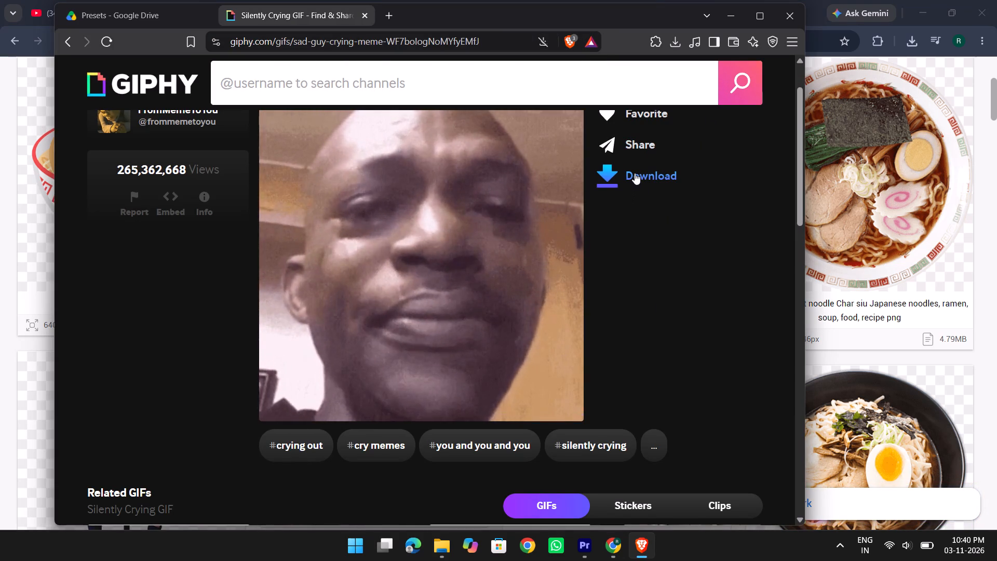
# Share the Silently Crying GIF from its GIPHY page and copy the GIF file from the sharing options.
pyautogui.click(632, 141)
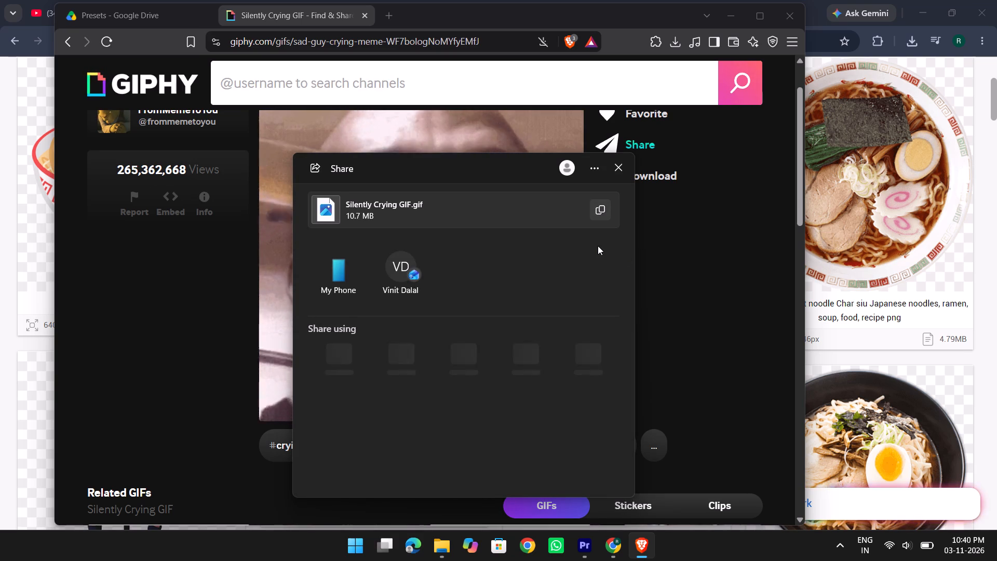
pyautogui.click(602, 205)
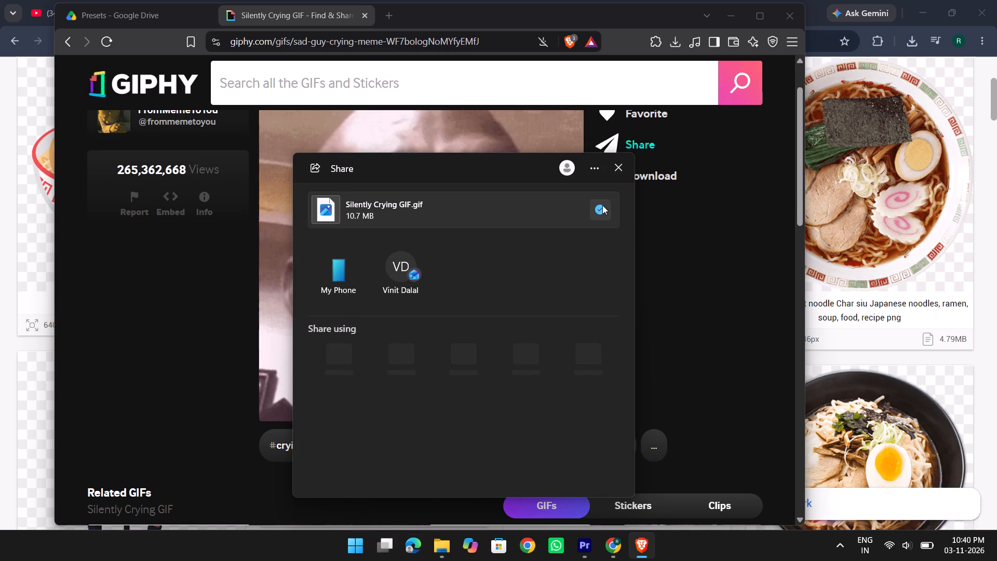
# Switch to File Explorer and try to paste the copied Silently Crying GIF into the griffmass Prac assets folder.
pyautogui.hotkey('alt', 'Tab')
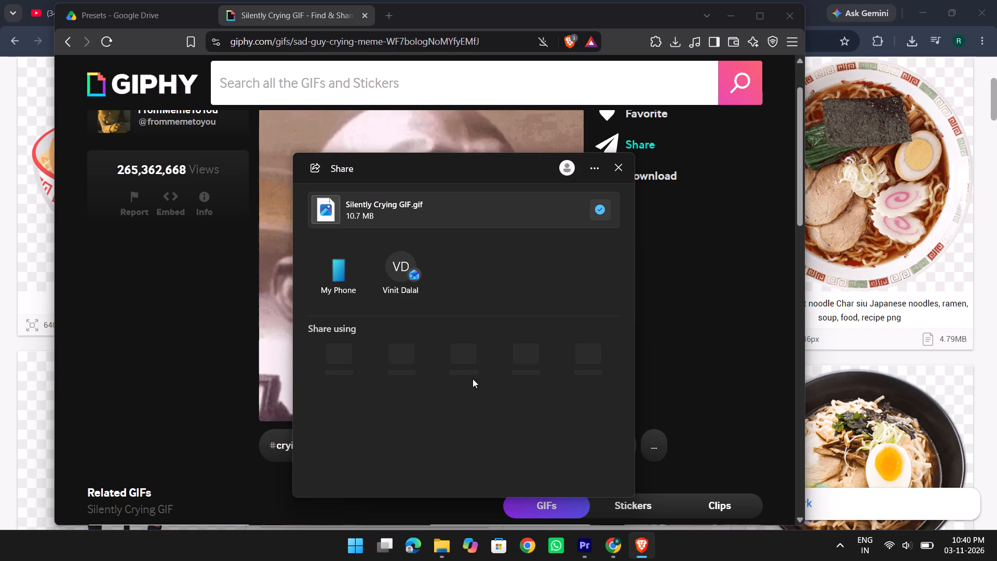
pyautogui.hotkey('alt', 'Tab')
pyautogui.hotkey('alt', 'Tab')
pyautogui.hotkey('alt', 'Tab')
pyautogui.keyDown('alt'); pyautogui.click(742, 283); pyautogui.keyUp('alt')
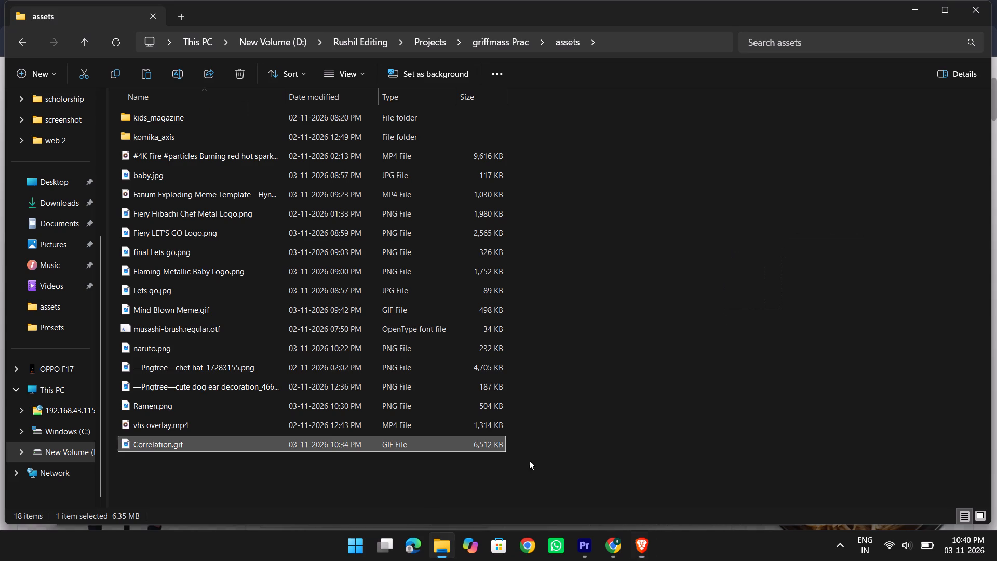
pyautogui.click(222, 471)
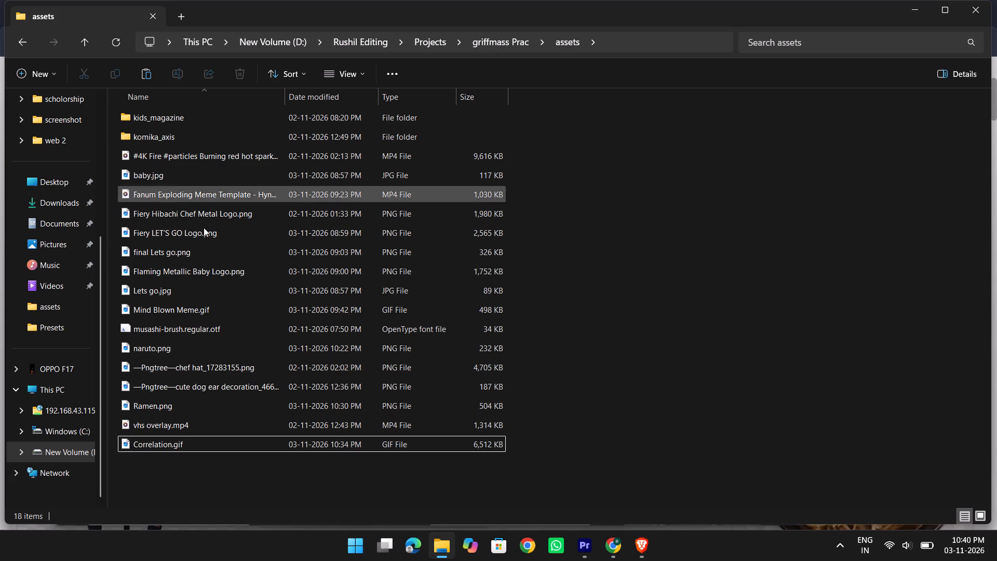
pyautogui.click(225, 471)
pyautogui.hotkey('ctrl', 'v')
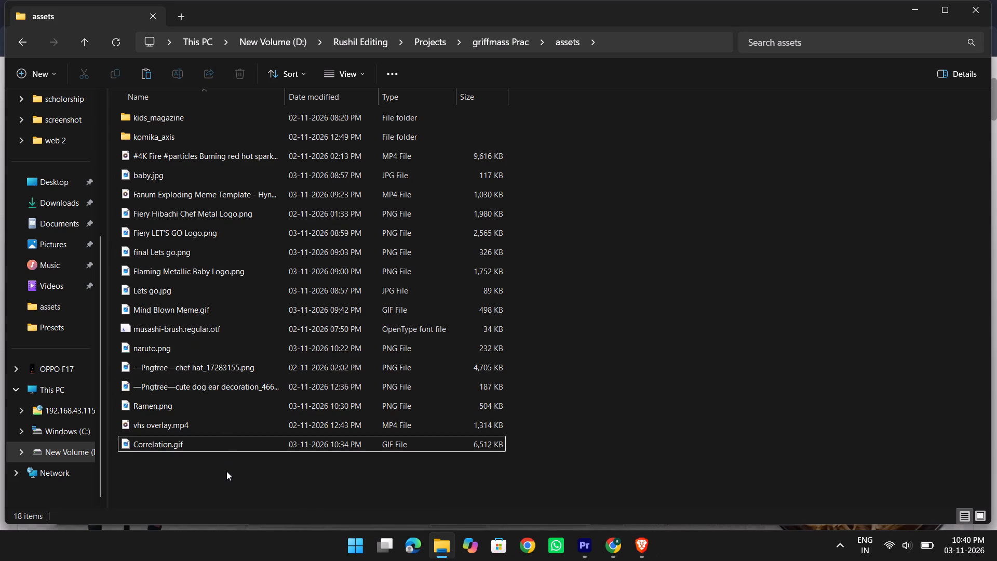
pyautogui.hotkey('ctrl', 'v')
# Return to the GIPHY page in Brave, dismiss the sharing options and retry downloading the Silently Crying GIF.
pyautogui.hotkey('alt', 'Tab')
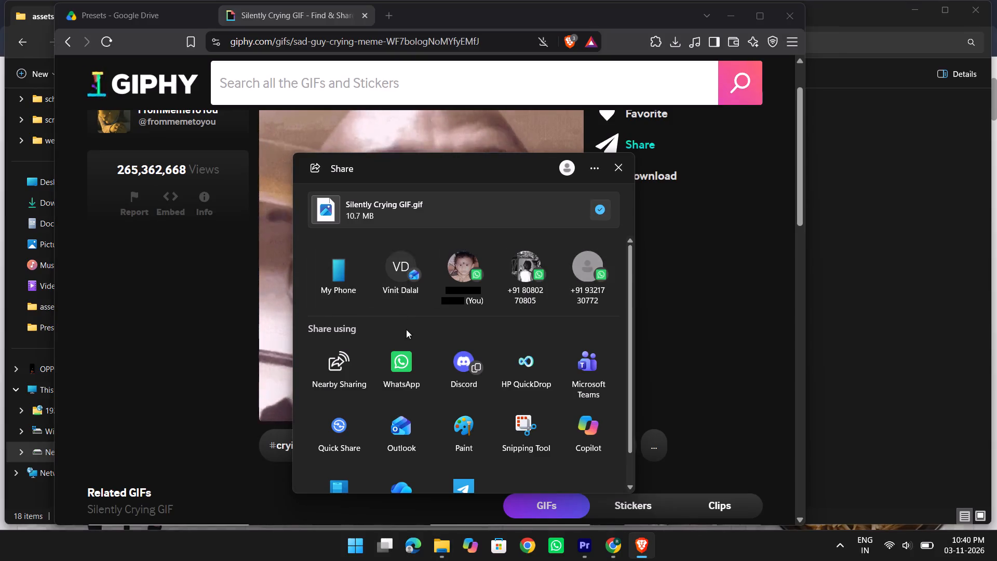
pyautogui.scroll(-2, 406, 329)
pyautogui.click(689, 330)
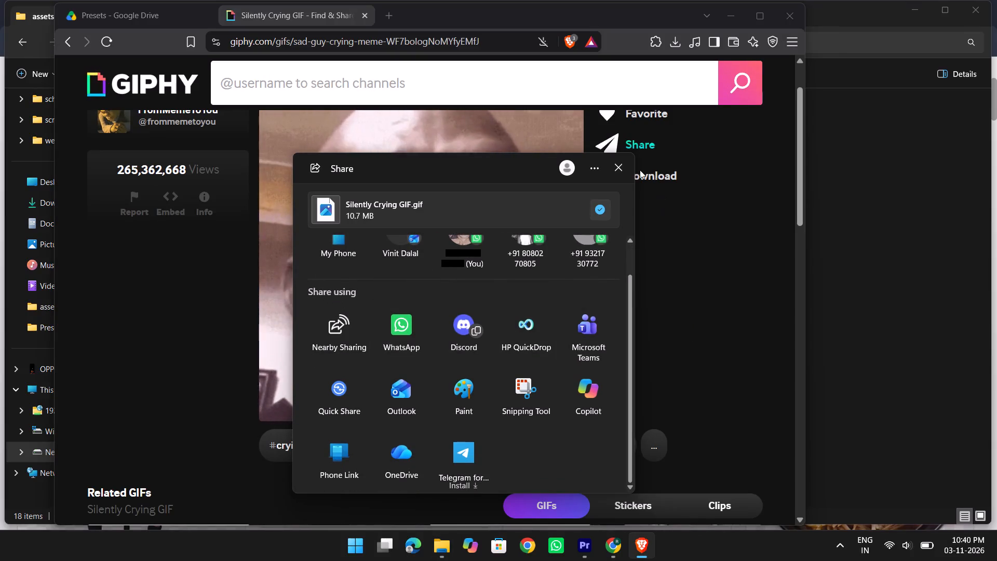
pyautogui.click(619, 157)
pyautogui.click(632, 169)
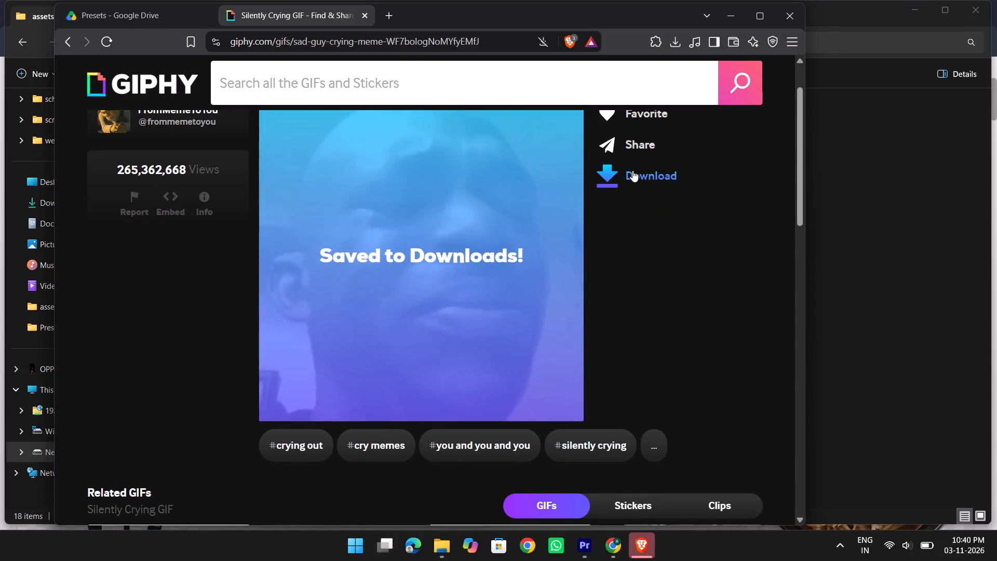
# Share the Silently Crying GIF from its GIPHY page to the user's own WhatsApp chat.
pyautogui.scroll(2, 631, 236)
pyautogui.scroll(-3, 631, 236)
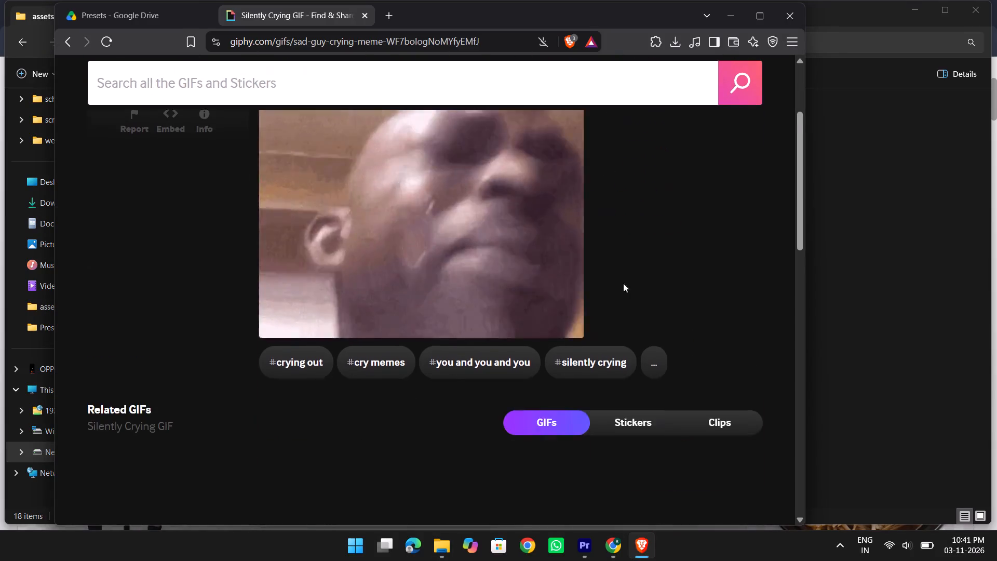
pyautogui.click(653, 317)
pyautogui.scroll(6, 682, 288)
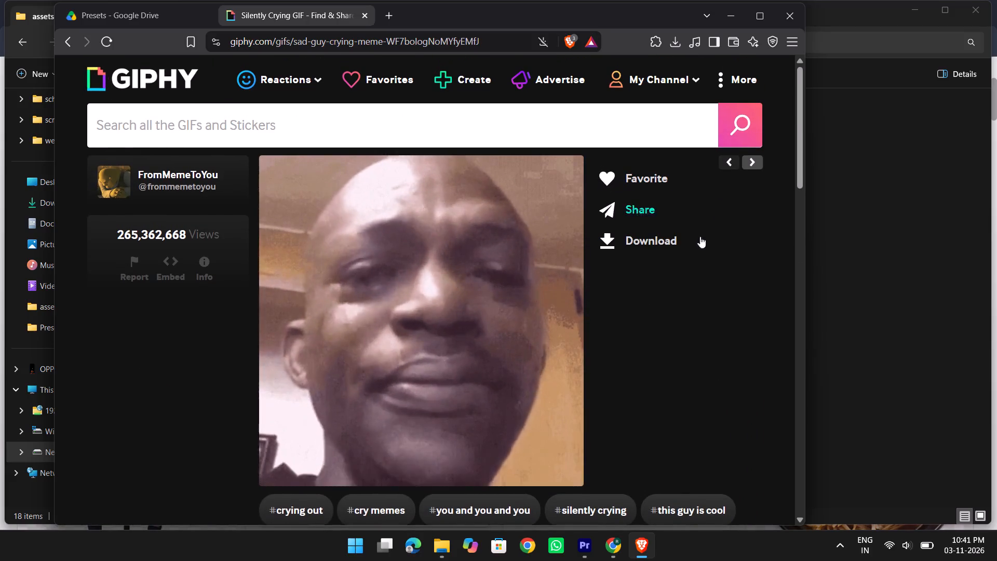
pyautogui.click(639, 207)
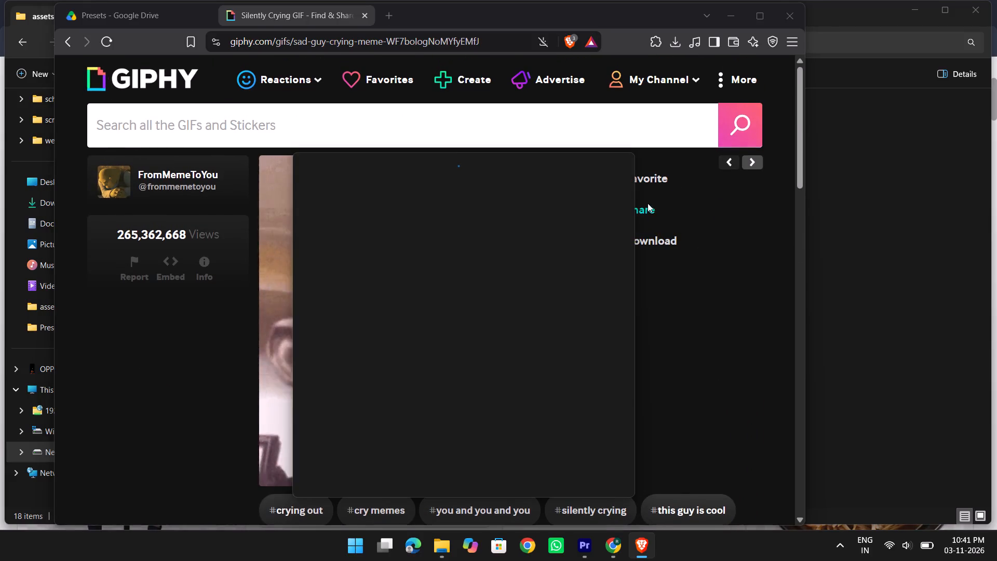
pyautogui.scroll(1, 551, 183)
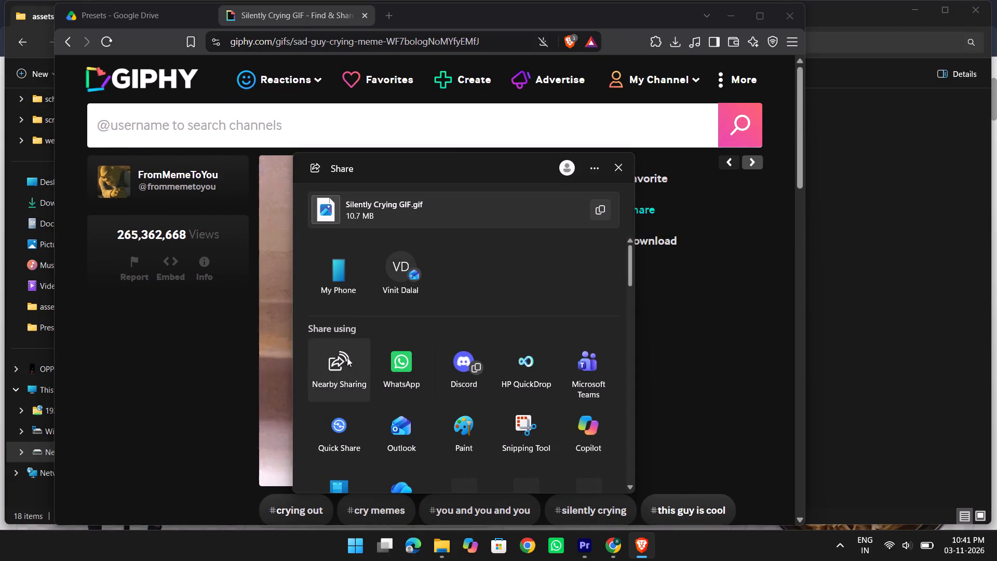
pyautogui.click(466, 277)
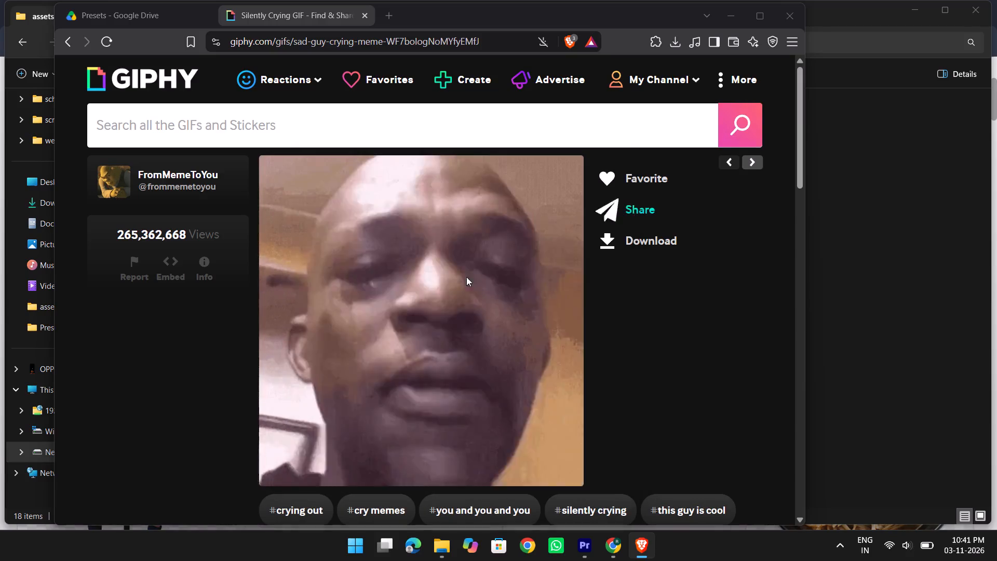
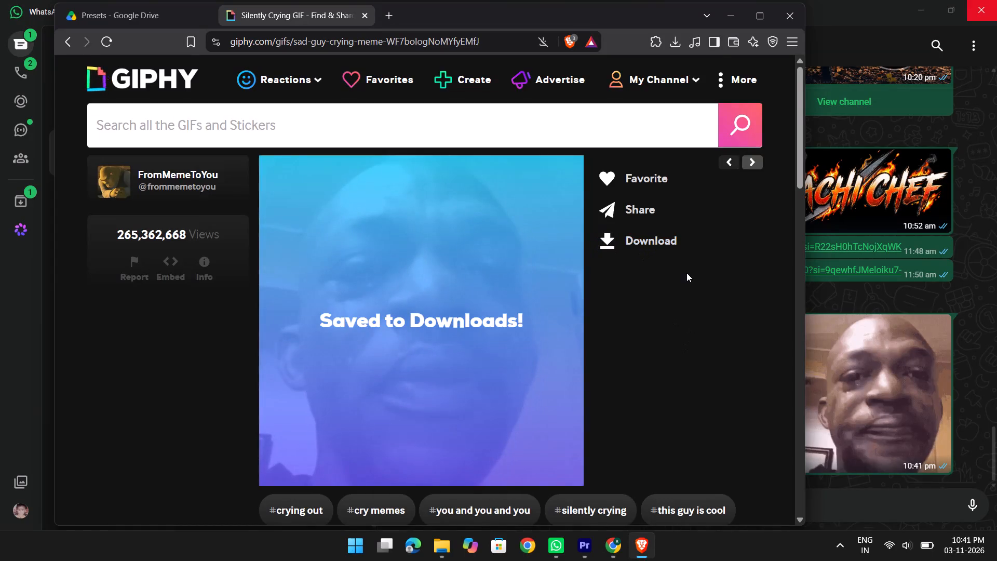
# Check Brave's recent download history for the Silently Crying GIF, then return to its GIPHY page.
pyautogui.scroll(-2, 686, 273)
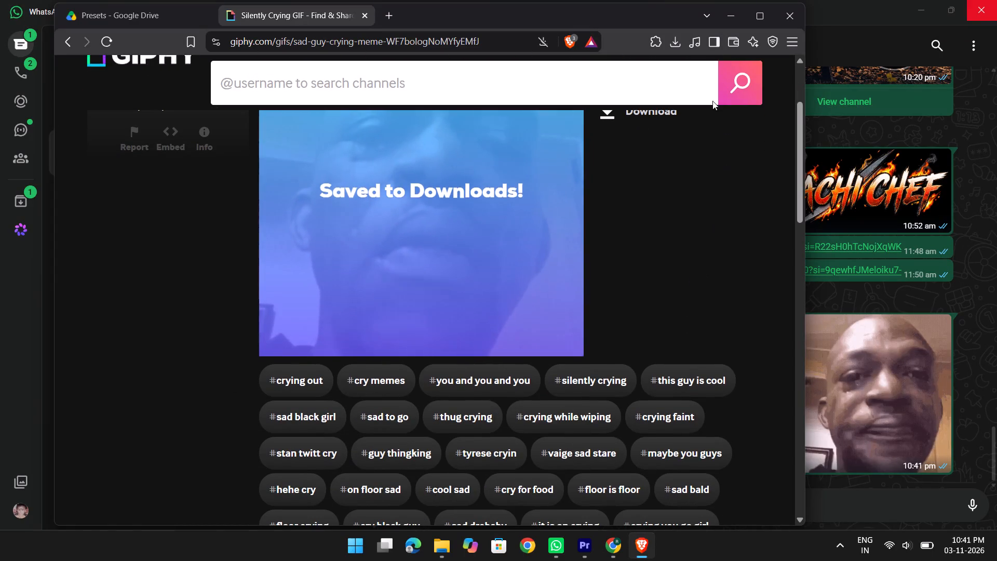
pyautogui.click(668, 42)
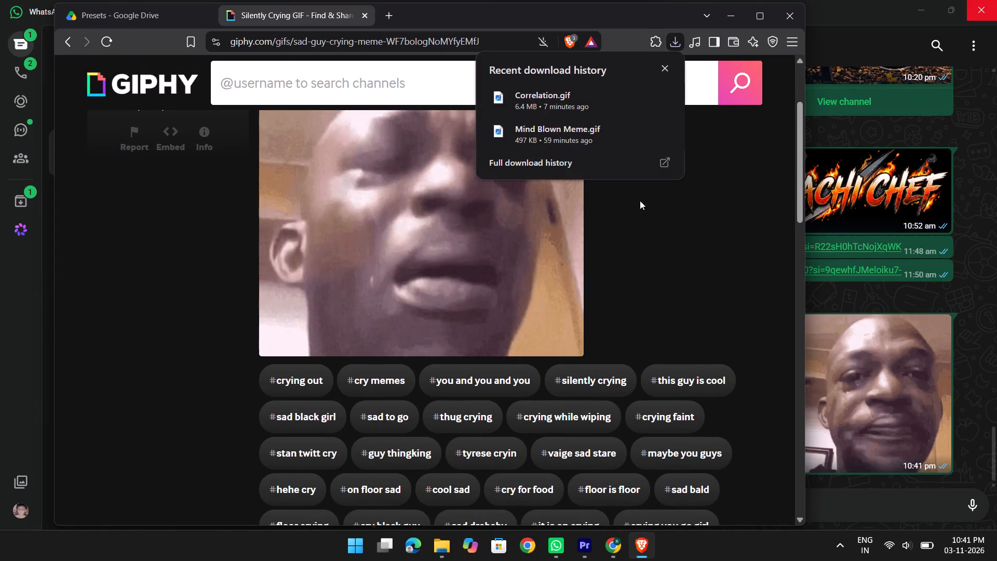
pyautogui.click(649, 224)
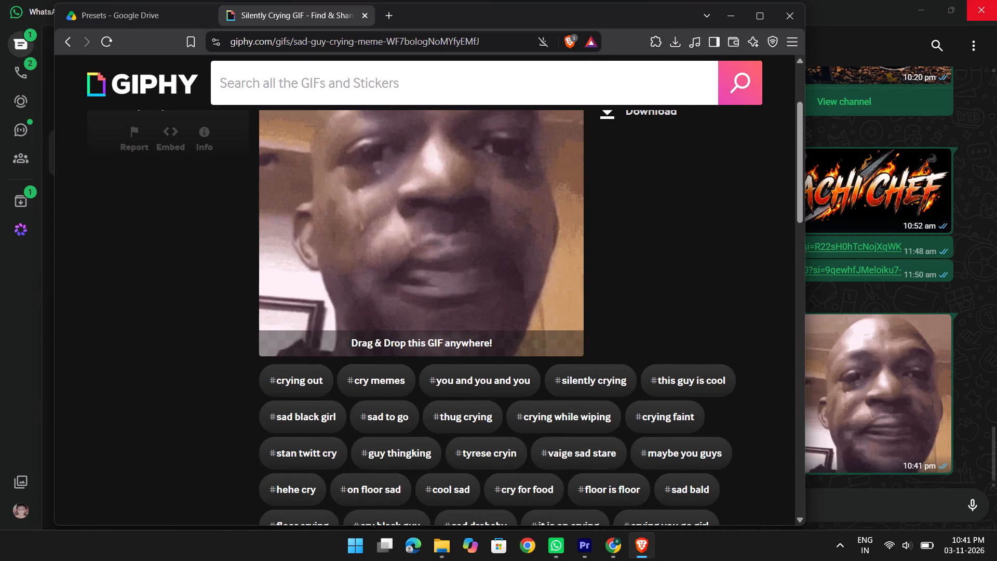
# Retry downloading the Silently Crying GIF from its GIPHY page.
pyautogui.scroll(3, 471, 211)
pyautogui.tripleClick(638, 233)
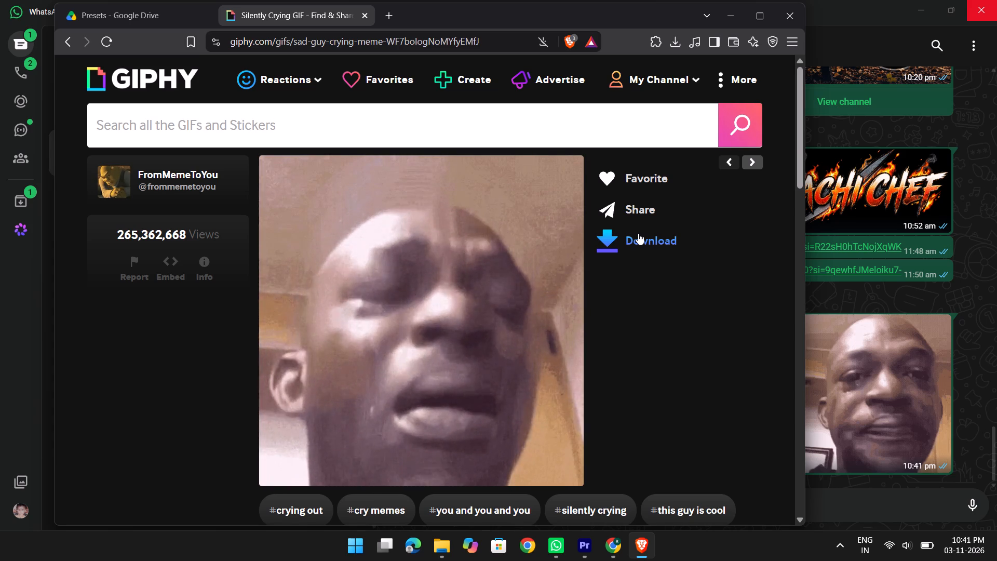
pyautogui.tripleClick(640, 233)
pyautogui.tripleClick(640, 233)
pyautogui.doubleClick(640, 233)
# Open the related Sad Cry GIF by Haemfe, marking it as a favorite, and try to download it.
pyautogui.scroll(-2, 674, 279)
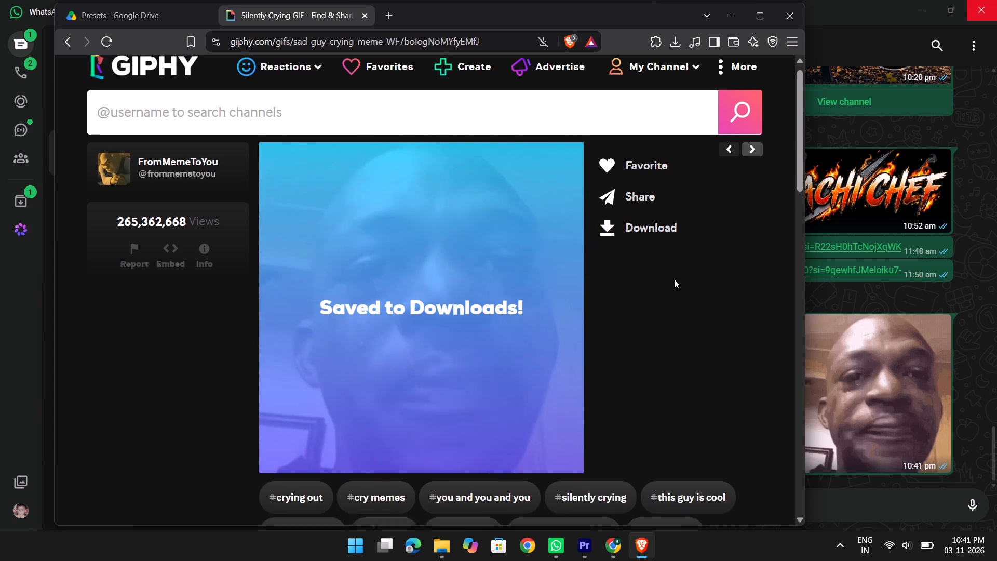
pyautogui.scroll(-9, 674, 279)
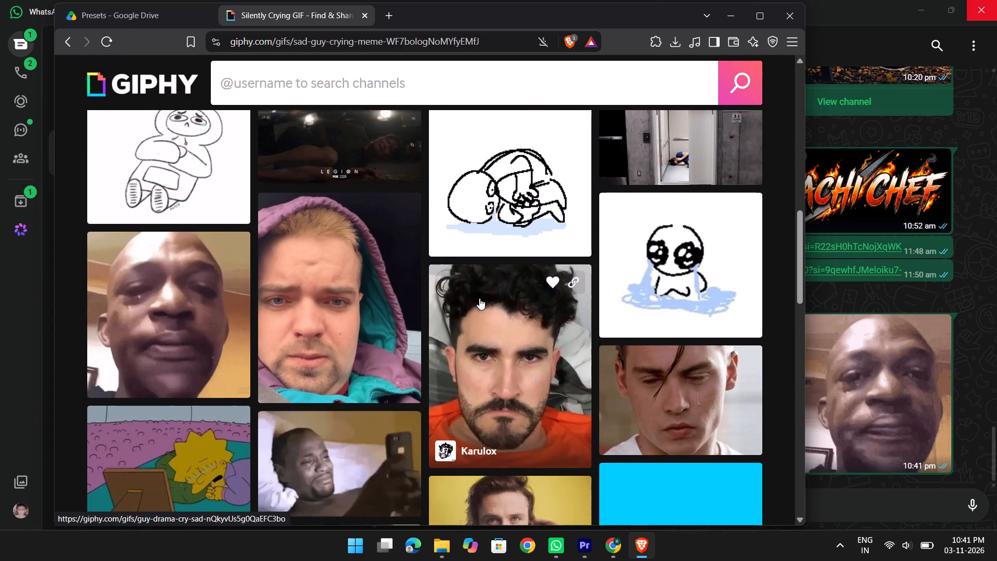
pyautogui.click(213, 249)
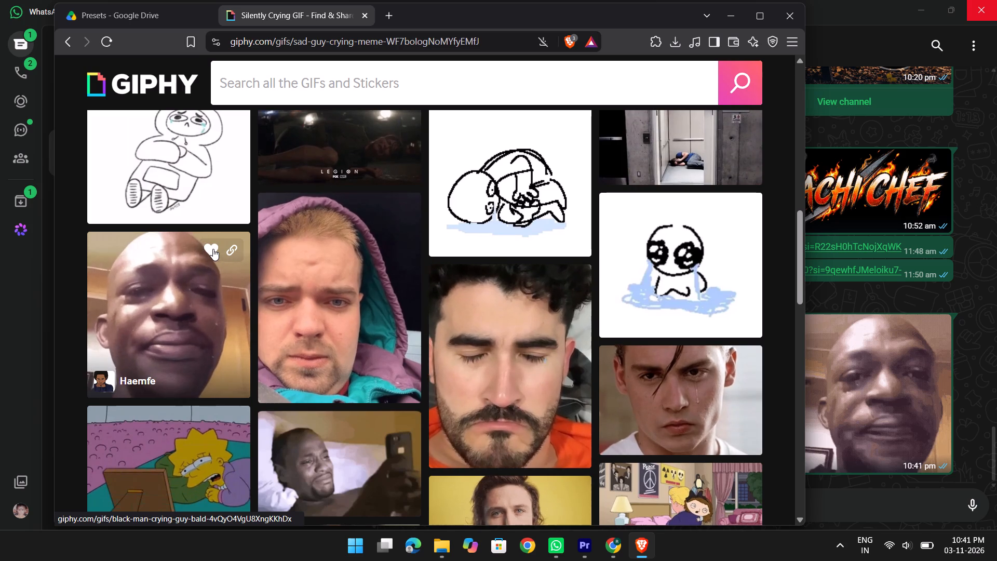
pyautogui.click(176, 300)
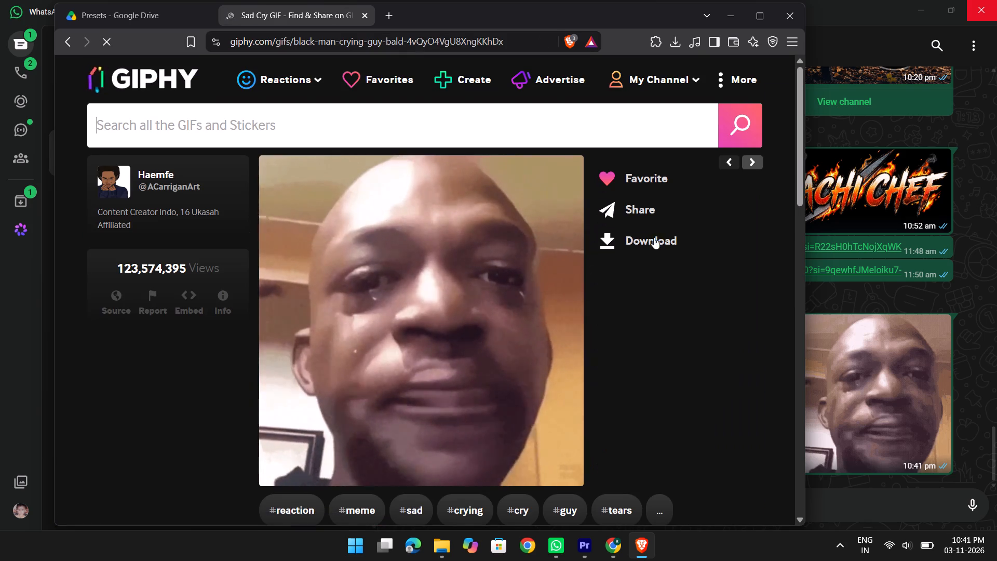
pyautogui.click(652, 246)
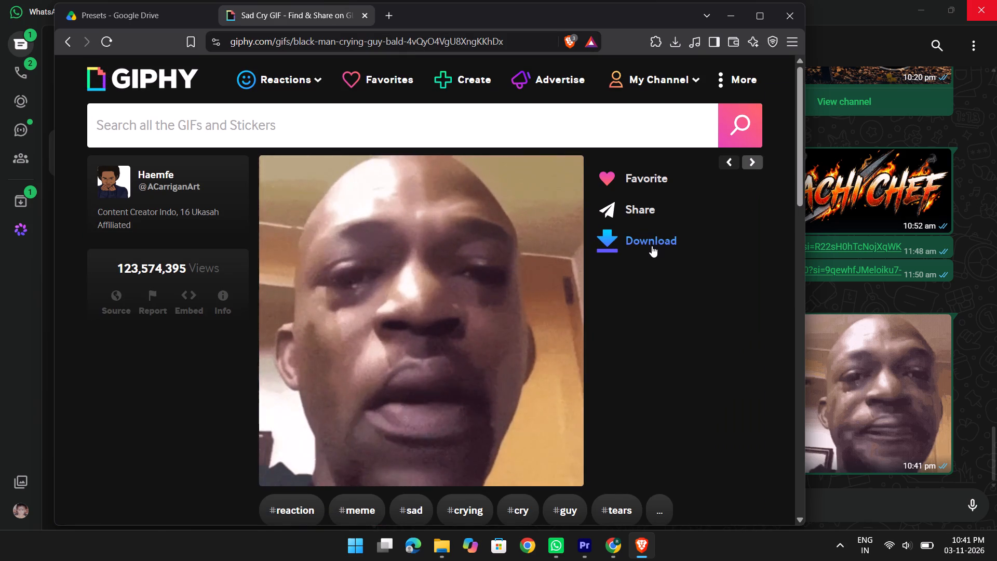
# Look through the related GIFs listed beneath the Sad Cry GIF.
pyautogui.scroll(-8, 652, 246)
pyautogui.scroll(3, 652, 246)
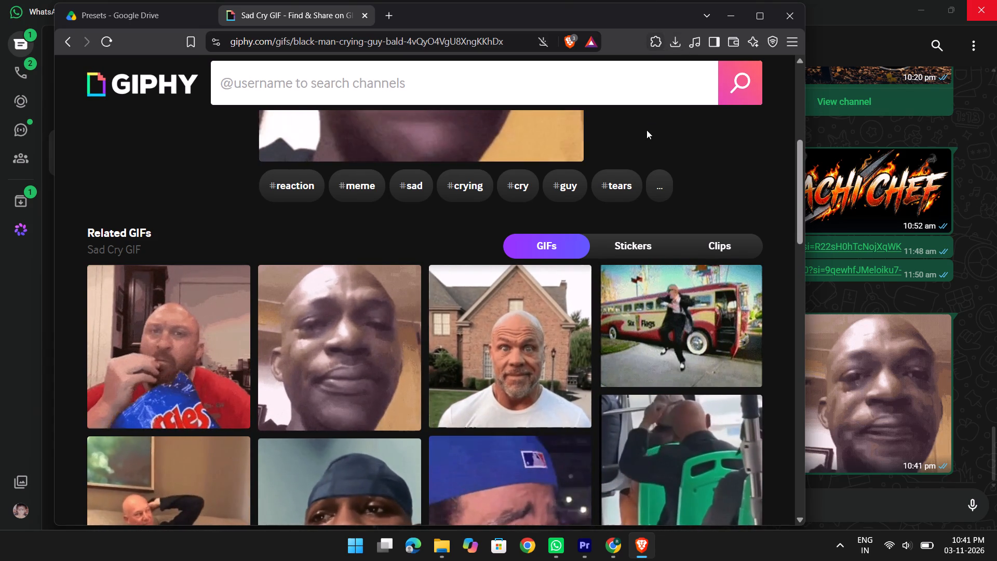
pyautogui.scroll(-2, 476, 263)
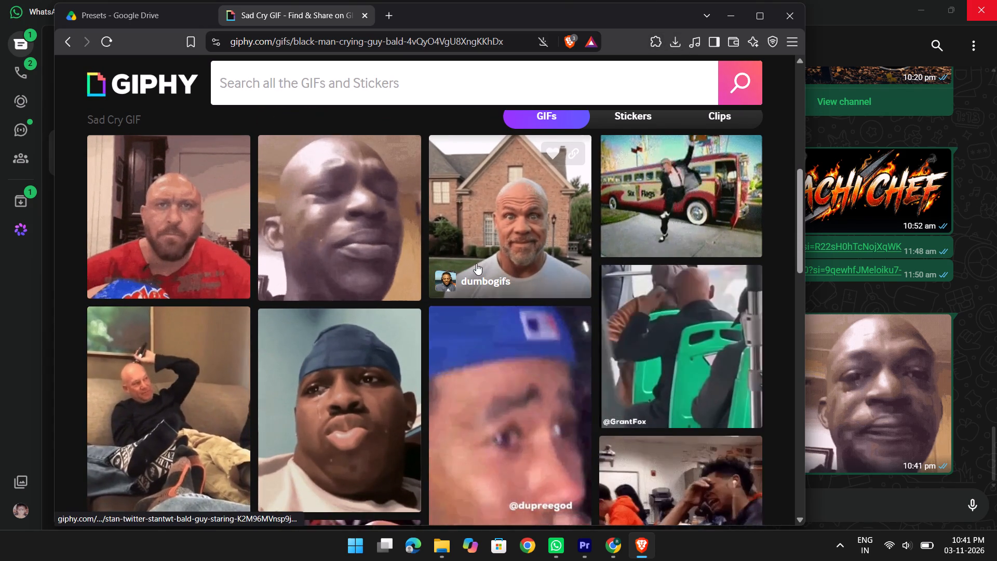
pyautogui.scroll(1, 476, 263)
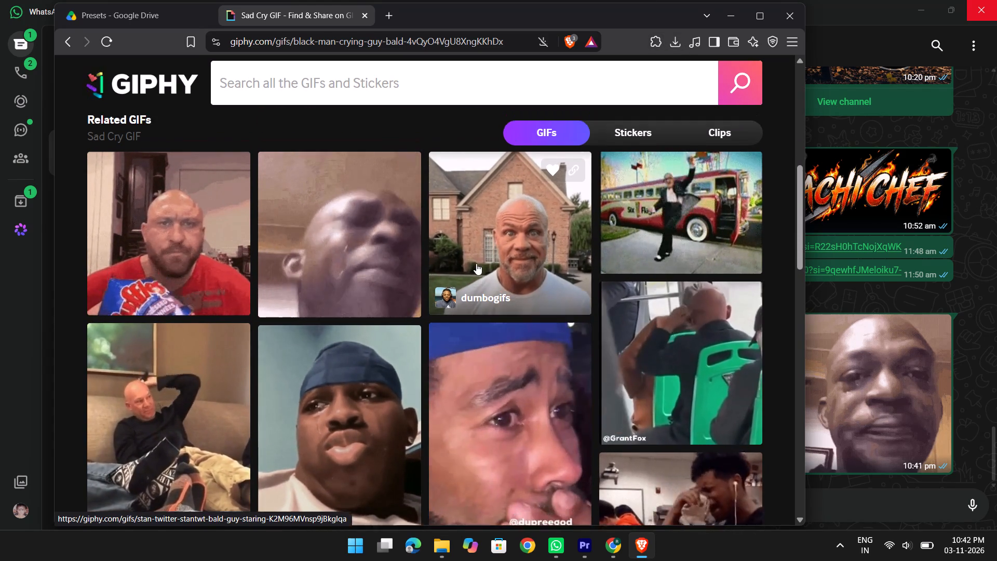
pyautogui.scroll(-4, 476, 263)
pyautogui.scroll(3, 476, 263)
pyautogui.scroll(-4, 473, 264)
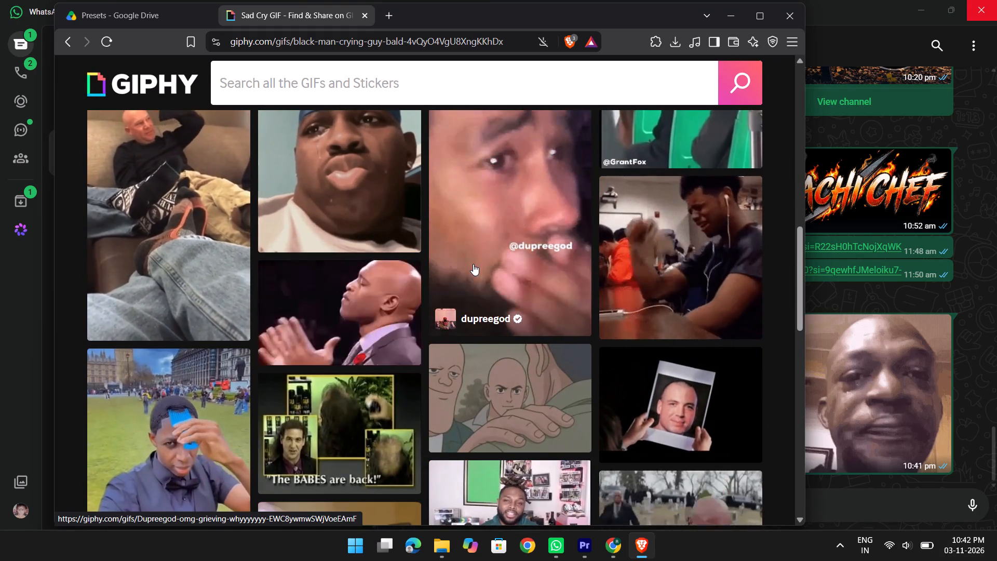
pyautogui.scroll(8, 473, 264)
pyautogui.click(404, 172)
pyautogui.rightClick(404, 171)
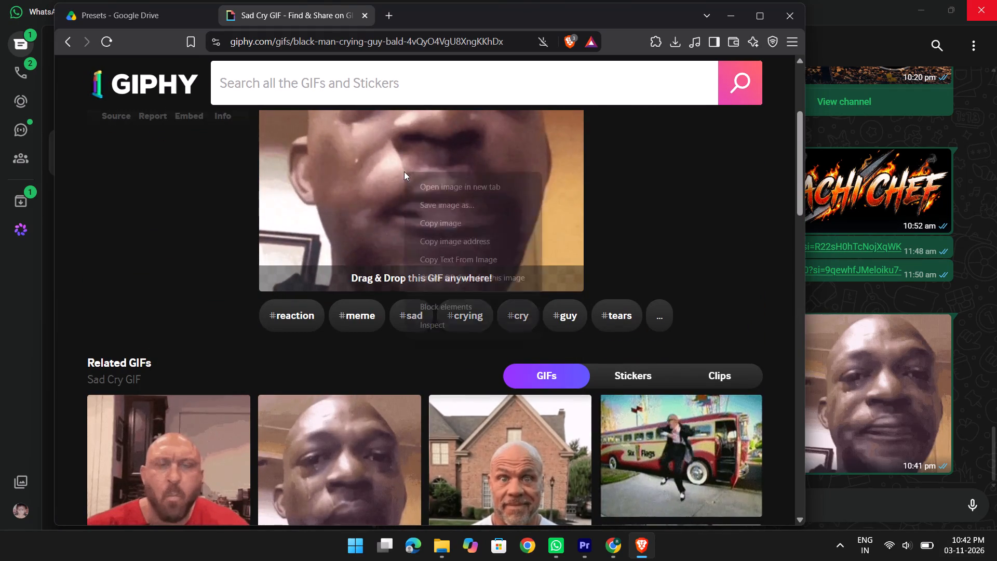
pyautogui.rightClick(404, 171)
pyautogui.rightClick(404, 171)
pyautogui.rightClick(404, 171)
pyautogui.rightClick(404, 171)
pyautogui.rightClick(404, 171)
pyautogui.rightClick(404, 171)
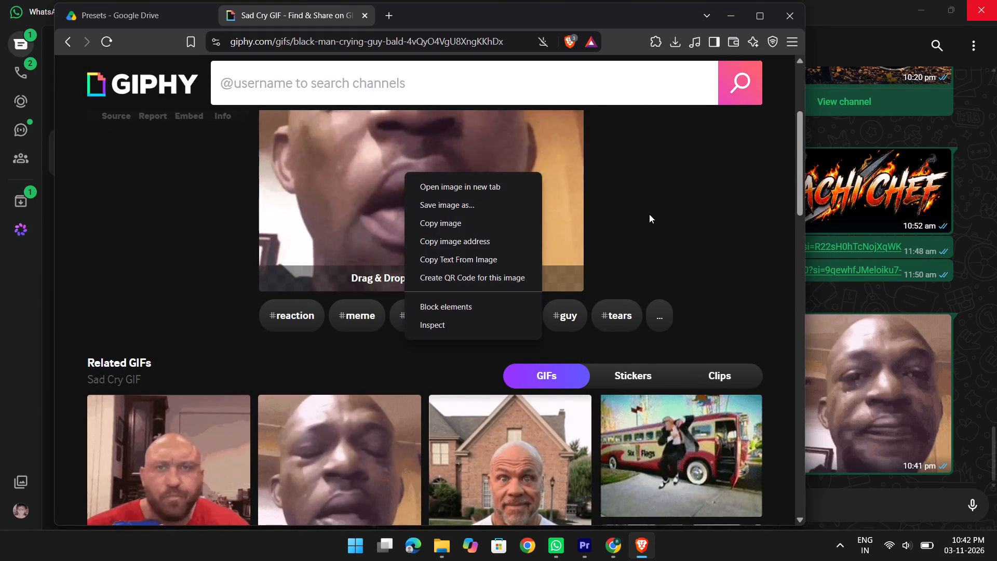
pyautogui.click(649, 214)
# Transfer the Sad Cry GIF from its GIPHY page into the griffmass Prac assets folder in File Explorer.
pyautogui.moveTo(444, 223); pyautogui.dragTo(588, 541)
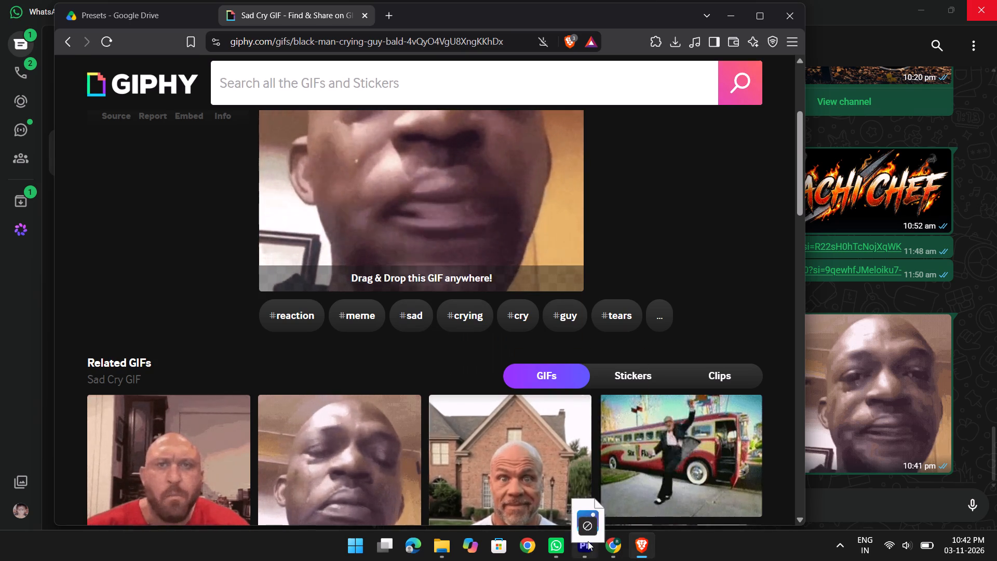
pyautogui.moveTo(588, 541); pyautogui.dragTo(416, 430)
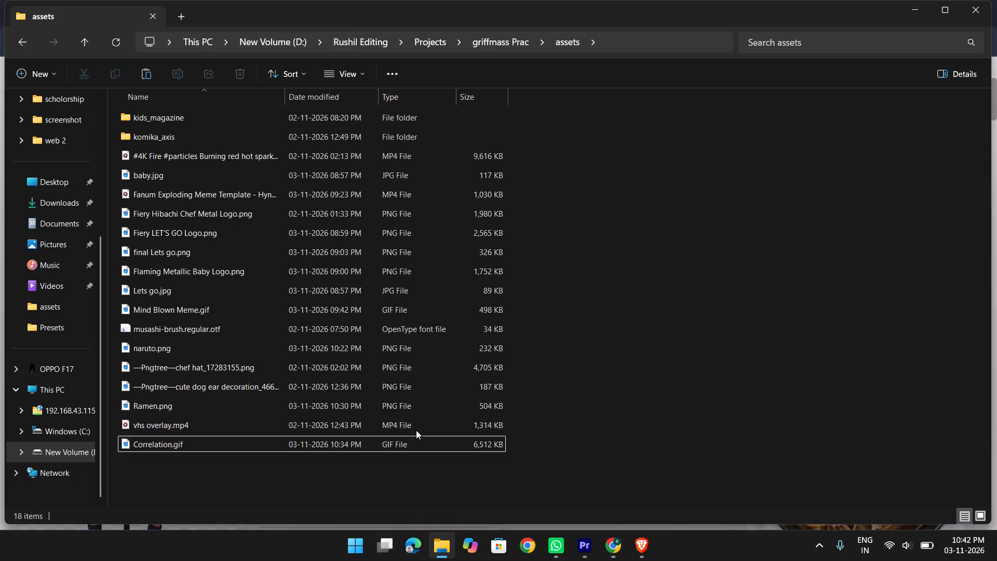
pyautogui.moveTo(416, 430); pyautogui.dragTo(338, 465)
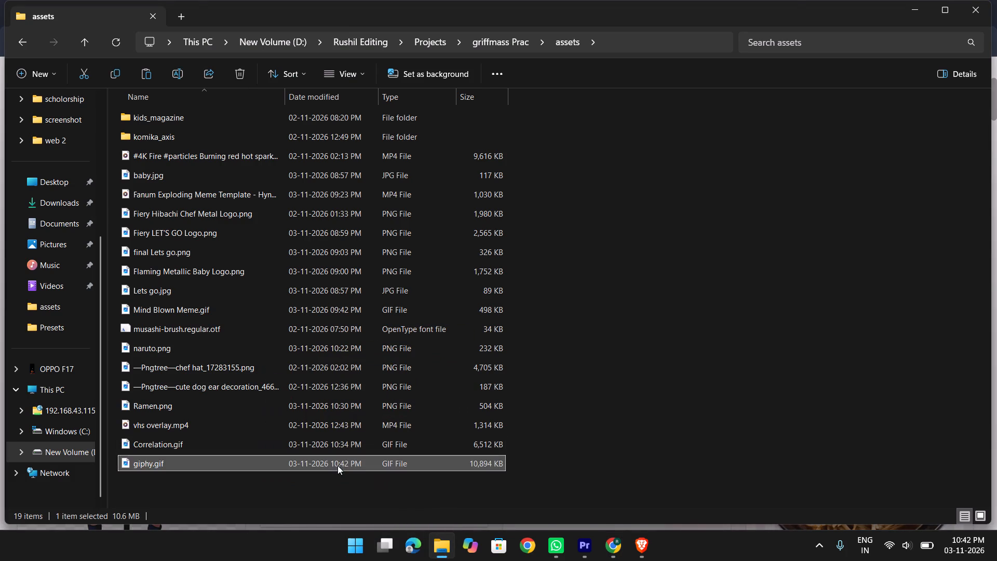
# Rename the giphy.gif file in the assets folder as Crying.gif.
pyautogui.click(173, 311)
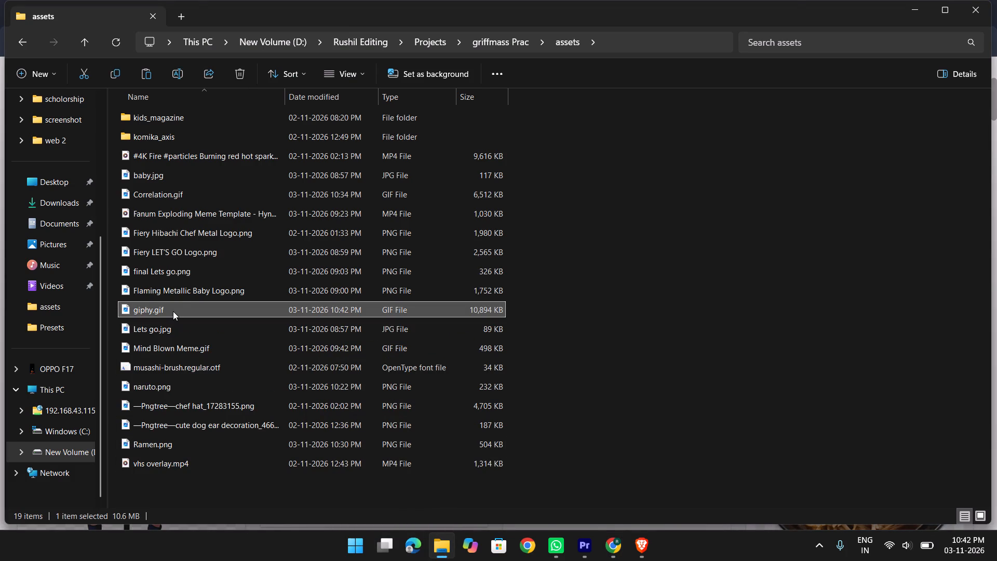
pyautogui.press('F2')
pyautogui.press('BackSpace')
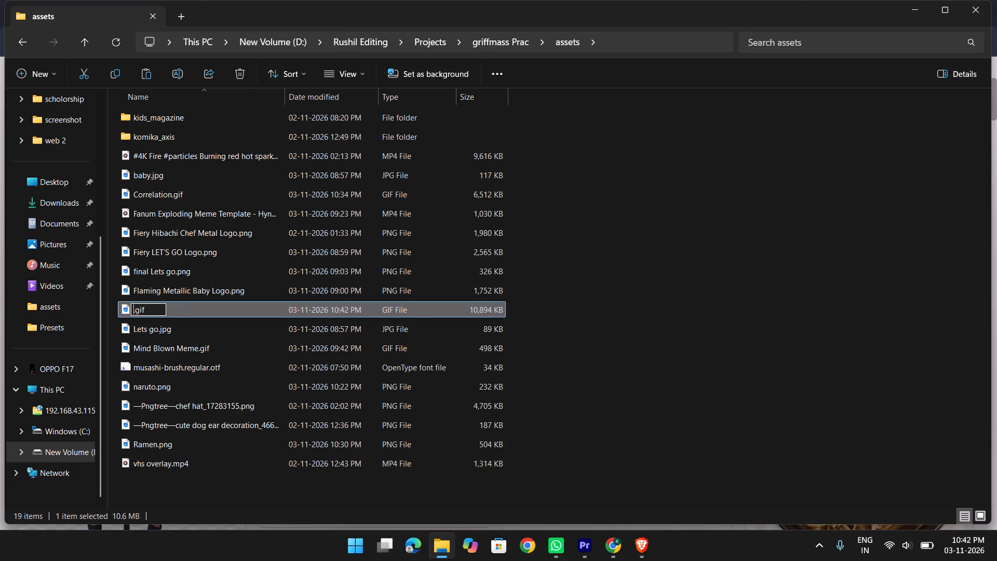
pyautogui.write('Crying')
pyautogui.press('Return')
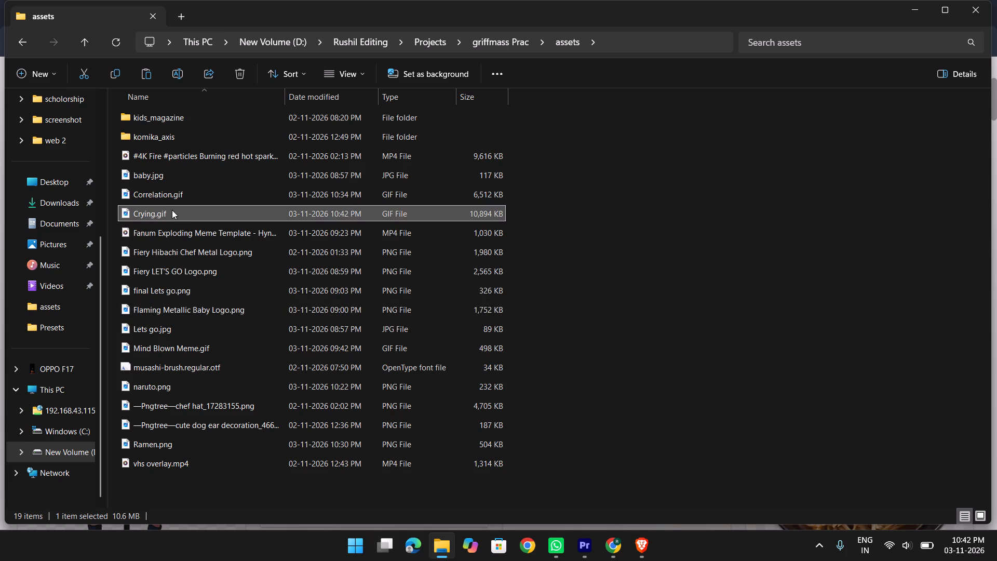
# Bring Crying.gif from the assets folder into Premiere's Main sequence on track V5, starting at 00:01:35:15.
pyautogui.moveTo(172, 210); pyautogui.dragTo(678, 425)
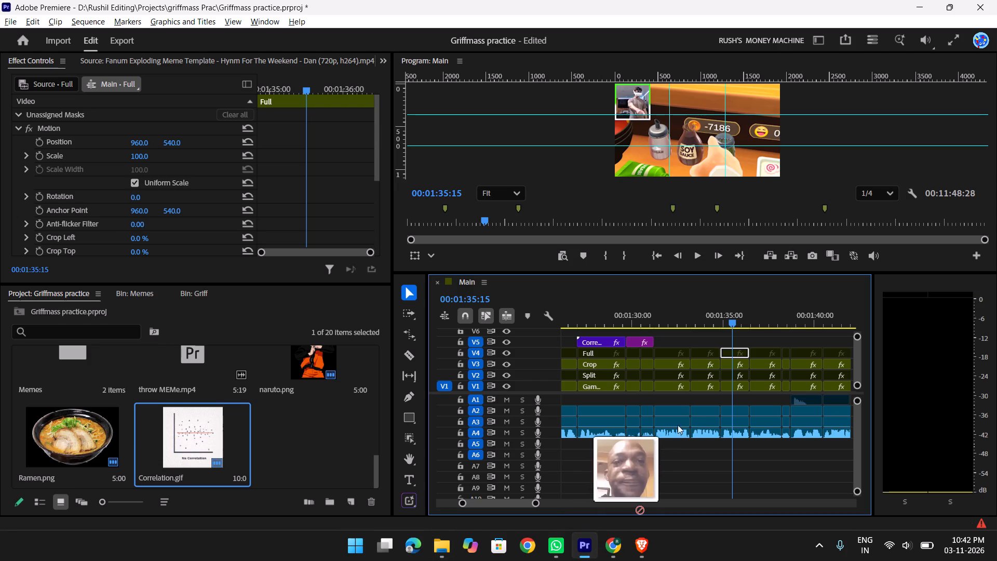
pyautogui.moveTo(678, 425); pyautogui.dragTo(670, 344)
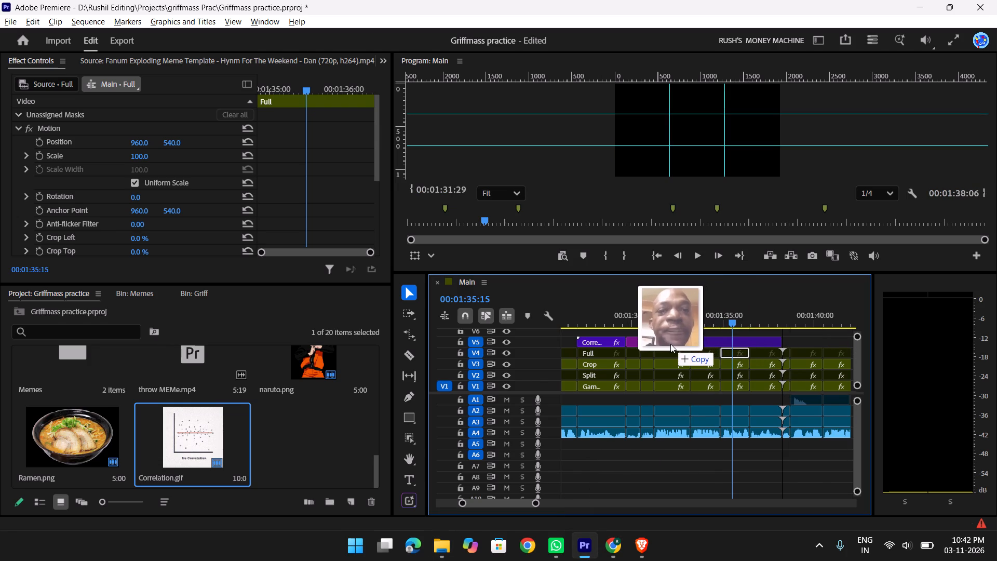
pyautogui.moveTo(670, 344); pyautogui.dragTo(753, 345)
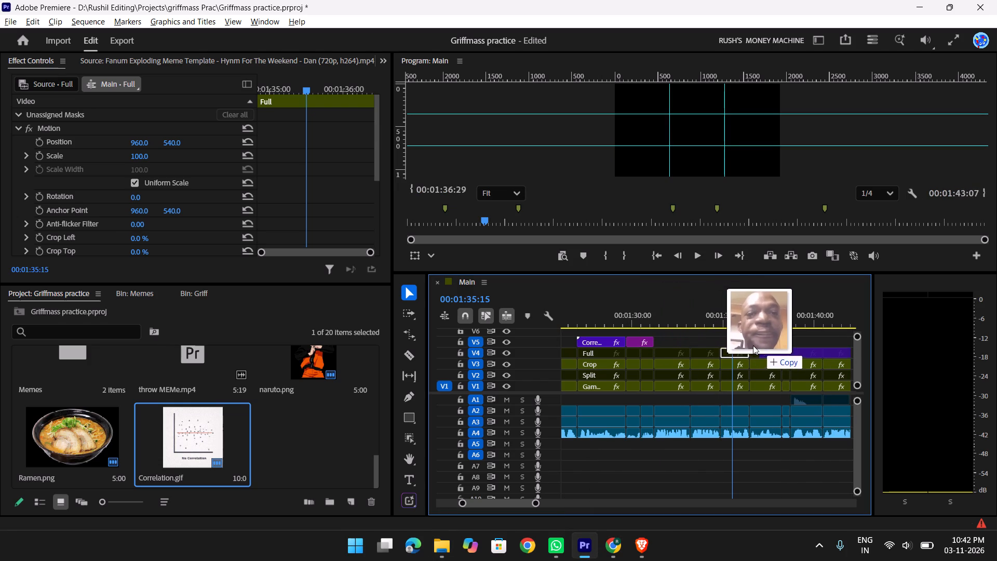
pyautogui.moveTo(753, 345); pyautogui.dragTo(732, 342)
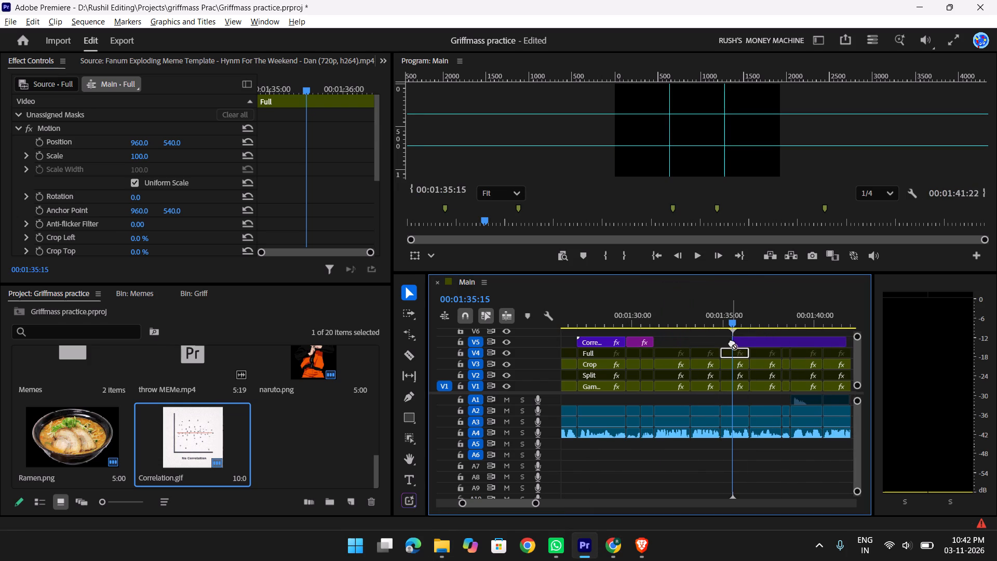
# Check the gameplay around Crying.gif's start and move the clip 20 frames earlier on V5, starting at 00:01:34:25.
pyautogui.moveTo(742, 314); pyautogui.dragTo(708, 314)
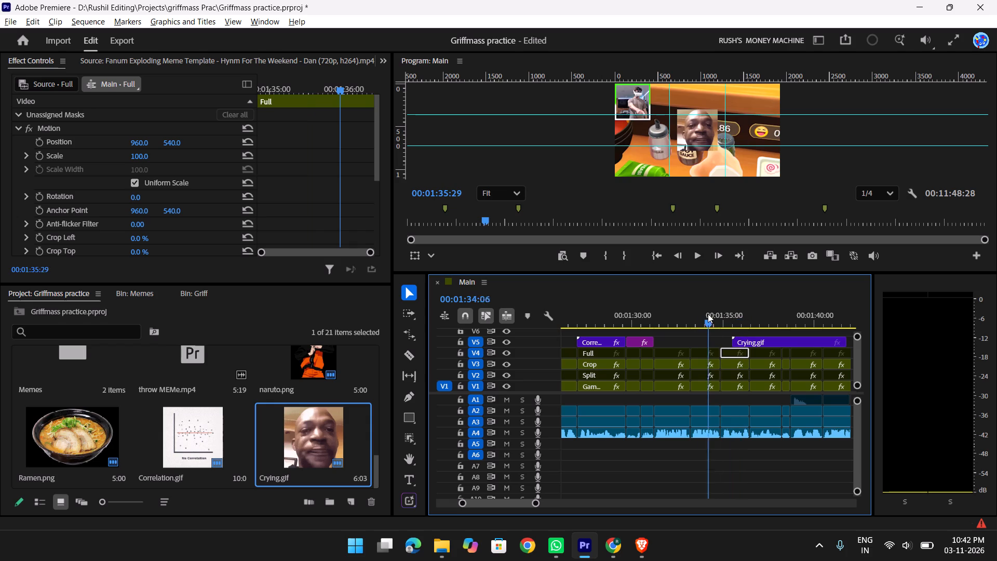
pyautogui.moveTo(708, 314); pyautogui.dragTo(711, 314)
pyautogui.press('c')
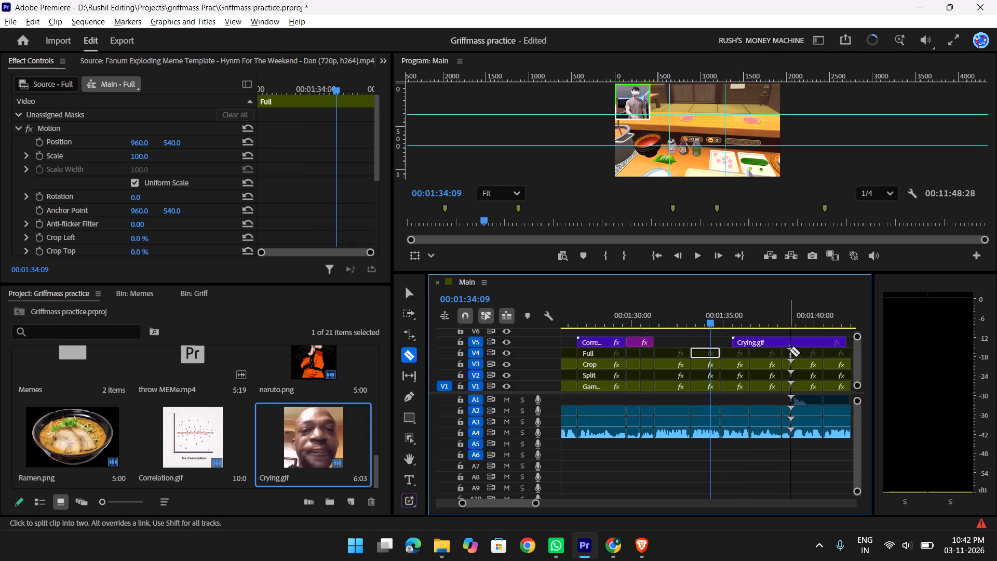
pyautogui.write('v')
pyautogui.press('space')
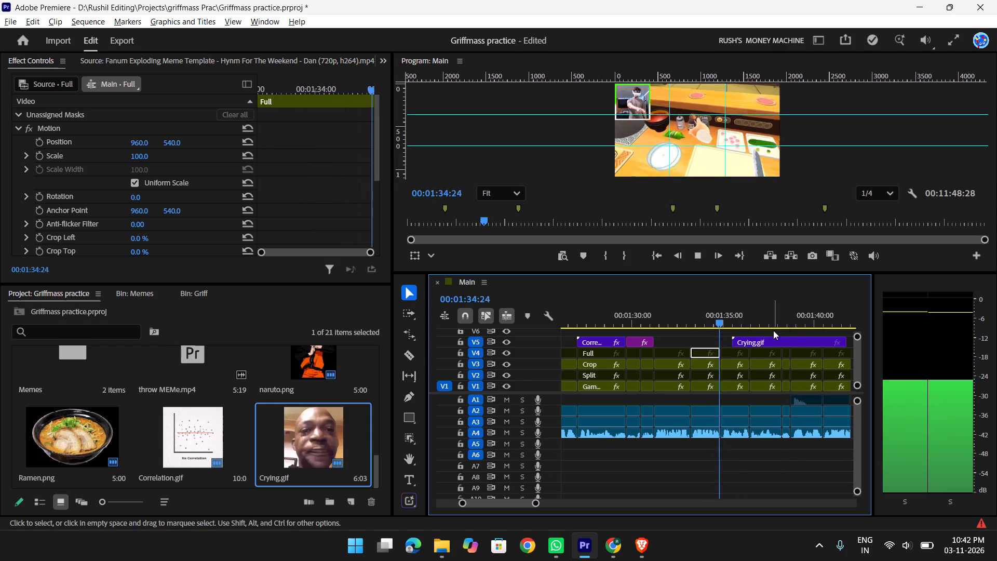
pyautogui.press('space')
pyautogui.moveTo(735, 315); pyautogui.dragTo(724, 318)
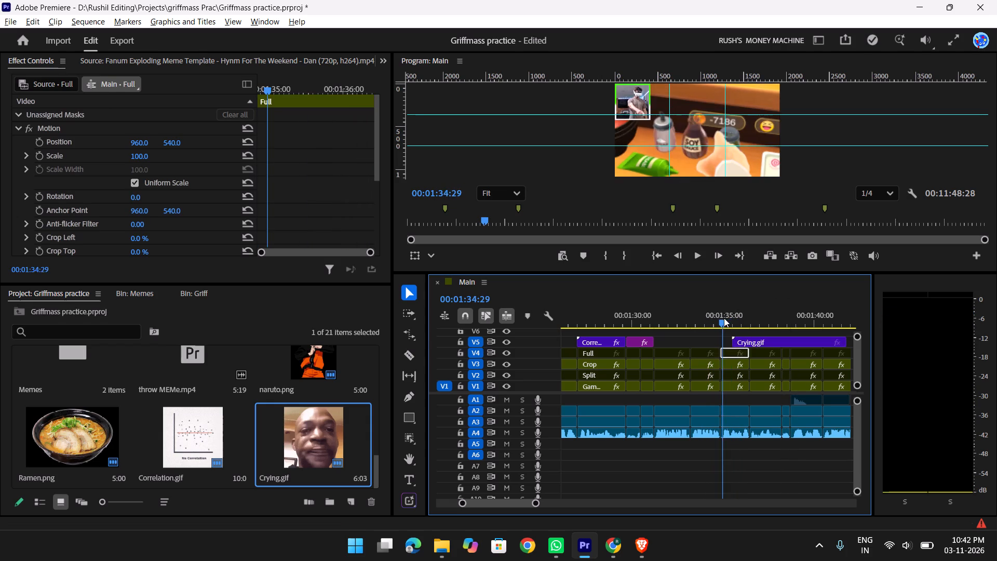
pyautogui.moveTo(724, 318); pyautogui.dragTo(696, 323)
pyautogui.moveTo(776, 342); pyautogui.dragTo(769, 341)
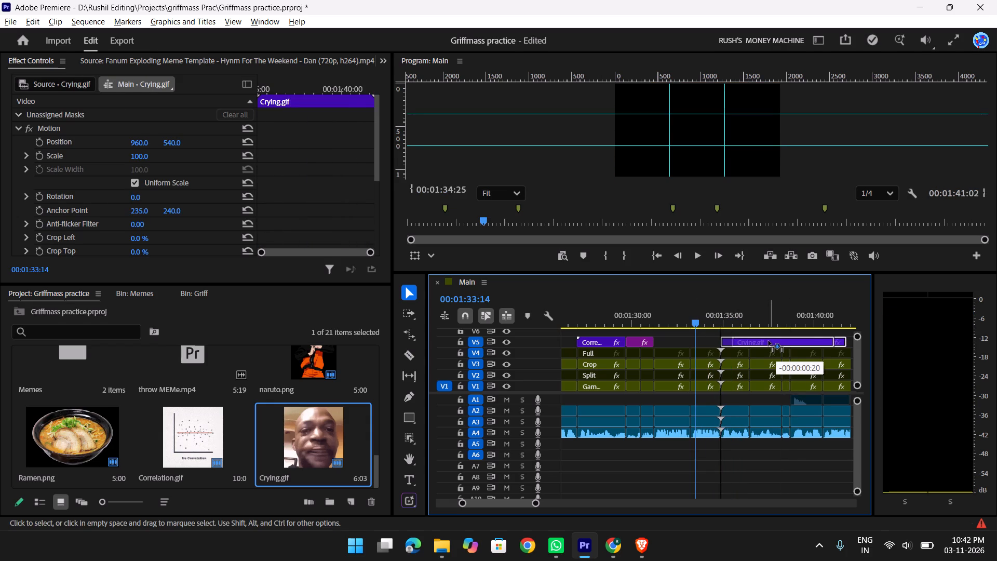
# Play and scrub the gameplay under Crying.gif between about 00:01:34 and 00:01:39 to find where the clip should end.
pyautogui.press('space')
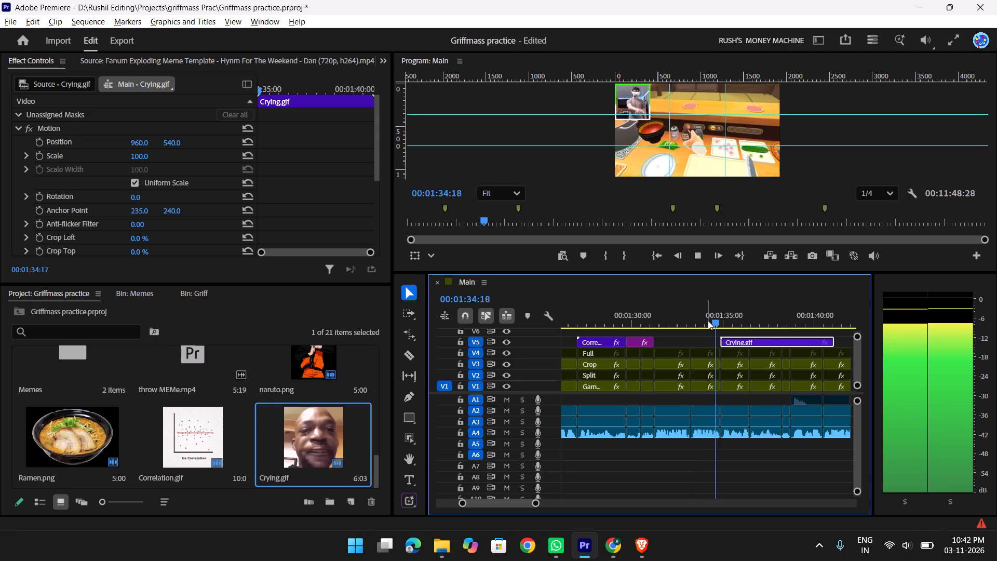
pyautogui.press('space')
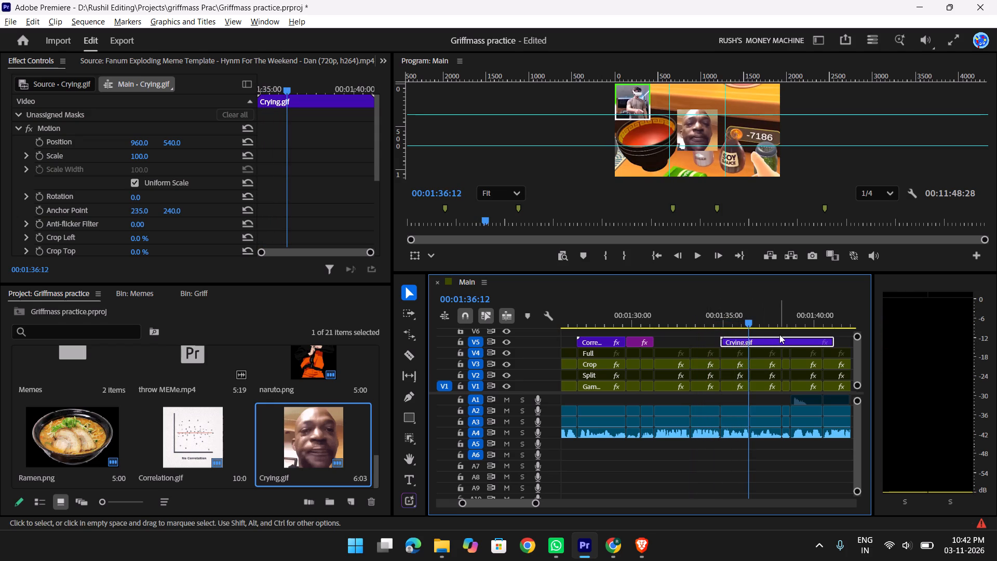
pyautogui.press('space')
pyautogui.press('space')
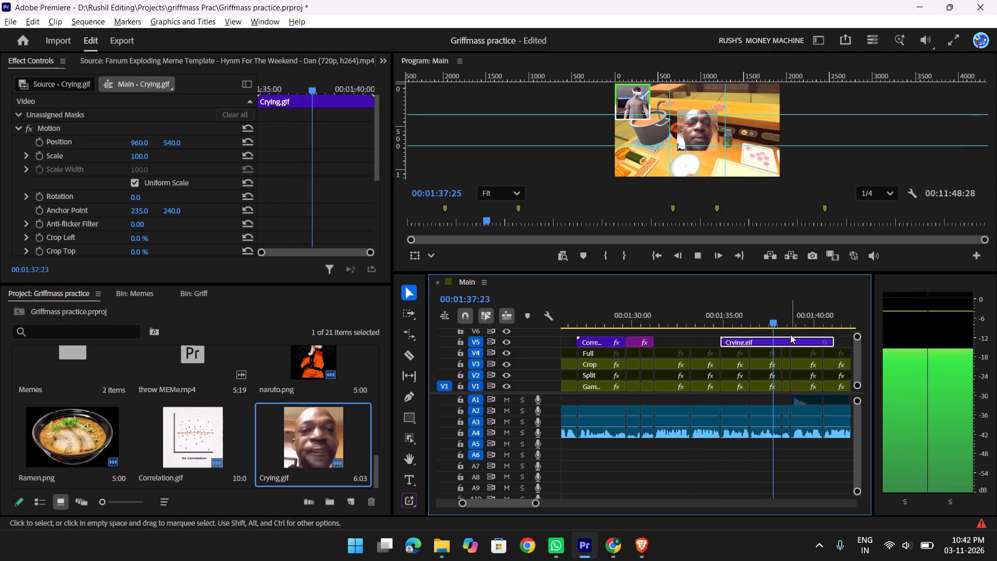
pyautogui.press('space')
pyautogui.press('space')
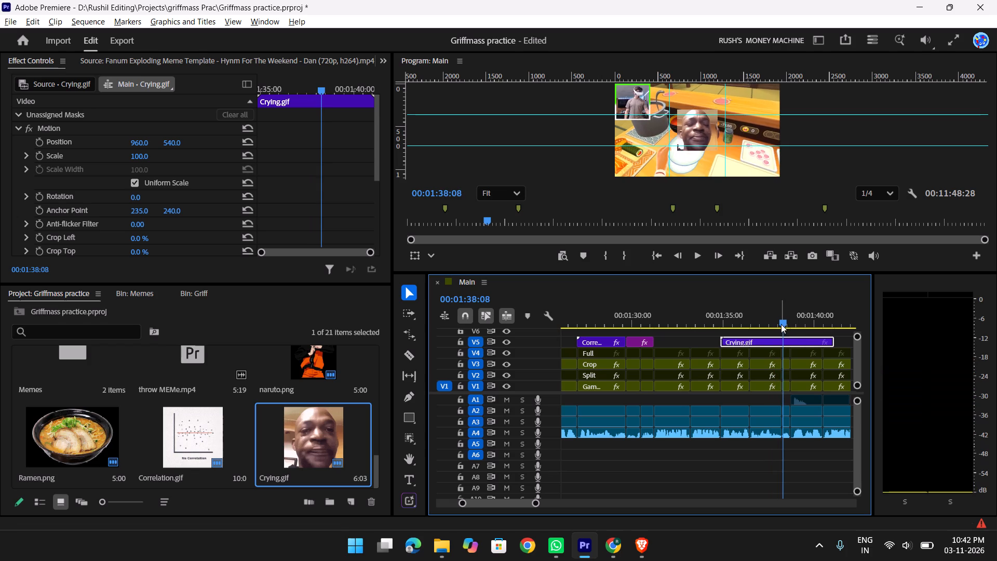
pyautogui.click(781, 323)
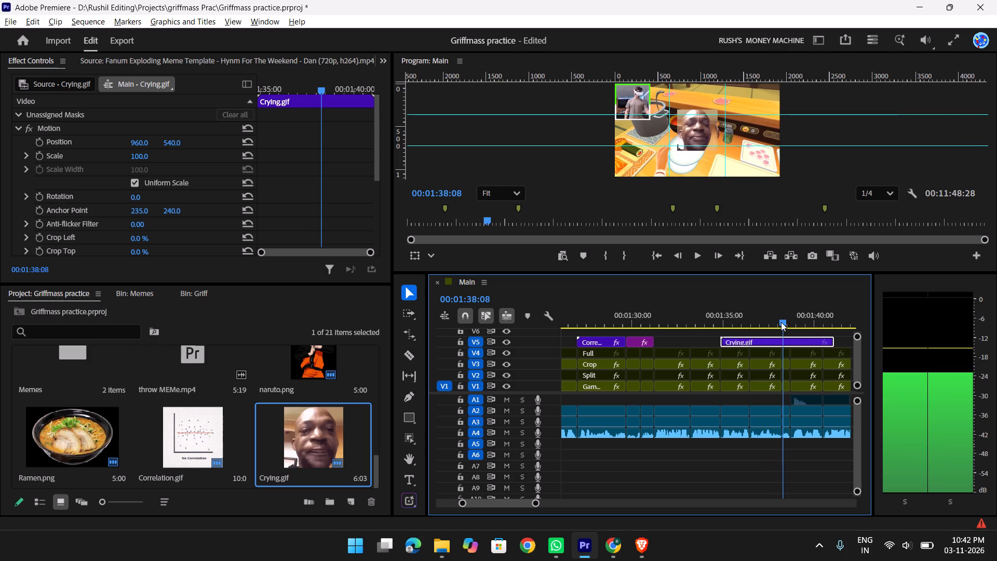
pyautogui.write('tt')
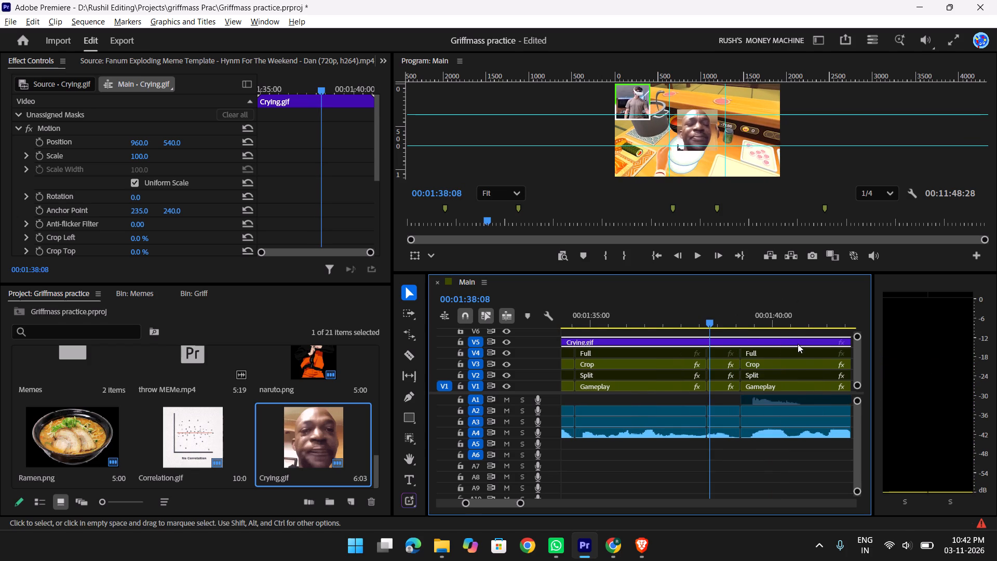
pyautogui.press('space')
pyautogui.press('space')
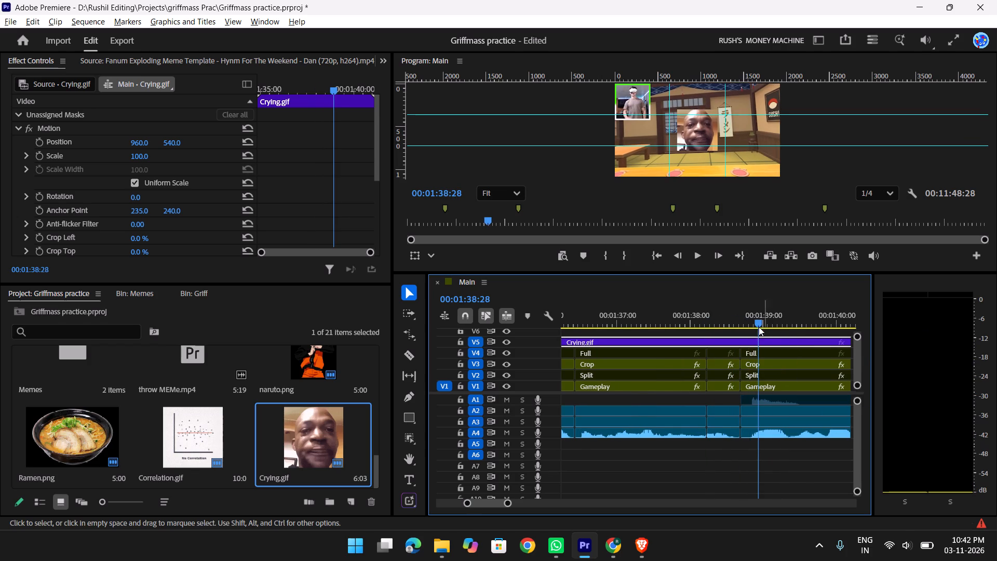
pyautogui.moveTo(753, 324); pyautogui.dragTo(731, 325)
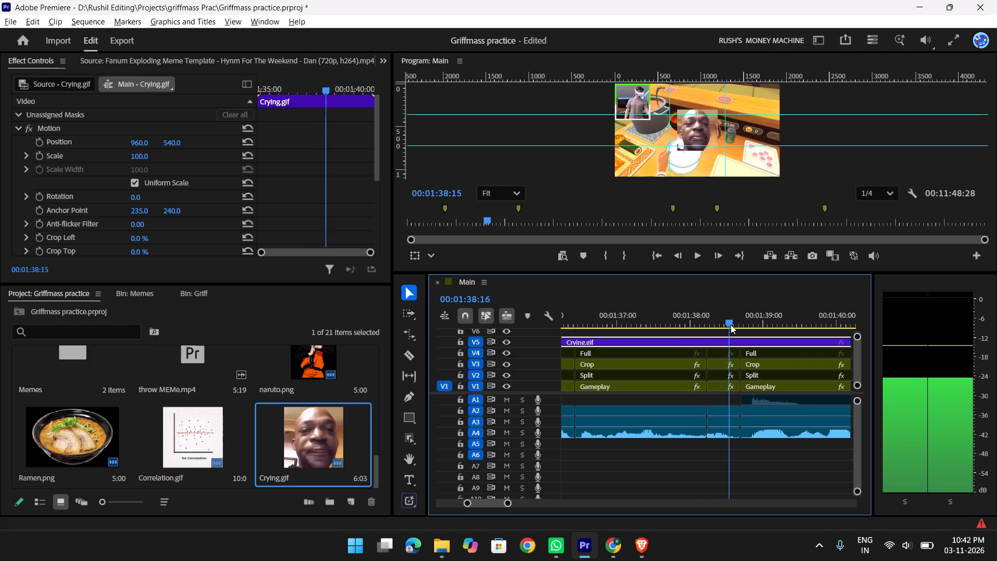
pyautogui.moveTo(731, 325); pyautogui.dragTo(711, 326)
pyautogui.click(736, 338)
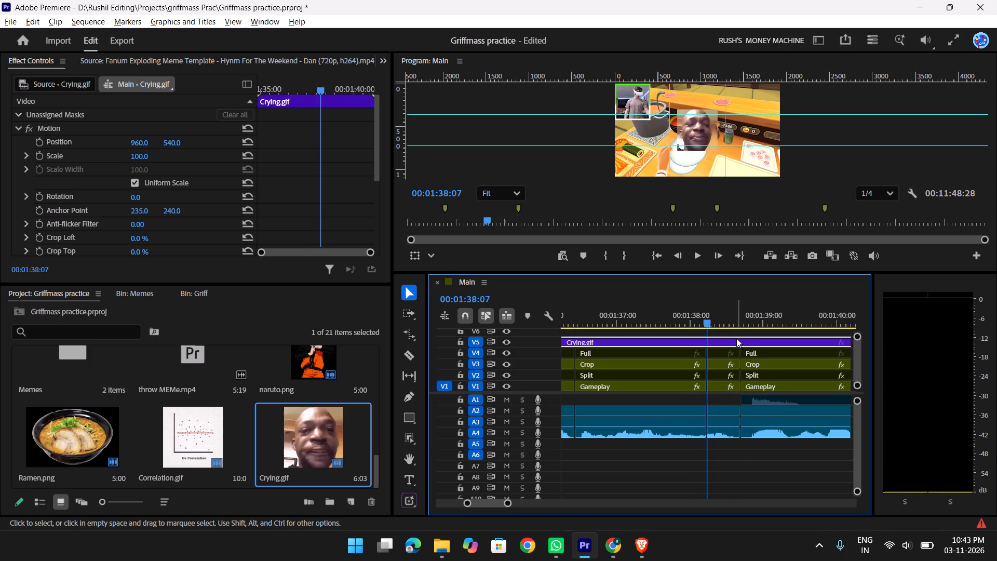
pyautogui.moveTo(711, 317); pyautogui.dragTo(745, 316)
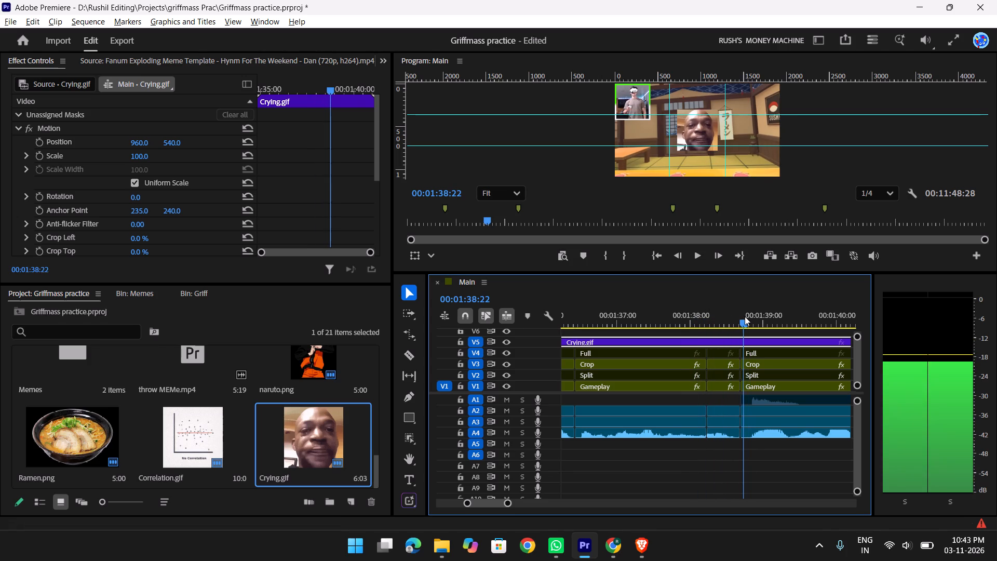
pyautogui.moveTo(745, 316); pyautogui.dragTo(742, 317)
pyautogui.press('space')
pyautogui.moveTo(747, 317); pyautogui.dragTo(693, 318)
pyautogui.press('space')
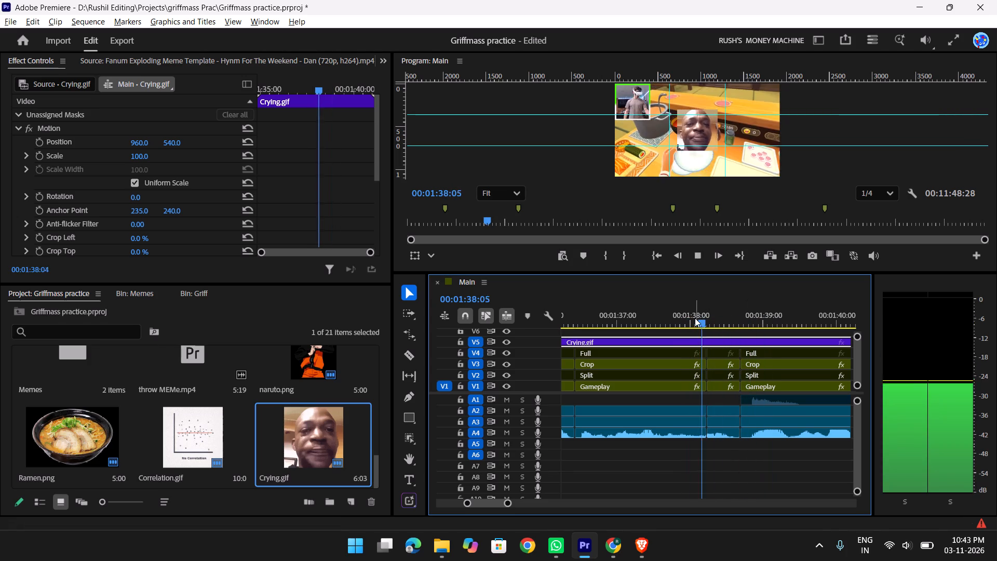
pyautogui.press('space')
# Cut Crying.gif on V5 at 00:01:38:21 and delete the remainder after the cut.
pyautogui.click(747, 316)
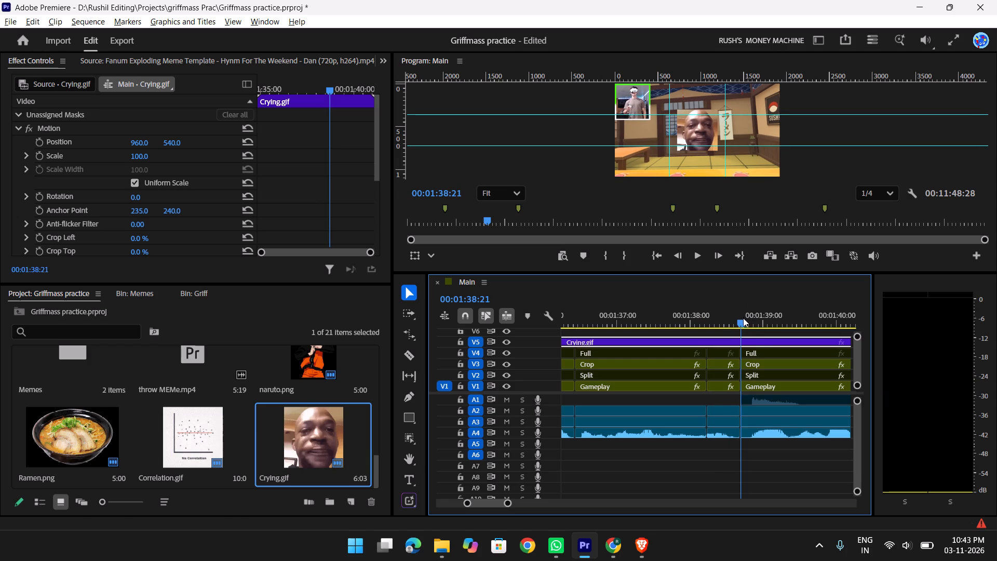
pyautogui.click(765, 340)
pyautogui.press('w')
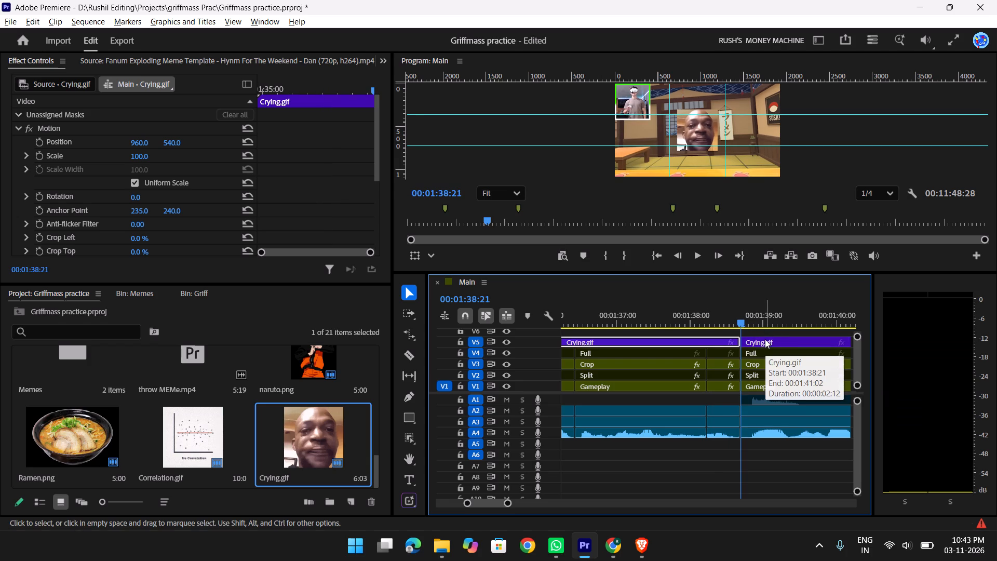
pyautogui.write('yyy')
pyautogui.click(721, 343)
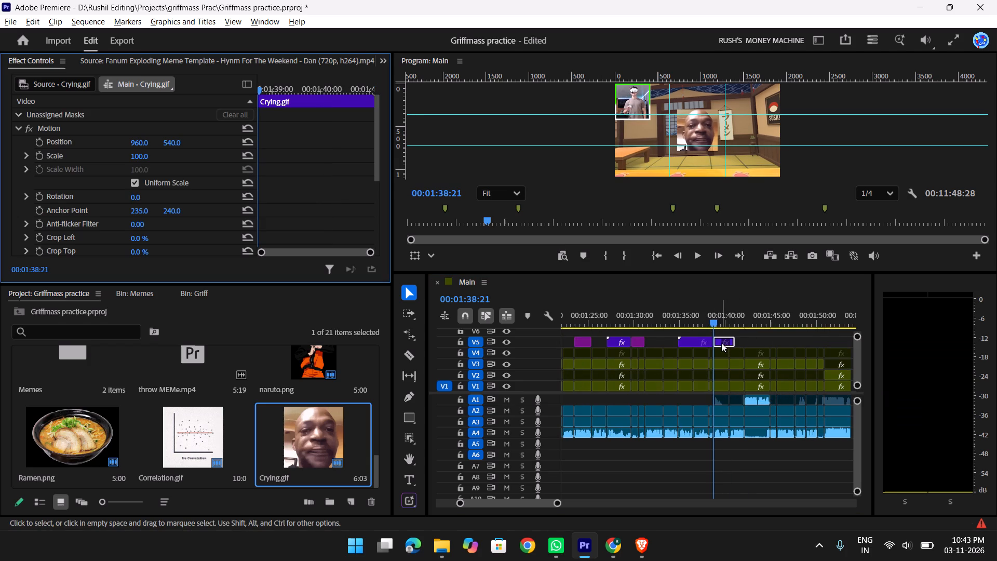
pyautogui.press('Delete')
pyautogui.click(698, 342)
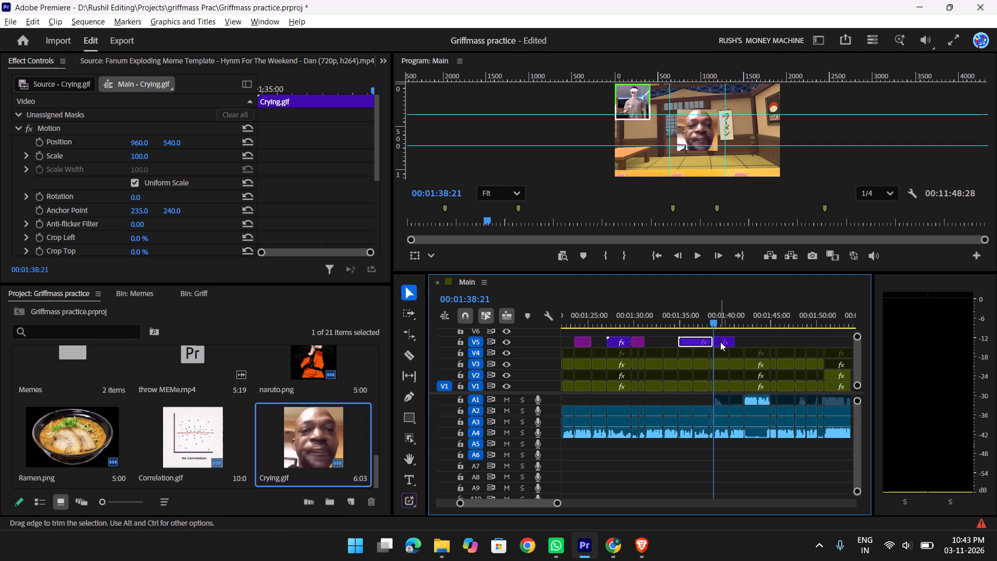
pyautogui.click(720, 342)
pyautogui.press('Delete')
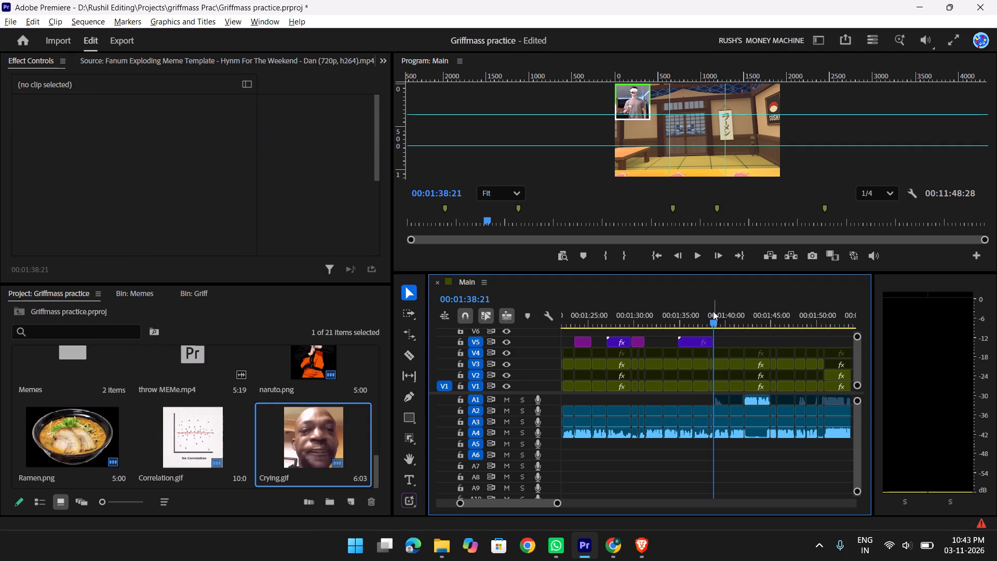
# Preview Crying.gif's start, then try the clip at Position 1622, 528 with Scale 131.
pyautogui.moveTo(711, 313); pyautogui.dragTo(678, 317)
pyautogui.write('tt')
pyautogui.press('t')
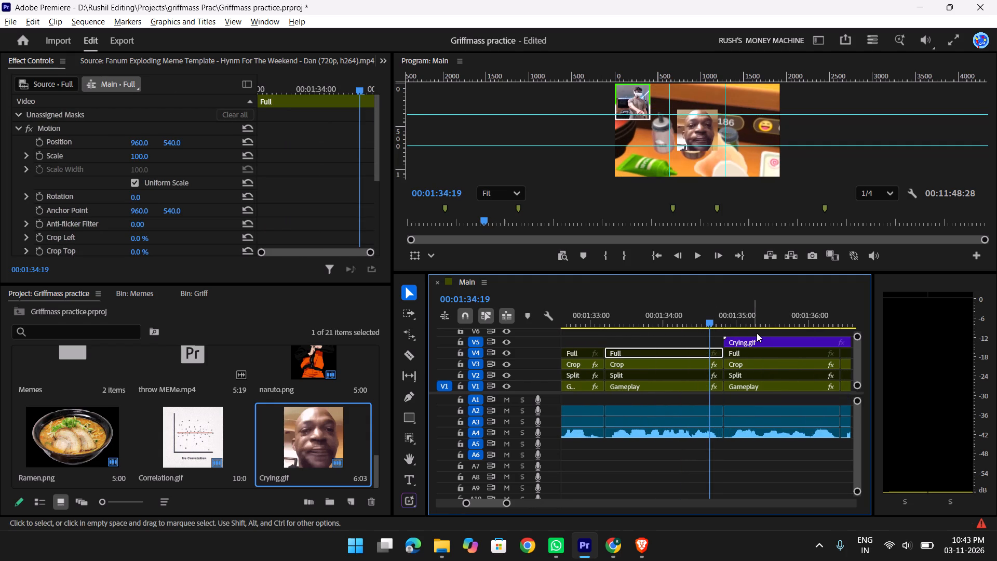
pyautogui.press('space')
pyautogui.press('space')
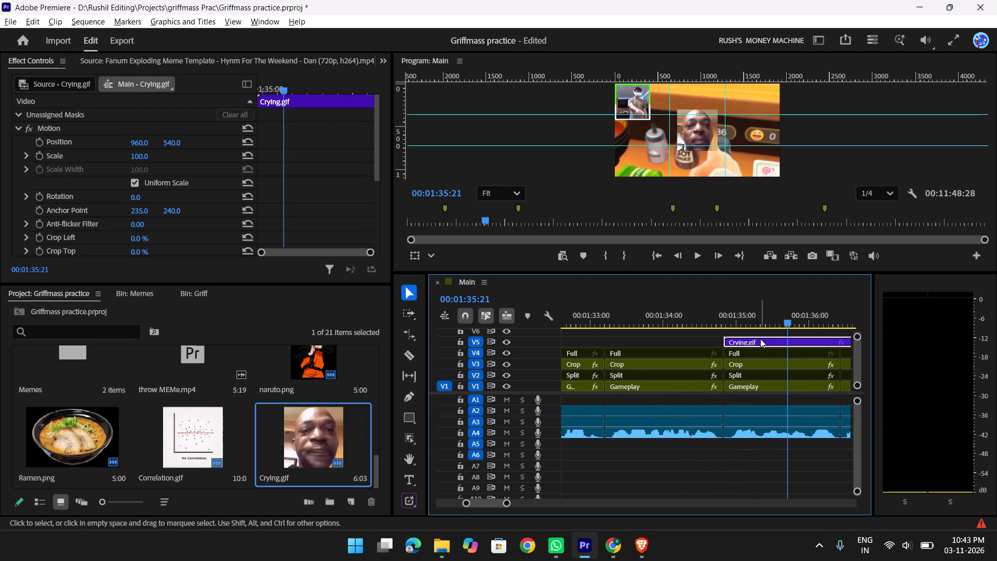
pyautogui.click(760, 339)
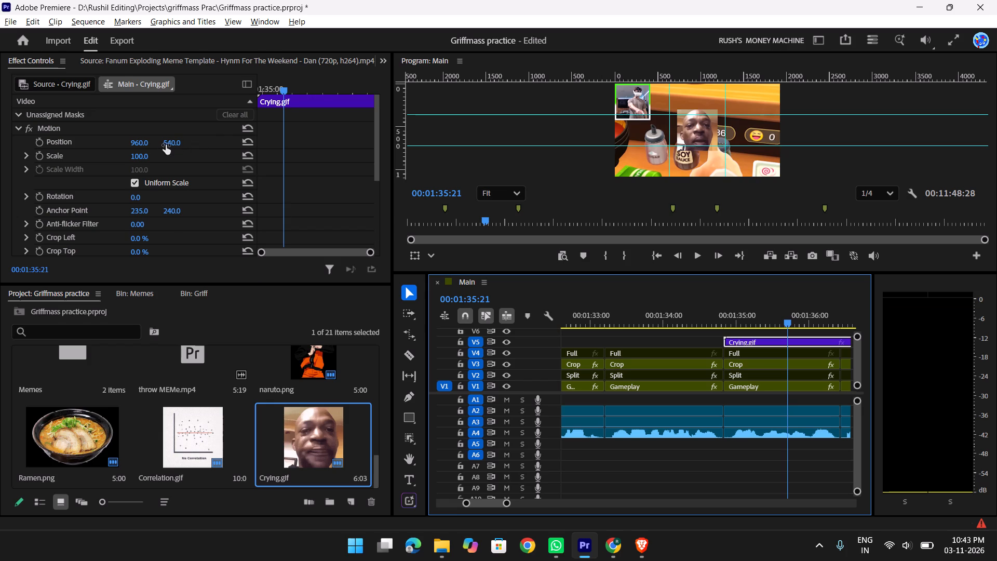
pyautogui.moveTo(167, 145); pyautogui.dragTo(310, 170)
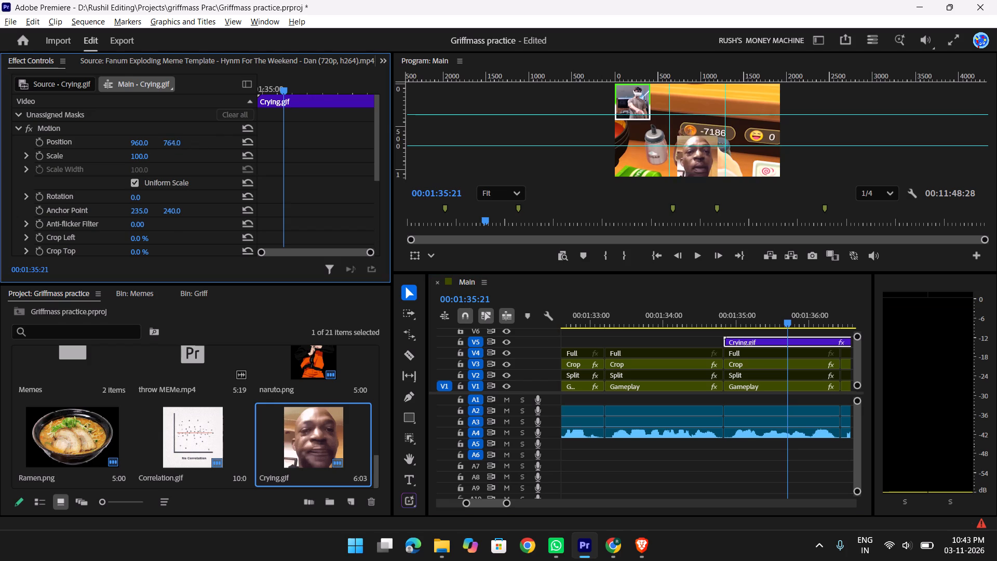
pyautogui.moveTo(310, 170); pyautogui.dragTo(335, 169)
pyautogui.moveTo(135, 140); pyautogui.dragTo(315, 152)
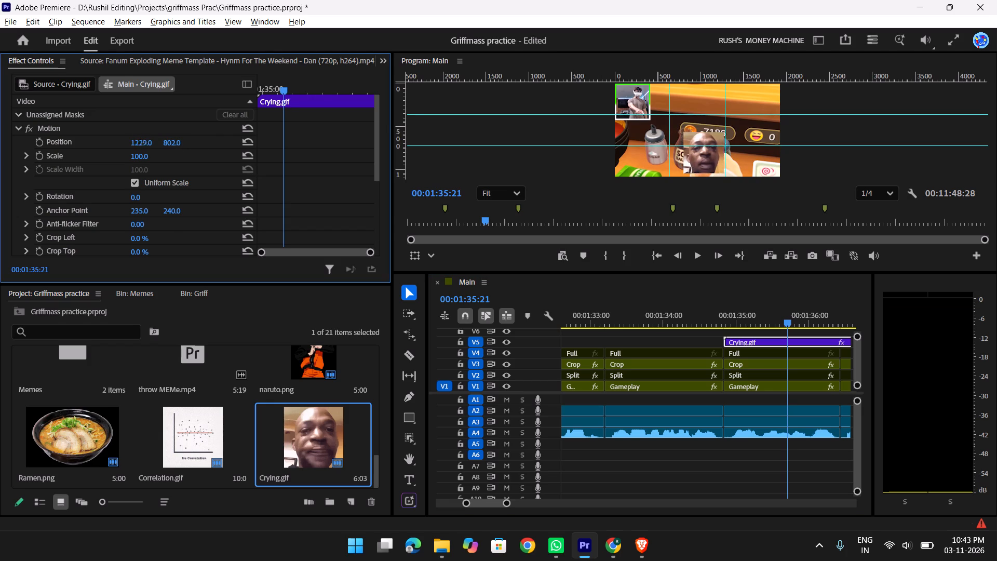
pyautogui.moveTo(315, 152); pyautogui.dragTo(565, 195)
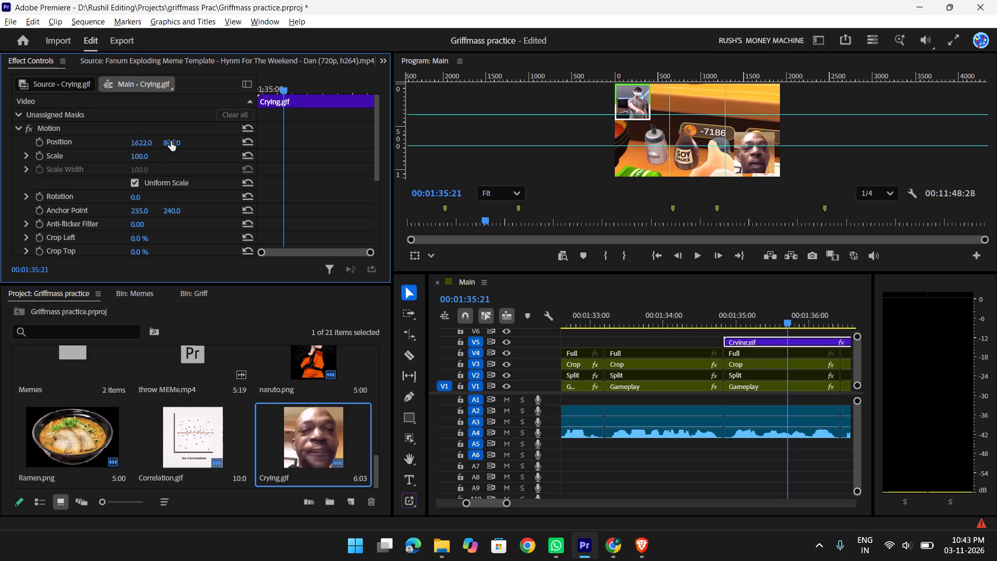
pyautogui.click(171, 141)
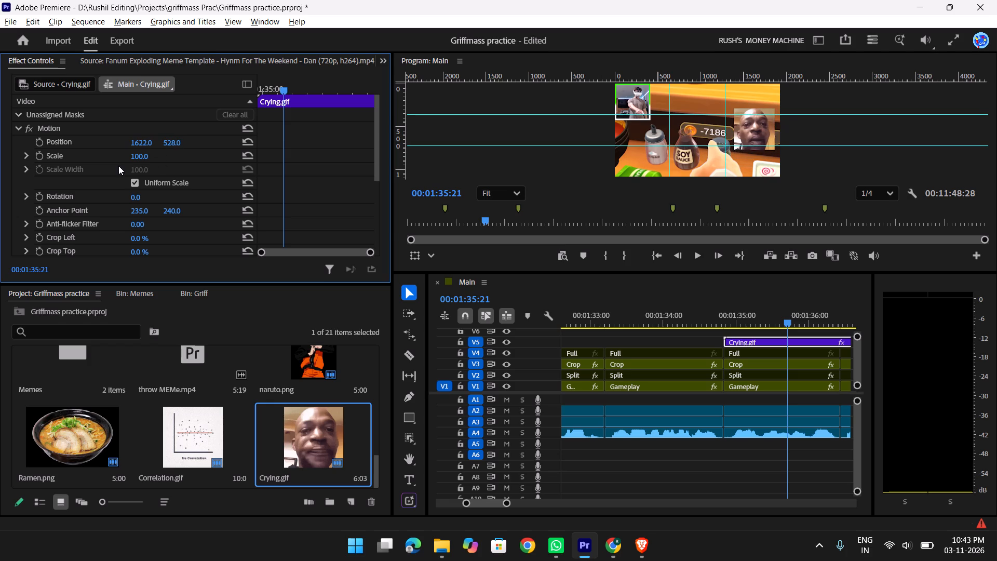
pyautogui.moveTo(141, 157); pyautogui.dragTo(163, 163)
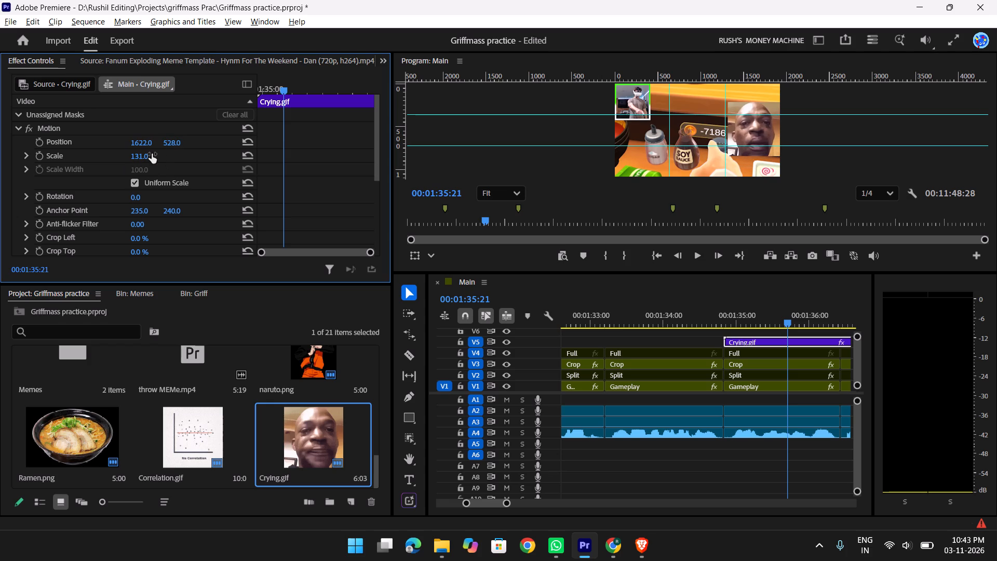
# Move Crying.gif below the facecam at Position 571, 738 and set its Scale to 124.
pyautogui.moveTo(143, 142); pyautogui.dragTo(74, 153)
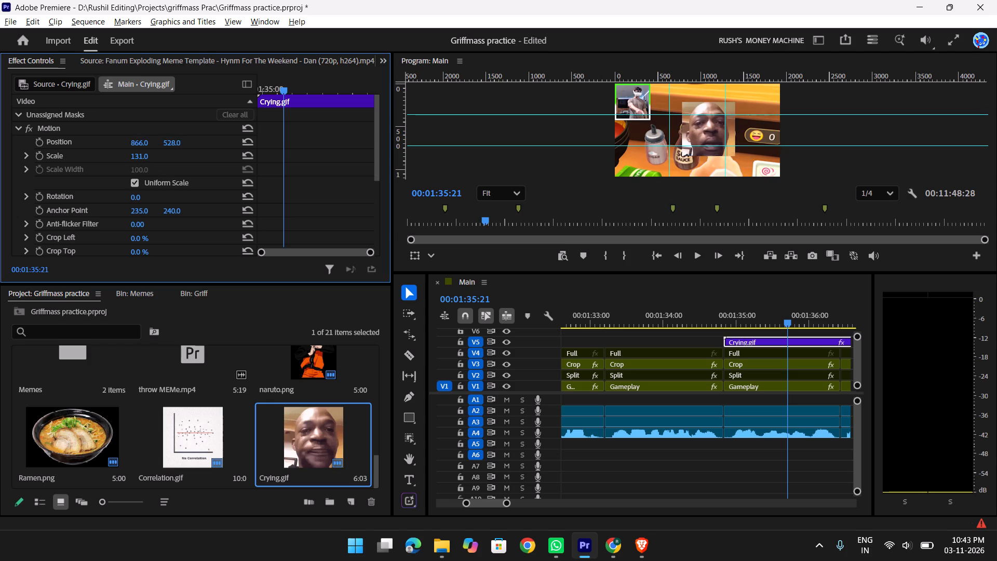
pyautogui.moveTo(74, 153); pyautogui.dragTo(35, 149)
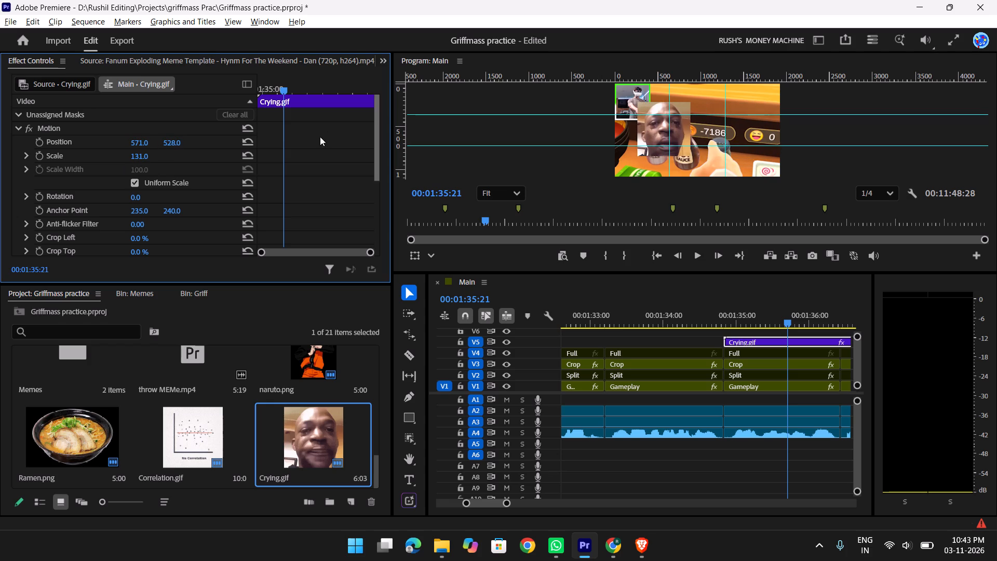
pyautogui.moveTo(171, 139); pyautogui.dragTo(327, 121)
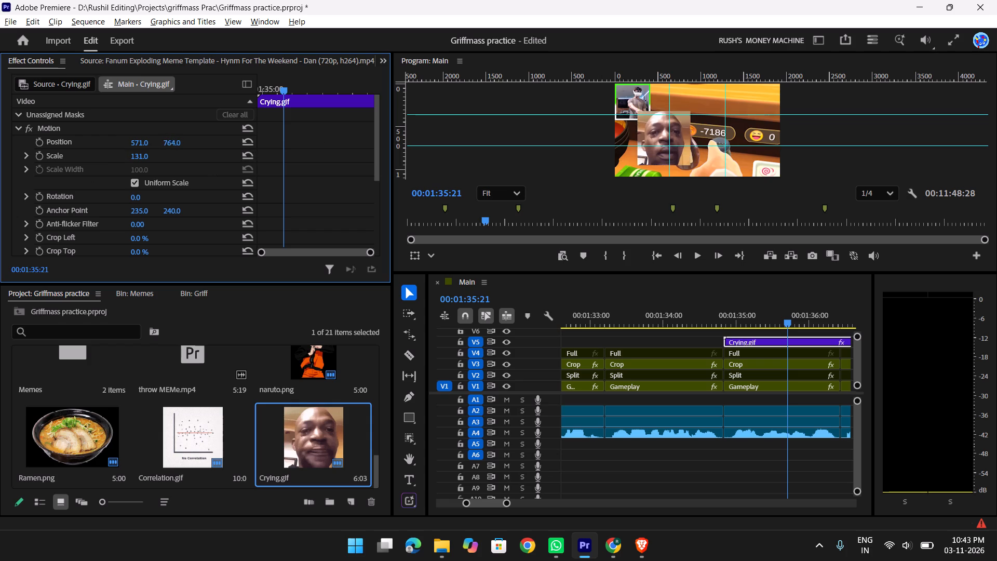
pyautogui.moveTo(327, 121); pyautogui.dragTo(333, 149)
pyautogui.click(137, 159)
pyautogui.press('Down')
pyautogui.press('Down')
pyautogui.press('Down')
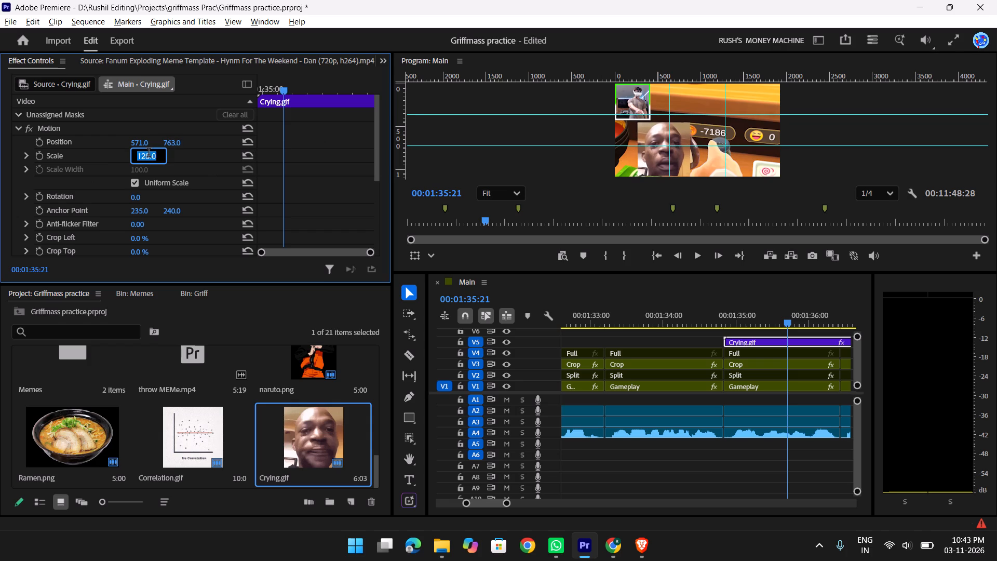
pyautogui.press('Down')
pyautogui.press('Down')
pyautogui.press('Down')
pyautogui.press('Down')
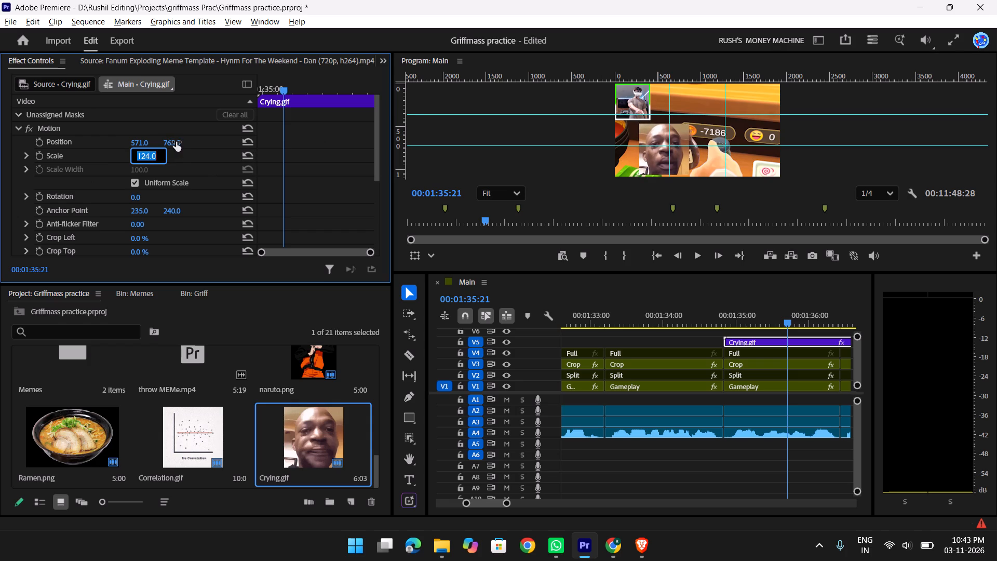
pyautogui.moveTo(173, 140); pyautogui.dragTo(158, 148)
# Set Crying.gif's horizontal Position to 484.
pyautogui.click(138, 141)
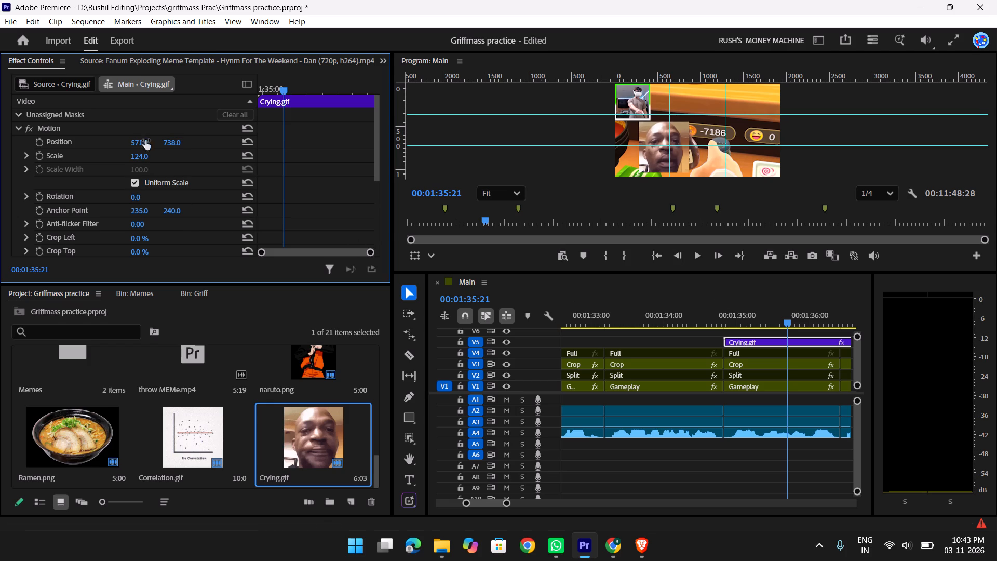
pyautogui.press('Down')
pyautogui.press('Down')
pyautogui.press('Down')
pyautogui.press('Down')
pyautogui.press('Down')
pyautogui.press('Down')
pyautogui.press('Down')
pyautogui.press('Down')
pyautogui.press('Down')
pyautogui.press('Down')
pyautogui.press('Down')
pyautogui.press('Down')
pyautogui.press('Down')
pyautogui.press('Down')
pyautogui.press('Down')
pyautogui.press('Down')
pyautogui.press('Down')
pyautogui.press('Down')
pyautogui.press('Down')
pyautogui.press('Down')
pyautogui.press('Down')
pyautogui.press('Down')
pyautogui.press('Down')
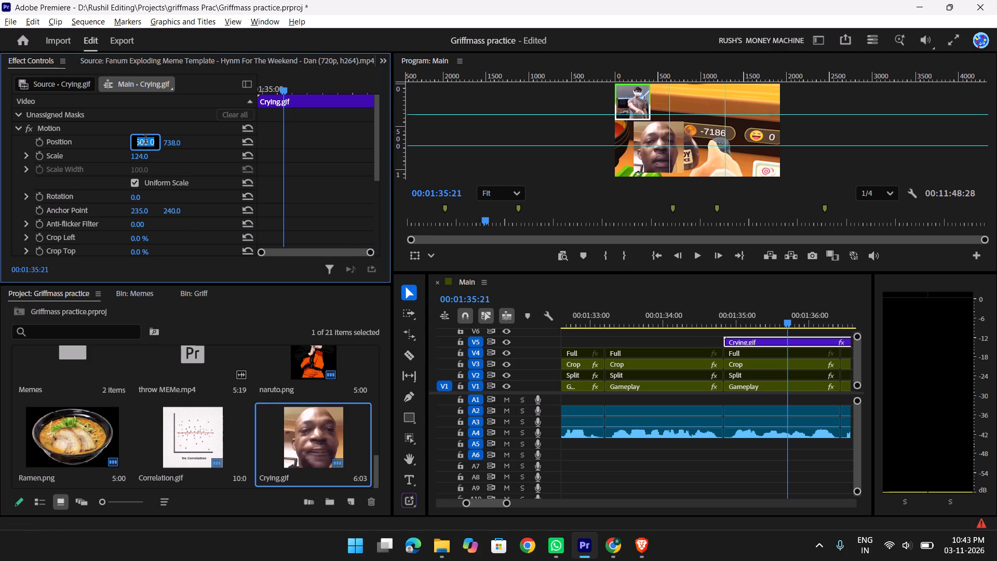
pyautogui.press('Down')
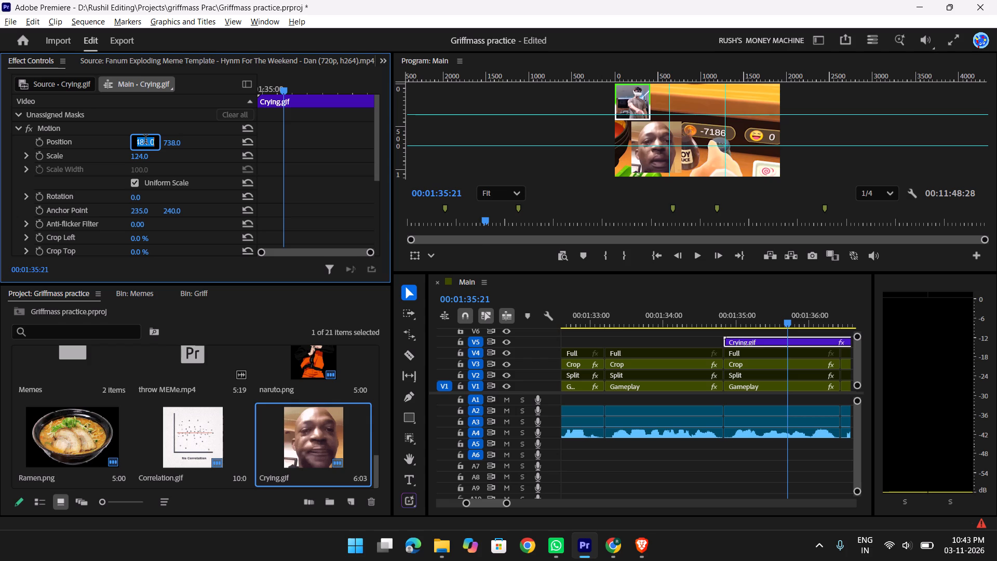
# Play and scrub through the Crying.gif section to review its placement over the gameplay and its end cut.
pyautogui.moveTo(788, 306); pyautogui.dragTo(742, 304)
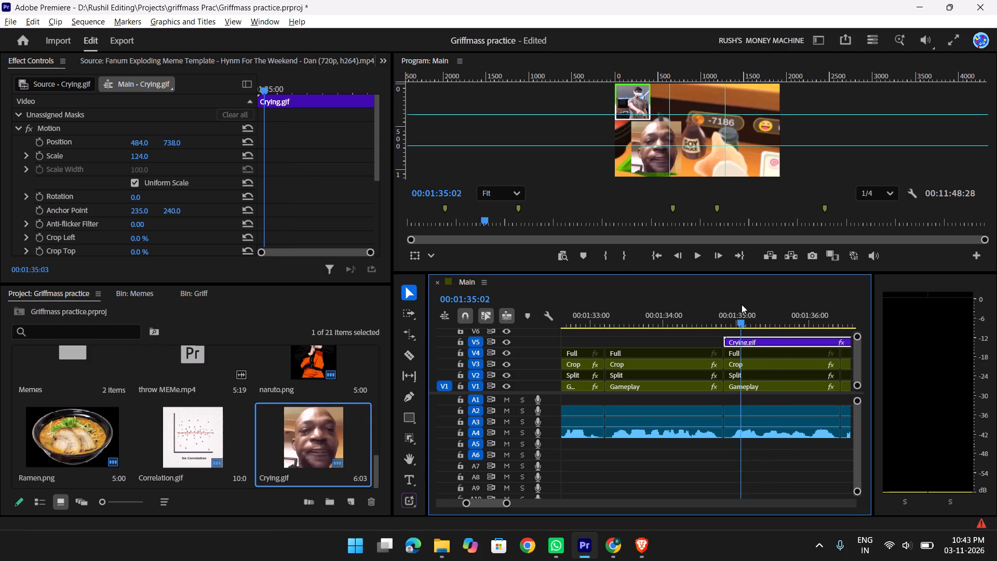
pyautogui.moveTo(742, 304); pyautogui.dragTo(721, 302)
pyautogui.press('space')
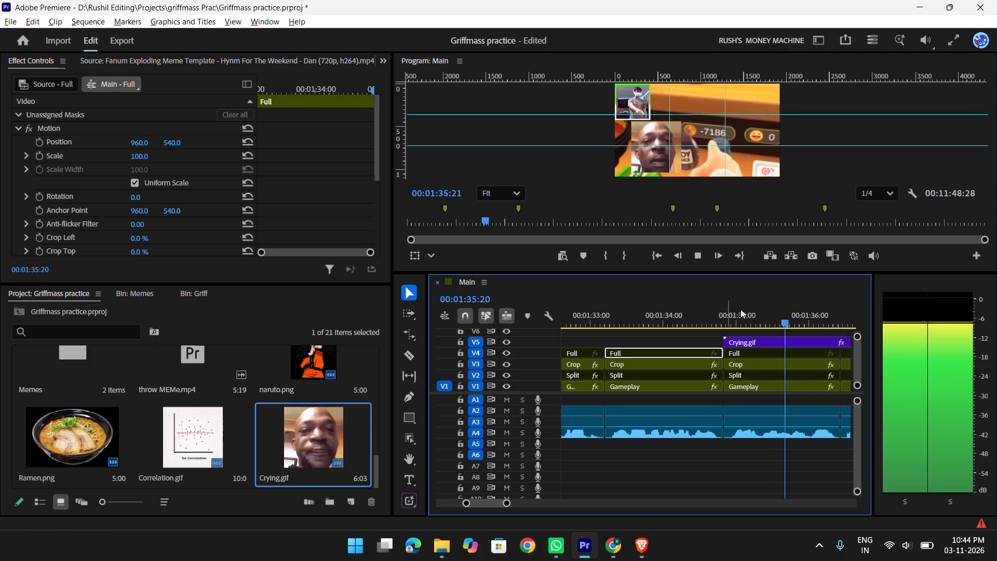
pyautogui.press('space')
pyautogui.press('space')
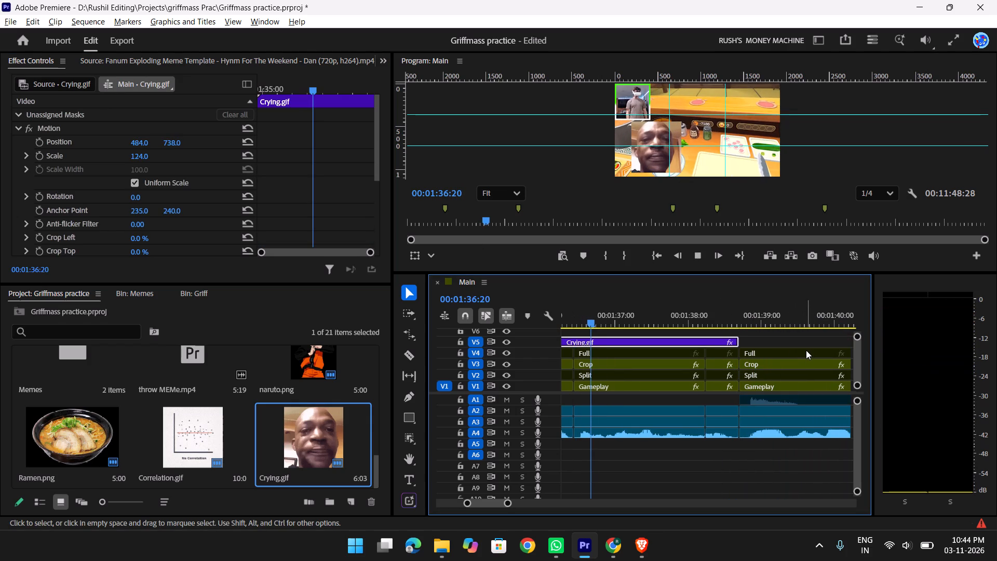
pyautogui.press('space')
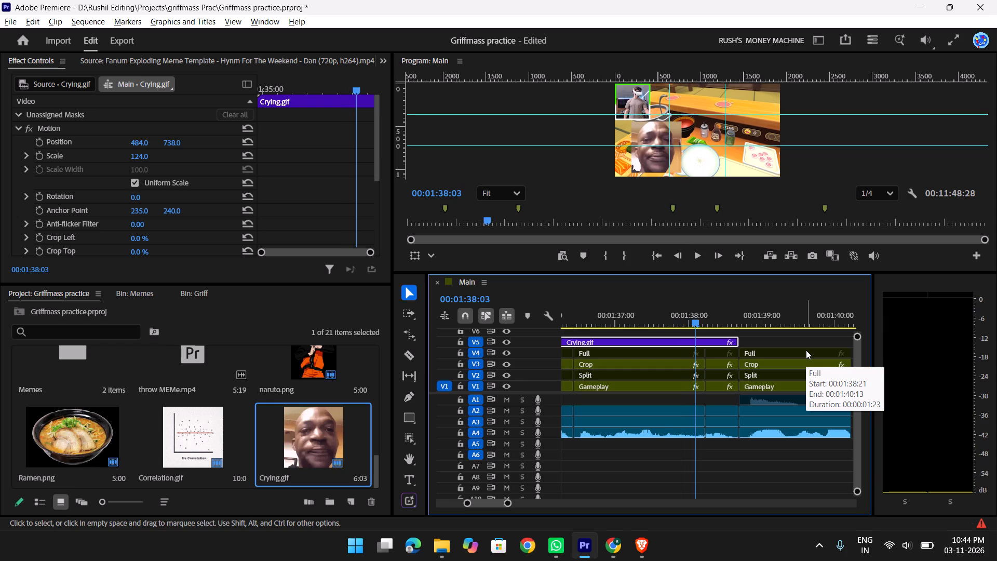
pyautogui.moveTo(695, 306); pyautogui.dragTo(737, 314)
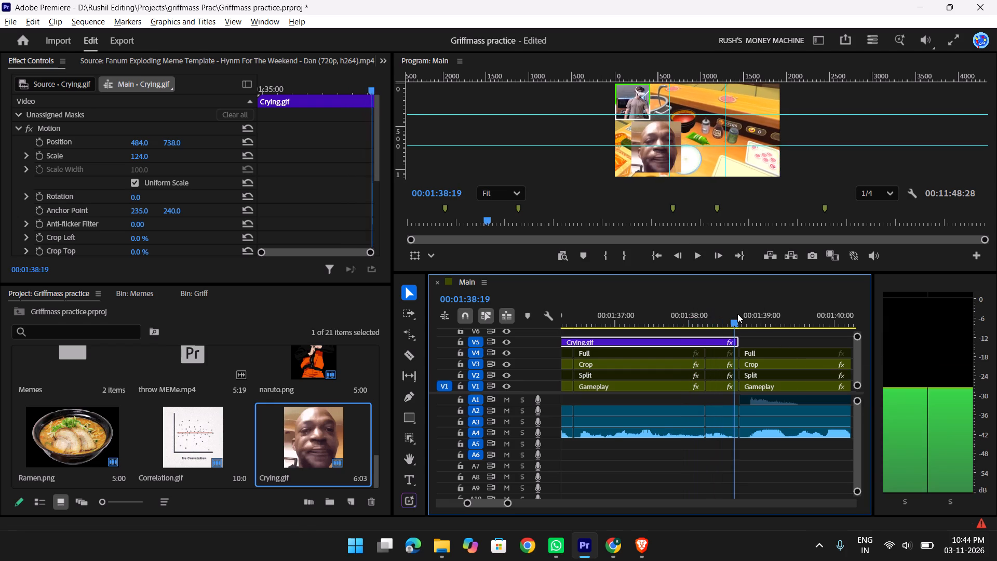
pyautogui.moveTo(737, 314); pyautogui.dragTo(629, 309)
pyautogui.scroll(8, 698, 340)
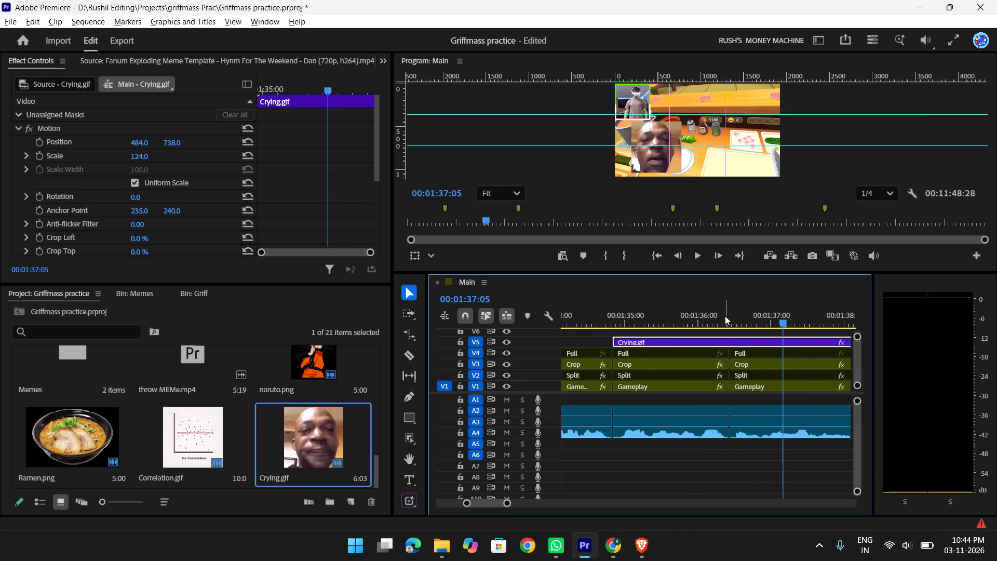
pyautogui.moveTo(715, 316); pyautogui.dragTo(599, 308)
pyautogui.press('space')
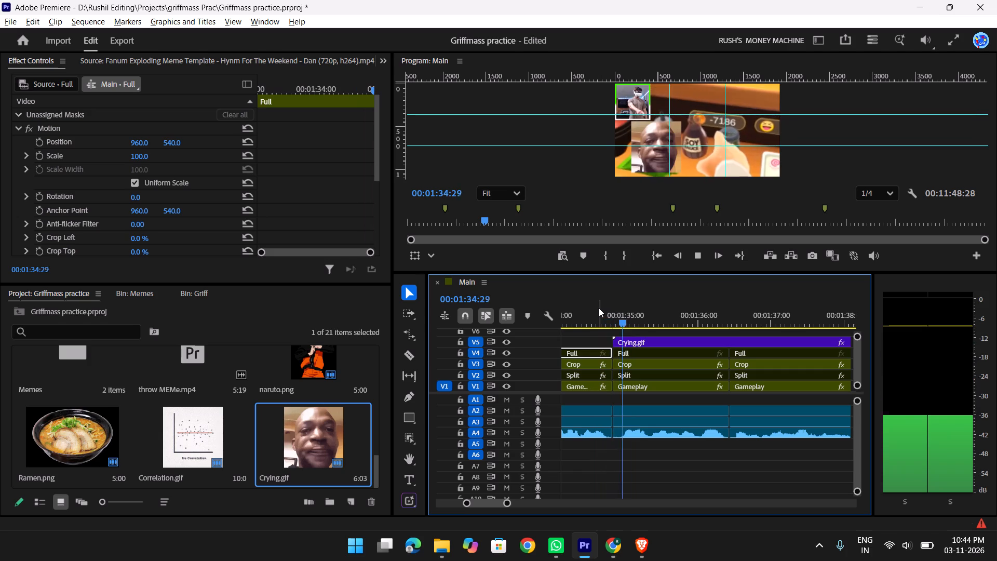
pyautogui.scroll(-4, 770, 393)
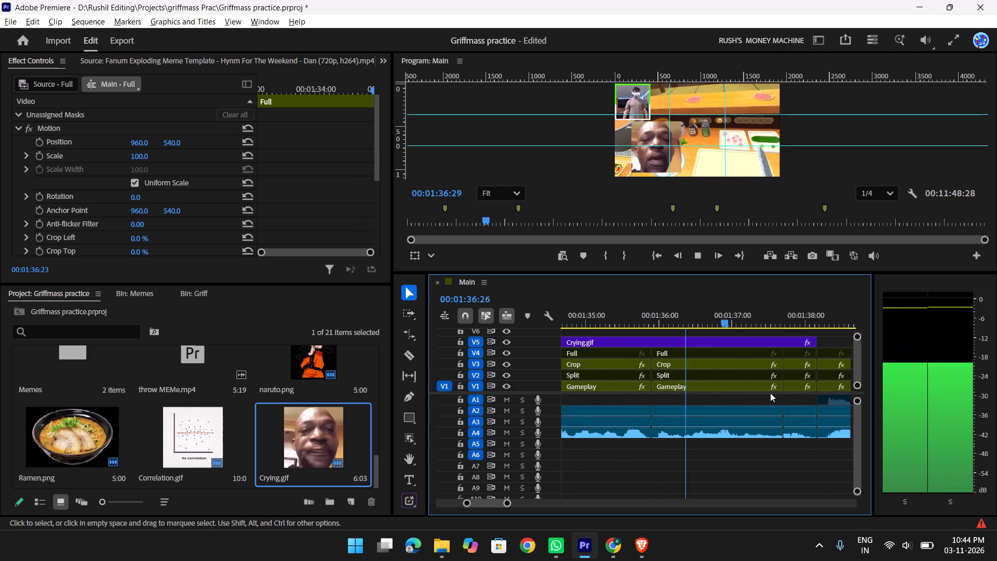
pyautogui.press('space')
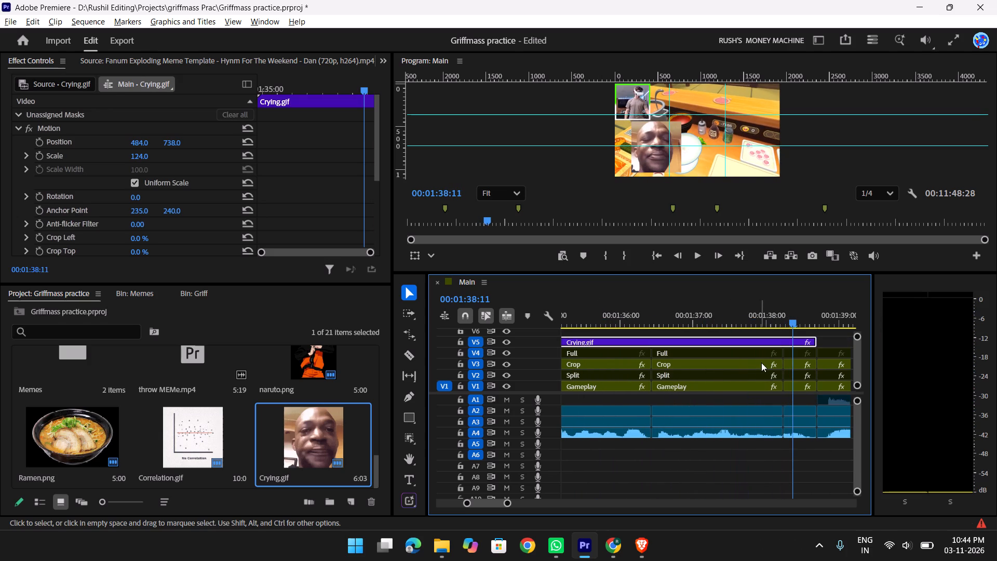
pyautogui.press('space')
pyautogui.press('space')
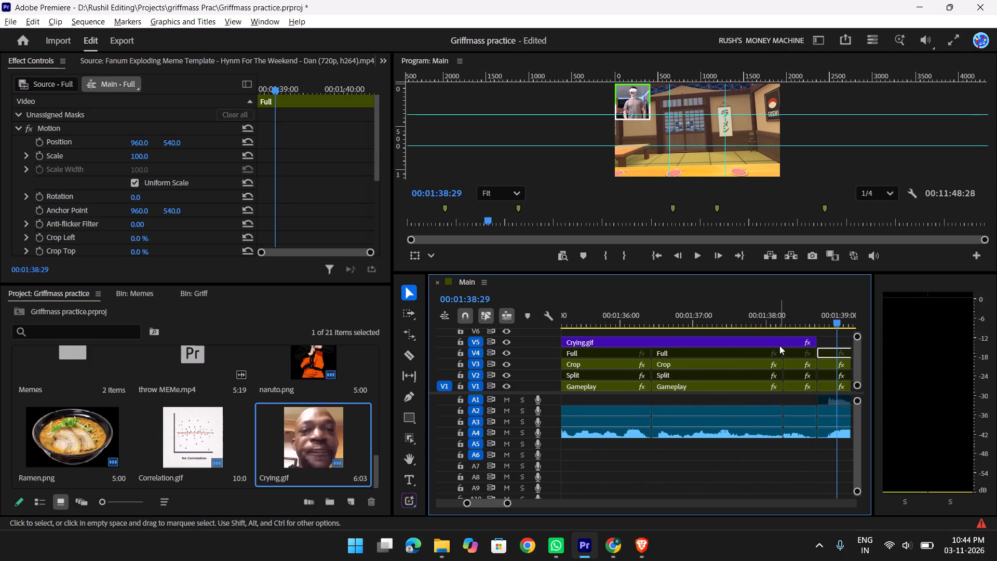
pyautogui.write('yy')
pyautogui.moveTo(744, 311); pyautogui.dragTo(709, 317)
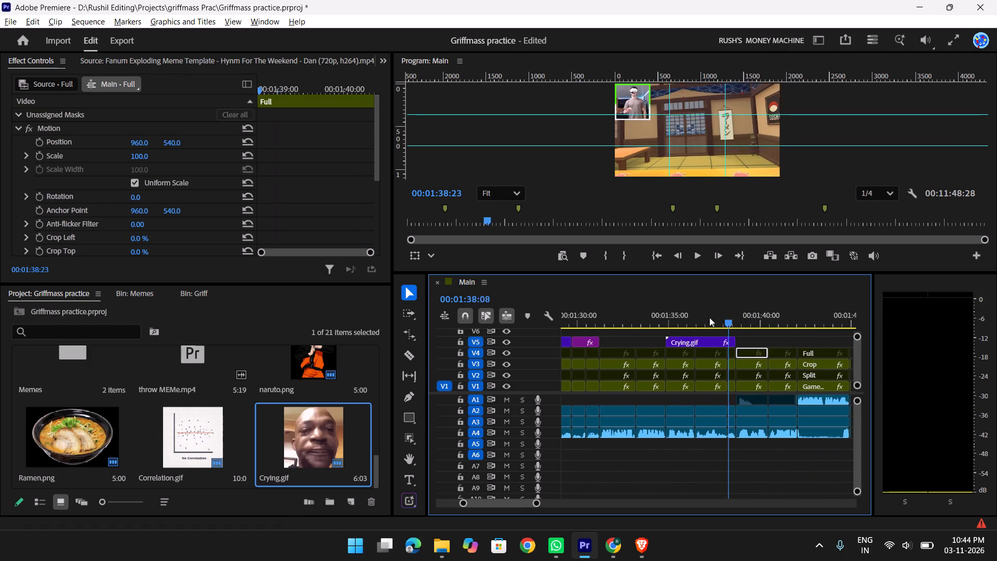
pyautogui.moveTo(709, 317); pyautogui.dragTo(701, 317)
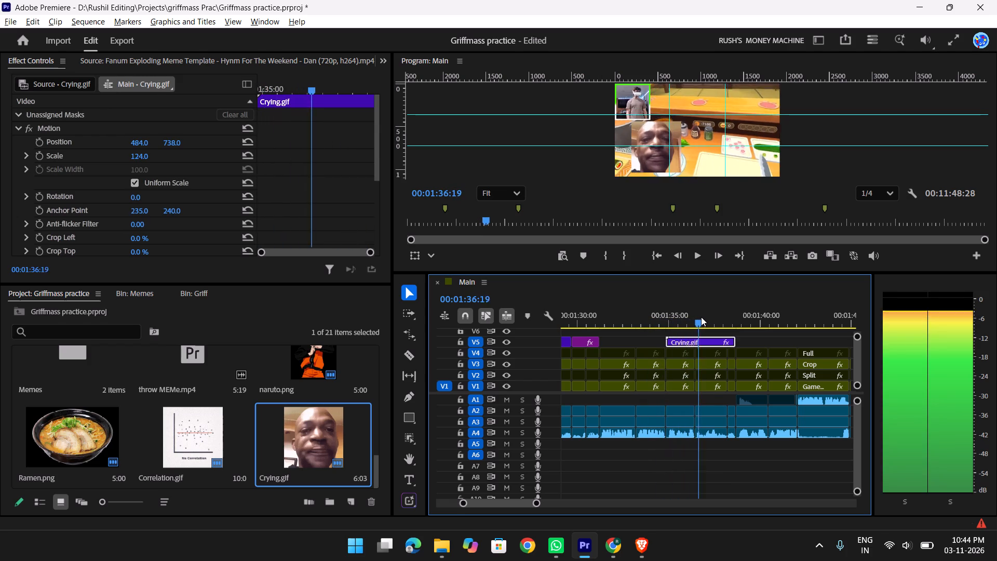
pyautogui.moveTo(701, 317); pyautogui.dragTo(743, 317)
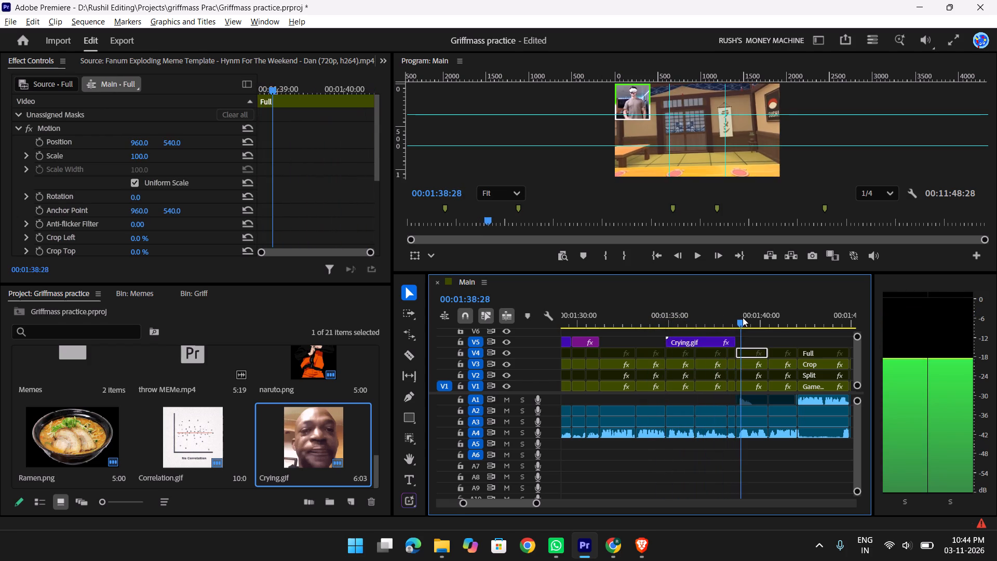
pyautogui.moveTo(743, 317); pyautogui.dragTo(720, 325)
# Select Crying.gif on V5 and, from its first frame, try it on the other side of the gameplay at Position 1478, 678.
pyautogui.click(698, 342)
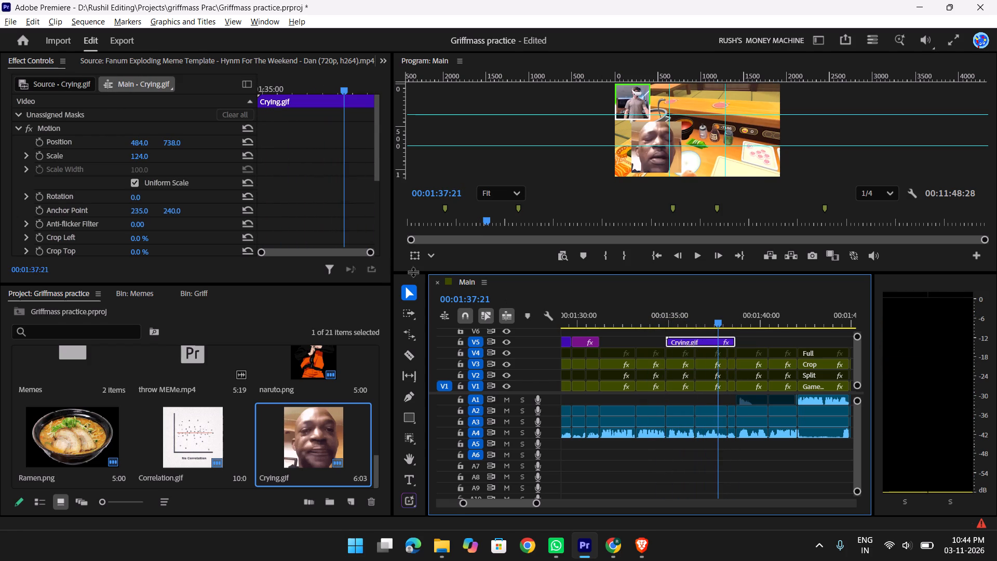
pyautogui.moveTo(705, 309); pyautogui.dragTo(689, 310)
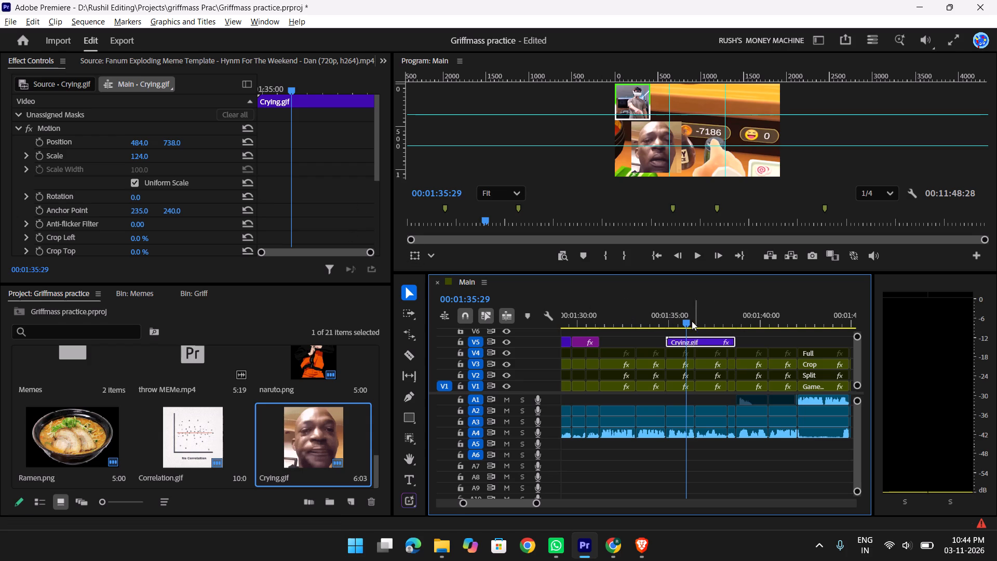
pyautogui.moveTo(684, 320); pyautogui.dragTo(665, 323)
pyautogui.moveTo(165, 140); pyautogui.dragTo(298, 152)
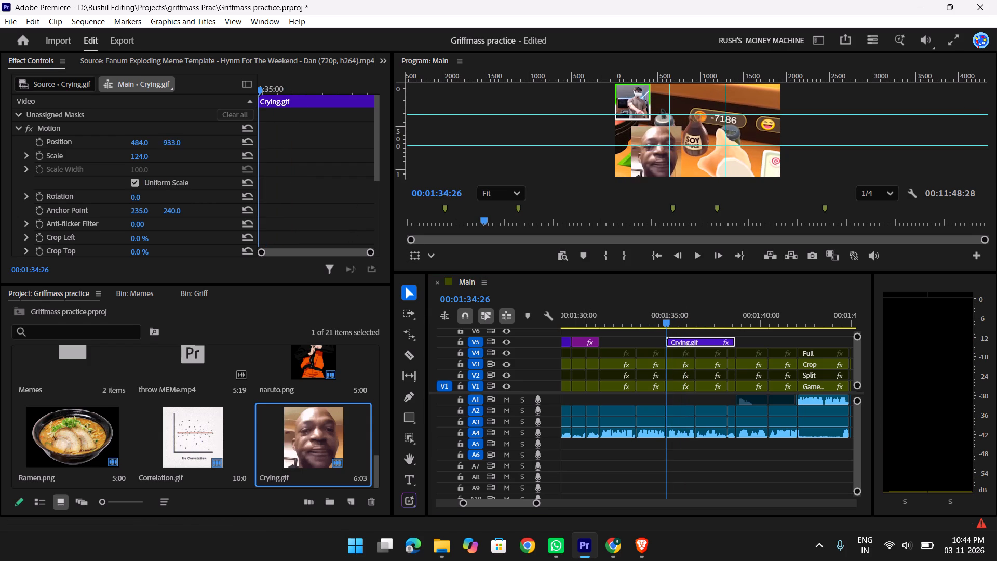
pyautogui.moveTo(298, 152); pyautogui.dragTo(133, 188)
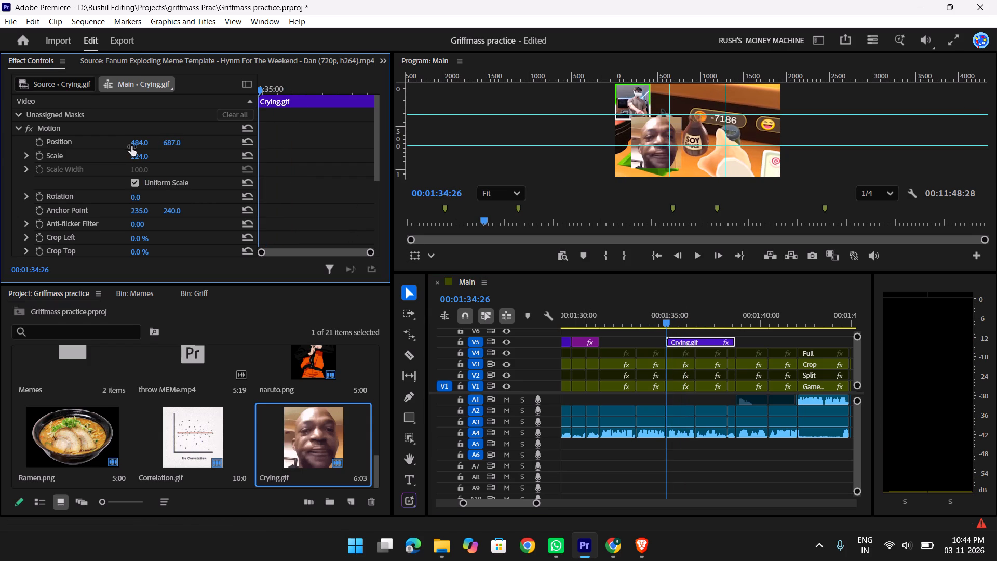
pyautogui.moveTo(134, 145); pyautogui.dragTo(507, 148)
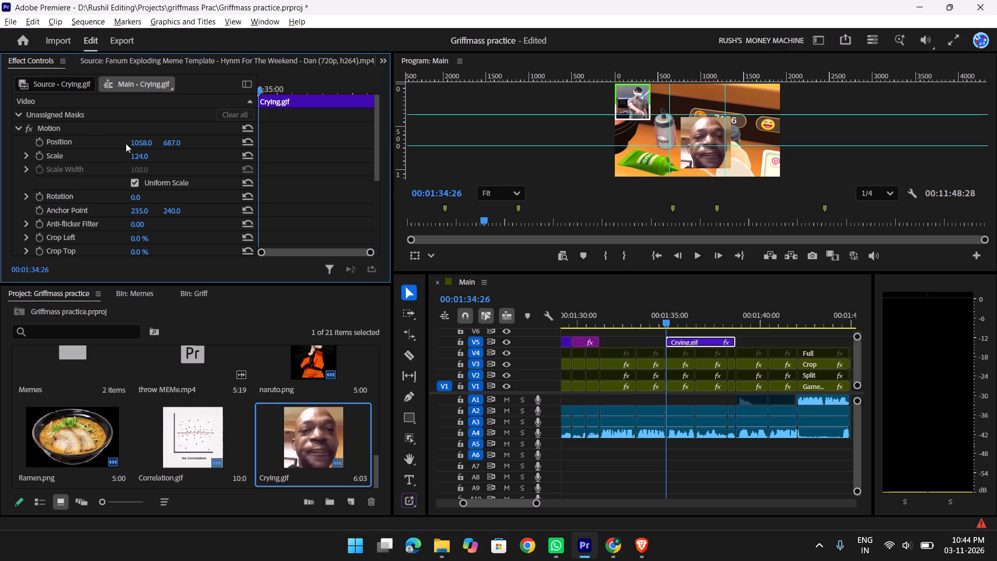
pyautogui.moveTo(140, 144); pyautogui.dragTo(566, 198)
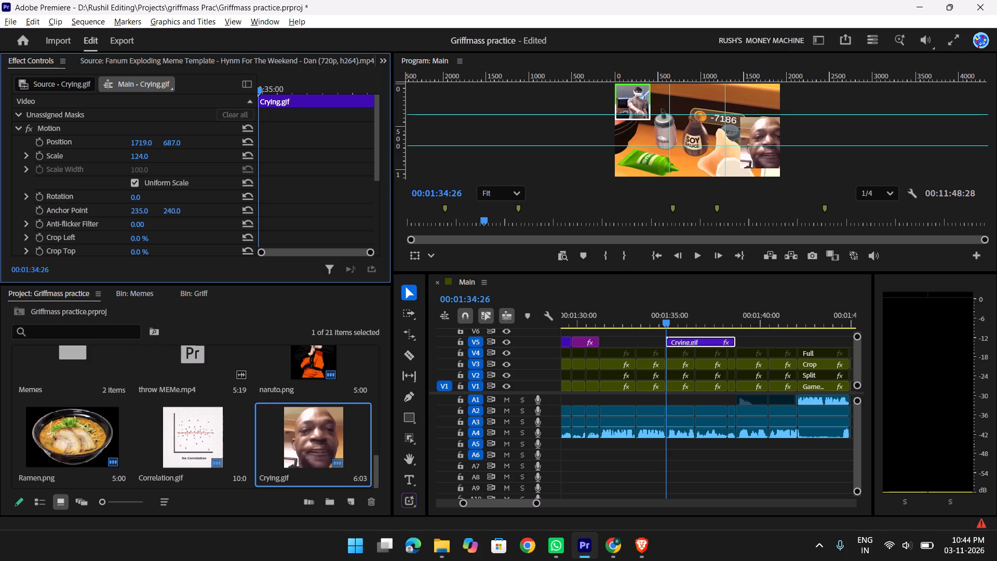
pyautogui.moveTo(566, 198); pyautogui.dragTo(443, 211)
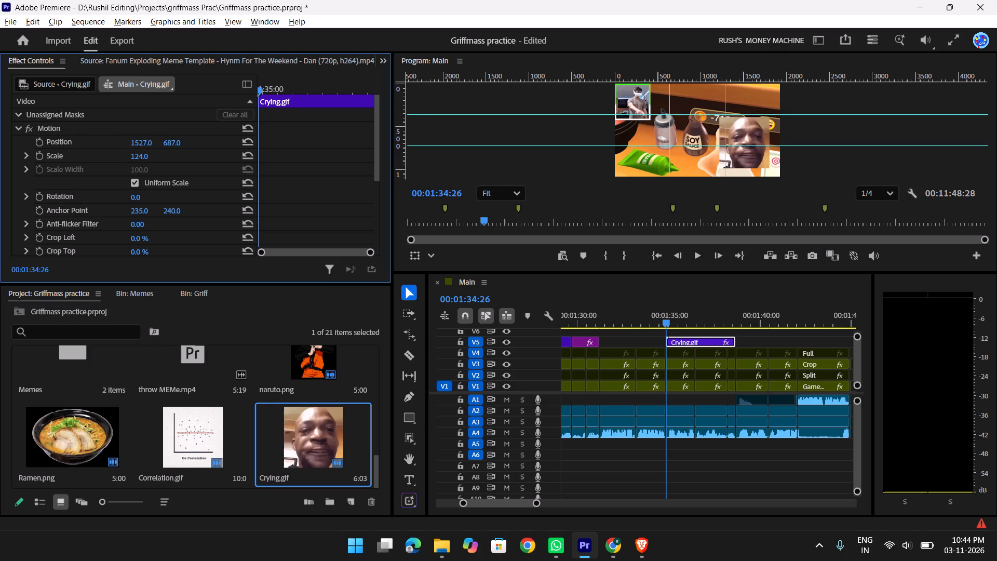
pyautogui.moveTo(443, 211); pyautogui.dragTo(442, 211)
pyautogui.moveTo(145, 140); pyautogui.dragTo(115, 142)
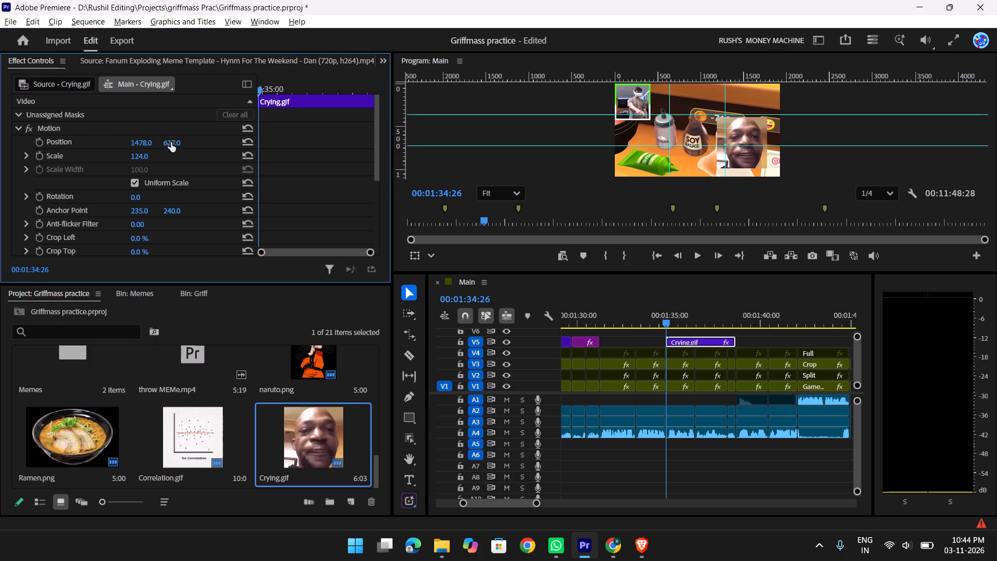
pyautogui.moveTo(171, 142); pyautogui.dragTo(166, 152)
# Preview Crying.gif over the gameplay, then set its Position to 1607, 722.
pyautogui.click(658, 316)
pyautogui.press('space')
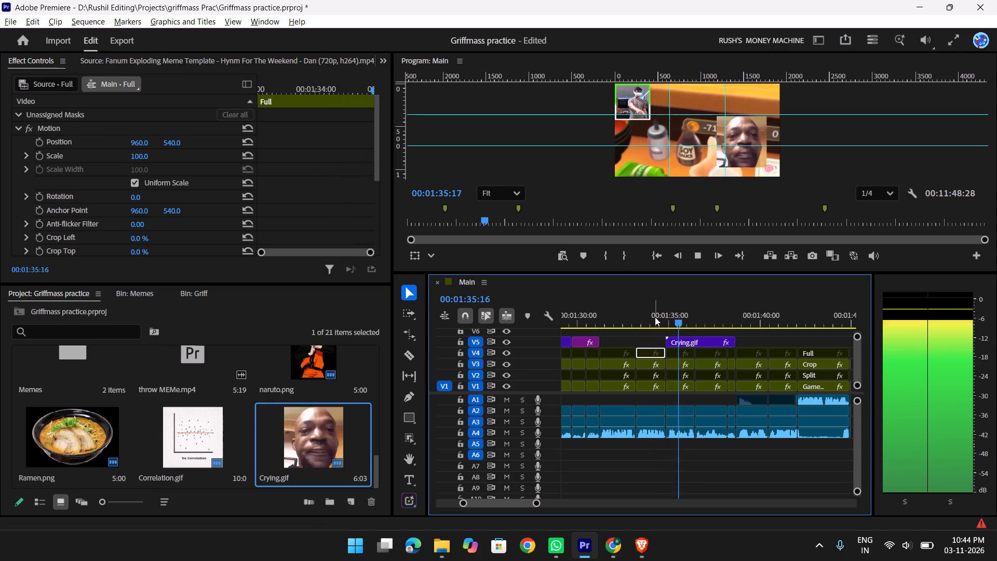
pyautogui.press('space')
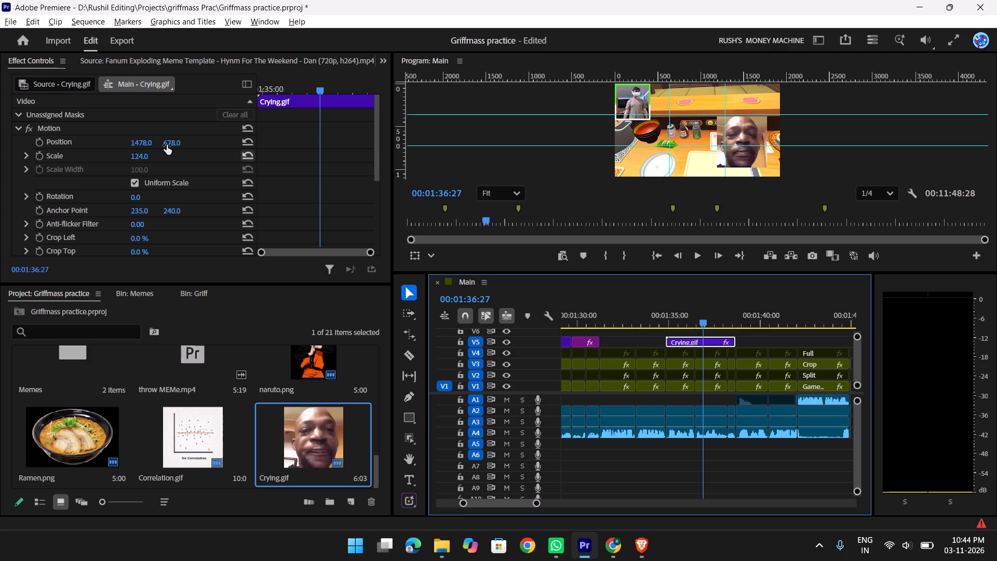
pyautogui.moveTo(167, 145); pyautogui.dragTo(200, 155)
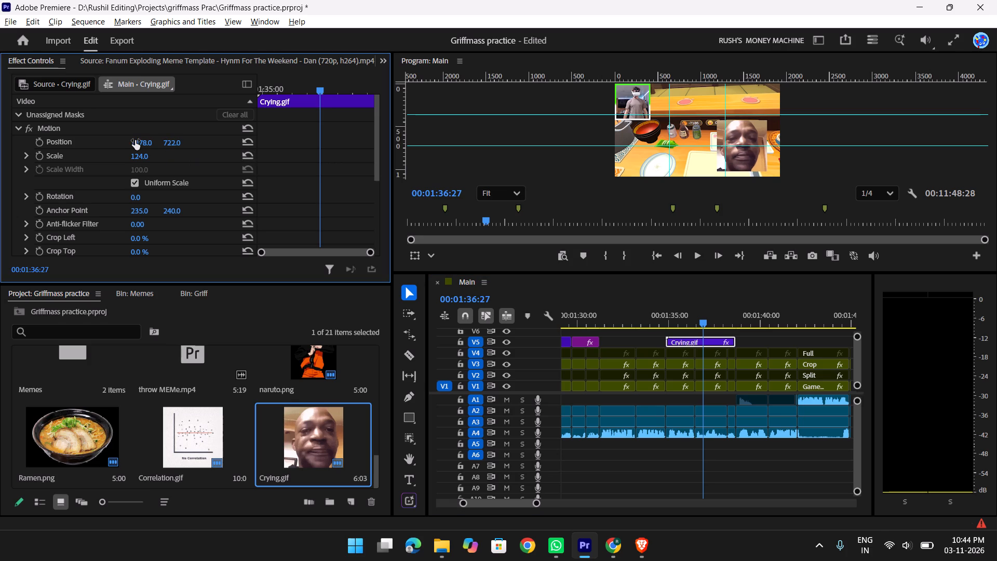
pyautogui.moveTo(135, 140); pyautogui.dragTo(223, 147)
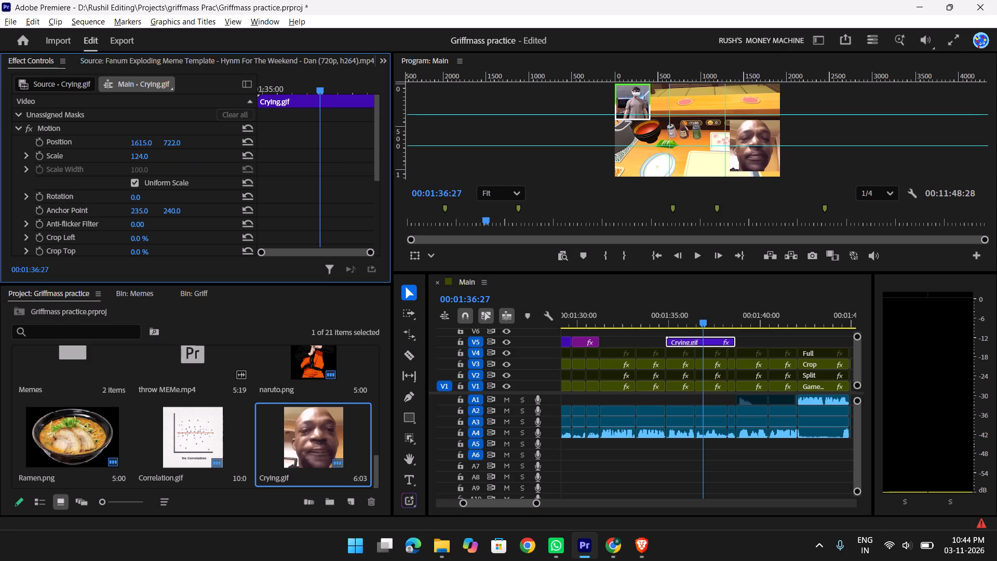
pyautogui.moveTo(223, 147); pyautogui.dragTo(219, 148)
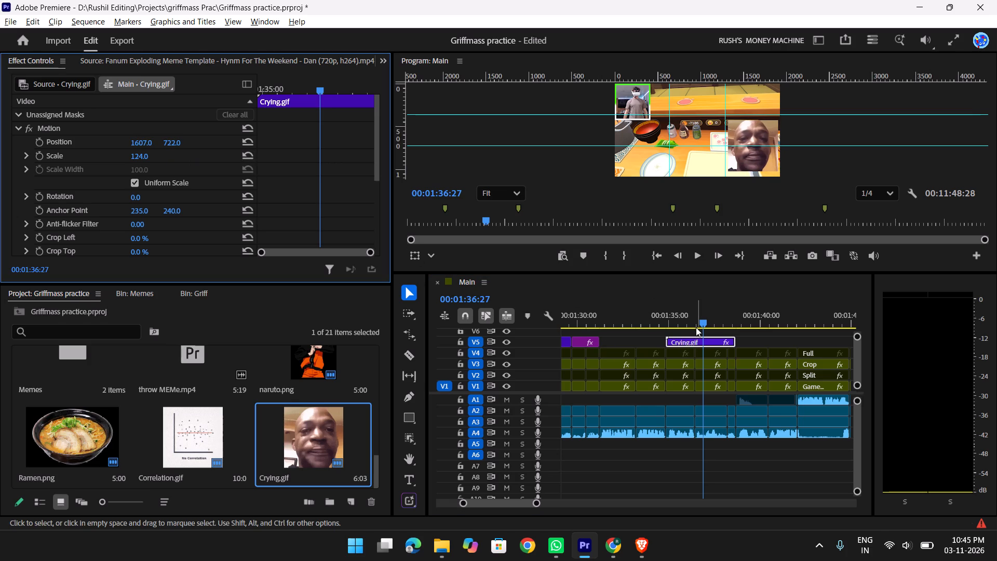
# Play back from just before Crying.gif to past its end to check the new placement.
pyautogui.moveTo(697, 320); pyautogui.dragTo(643, 317)
pyautogui.press('space')
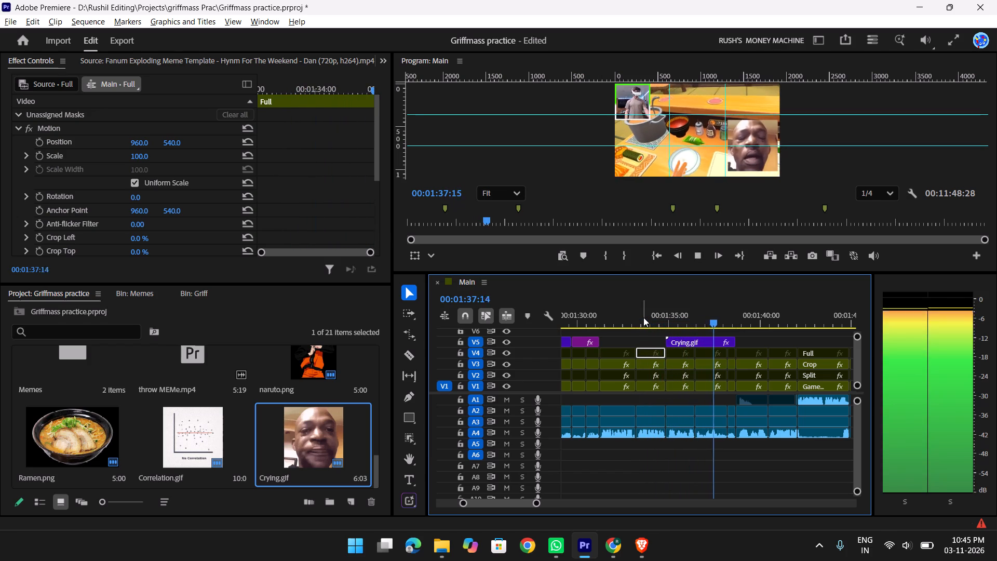
pyautogui.press('space')
pyautogui.press('space')
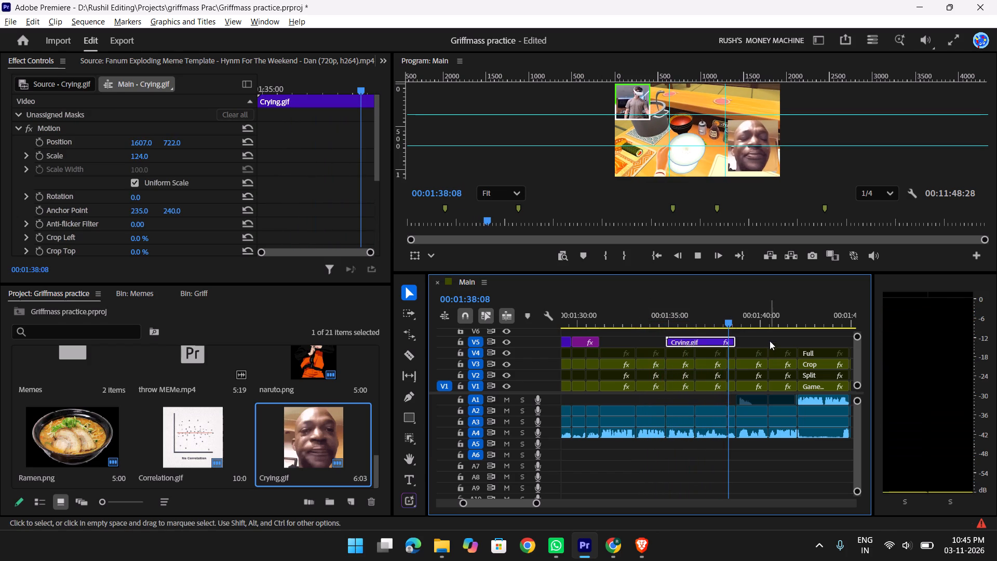
pyautogui.moveTo(734, 319); pyautogui.dragTo(747, 323)
# Search the effects for "Slide" and apply the Fast Slide UP preset to Crying.gif on V5.
pyautogui.hotkey('ctrl', 'z')
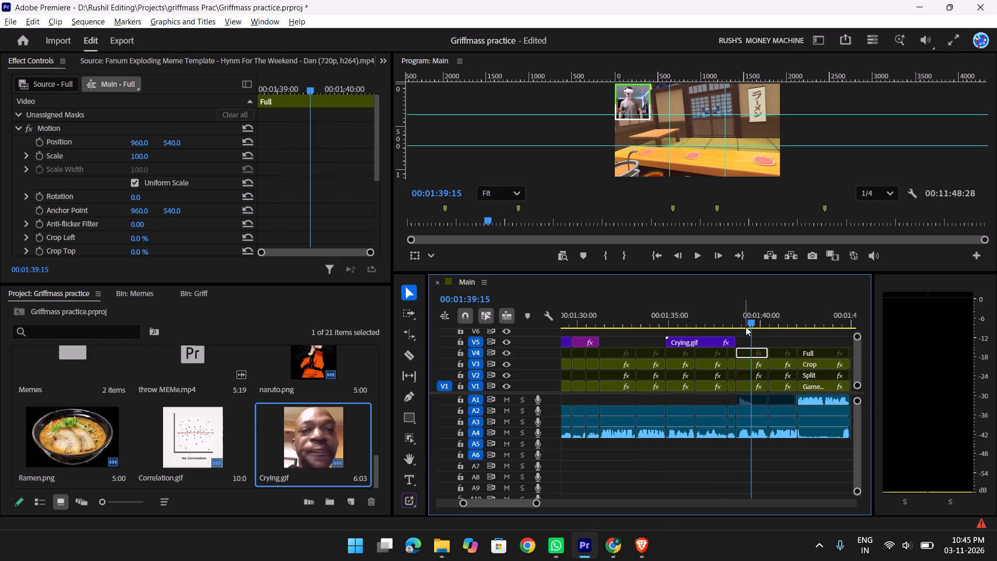
pyautogui.hotkey('shift', 'z')
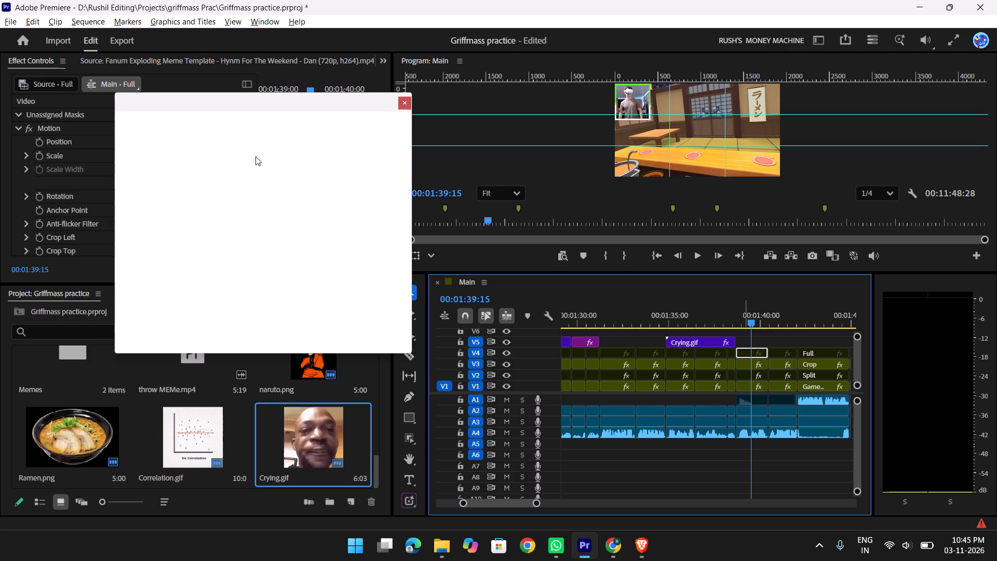
pyautogui.moveTo(285, 105); pyautogui.dragTo(220, 103)
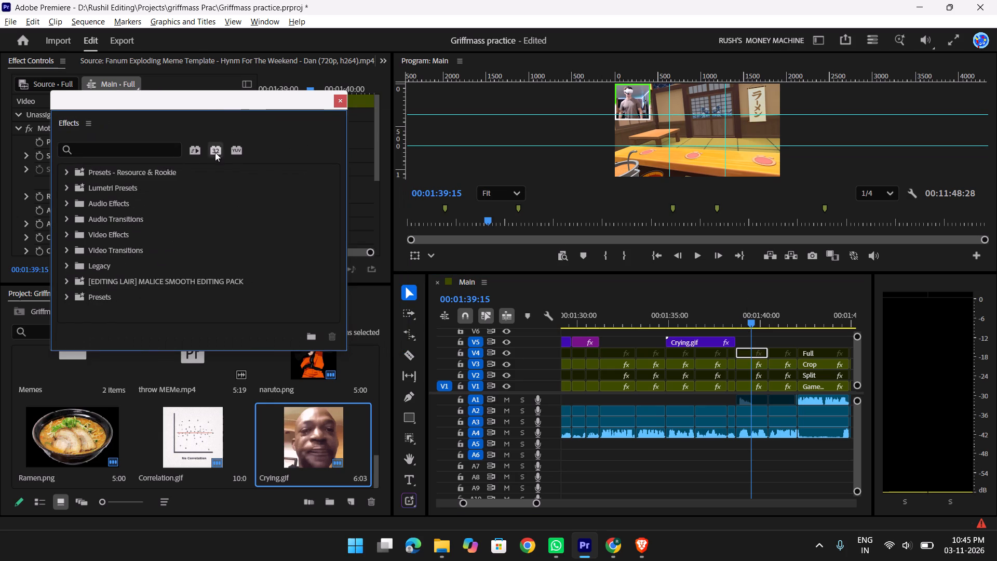
pyautogui.click(139, 149)
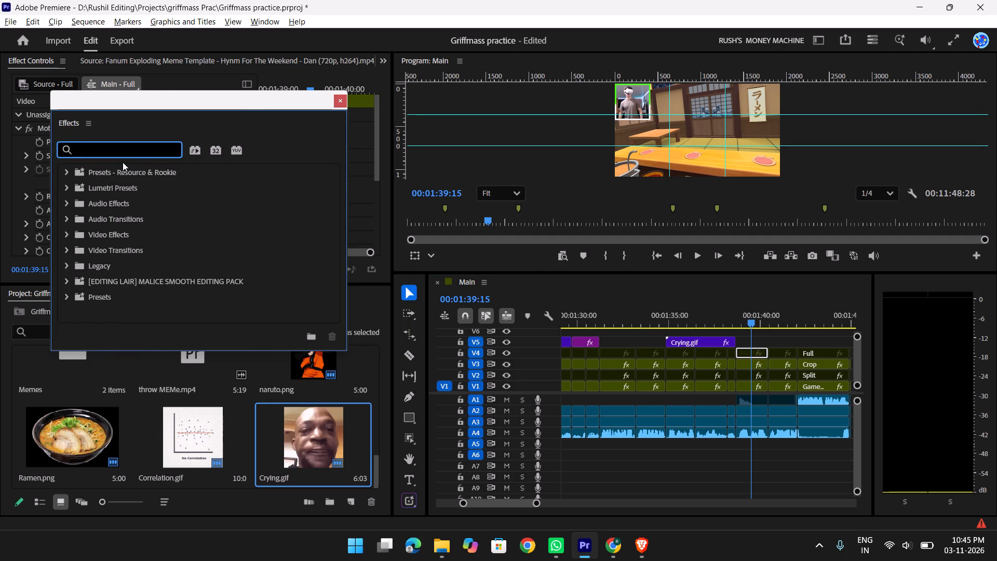
pyautogui.write('Slide')
pyautogui.scroll(-2, 173, 272)
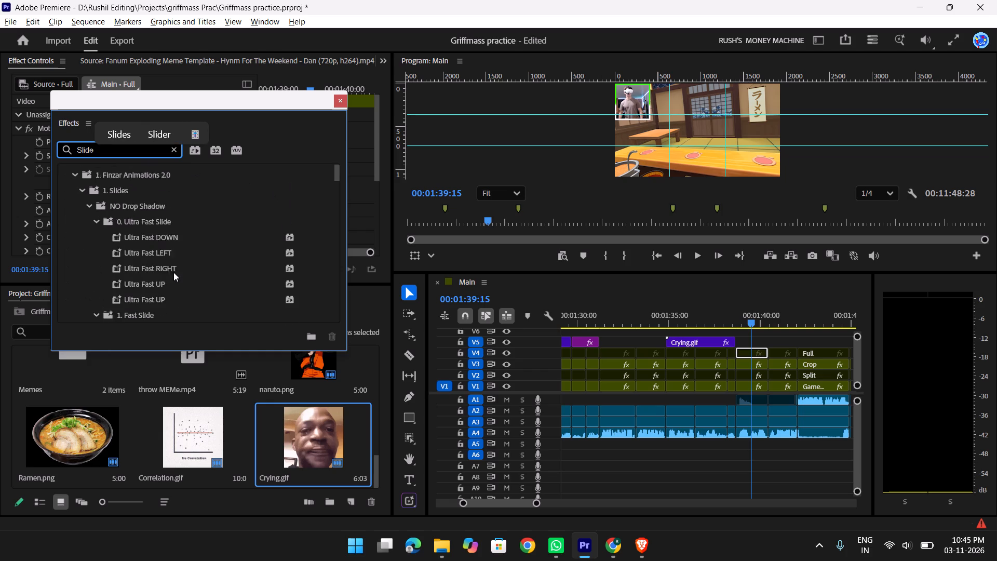
pyautogui.scroll(-9, 173, 272)
pyautogui.moveTo(145, 245); pyautogui.dragTo(160, 244)
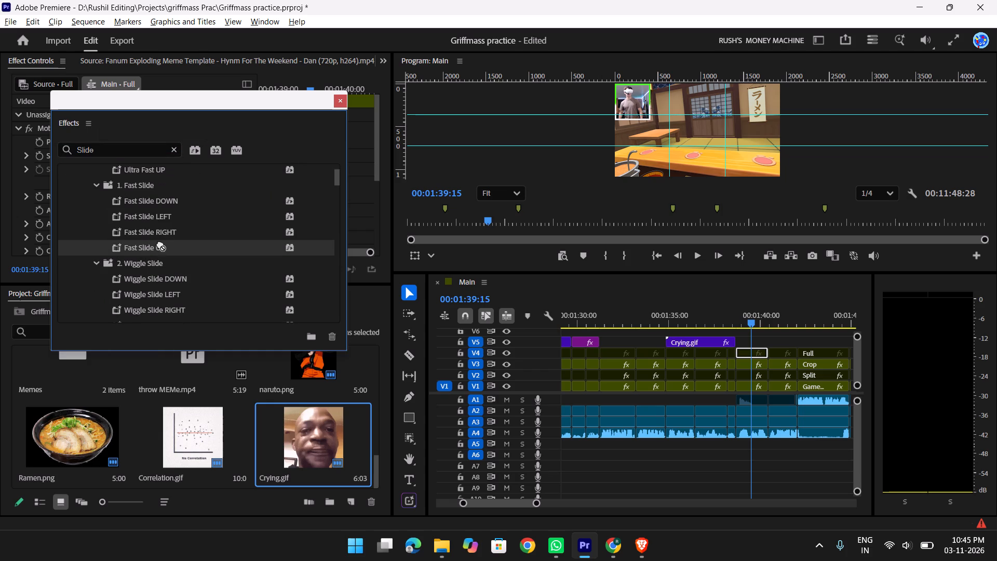
pyautogui.moveTo(160, 244); pyautogui.dragTo(678, 342)
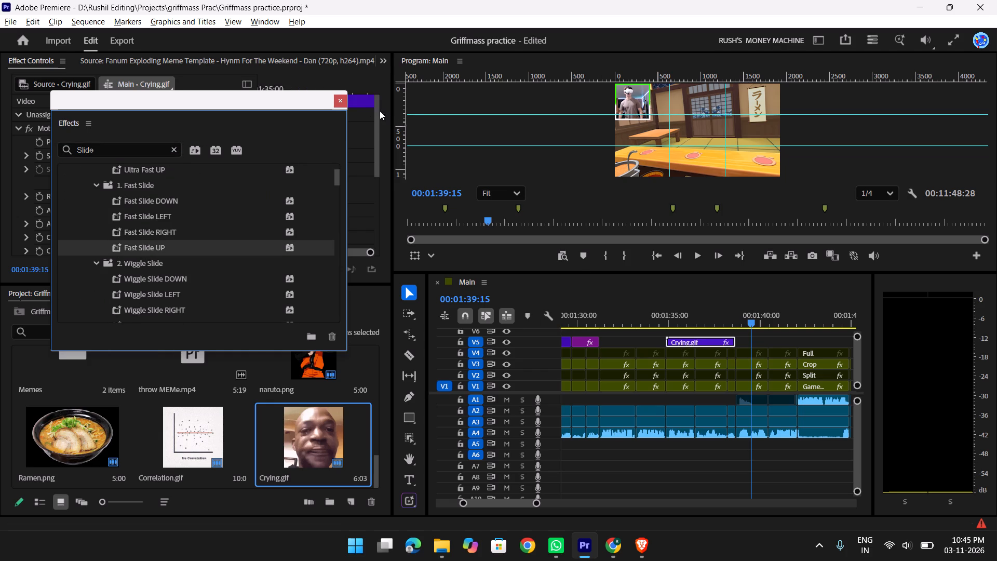
# Close the effects list, scrub over Crying.gif and play it back from just before its start to check the slide-up animation.
pyautogui.click(339, 102)
pyautogui.moveTo(751, 316); pyautogui.dragTo(653, 317)
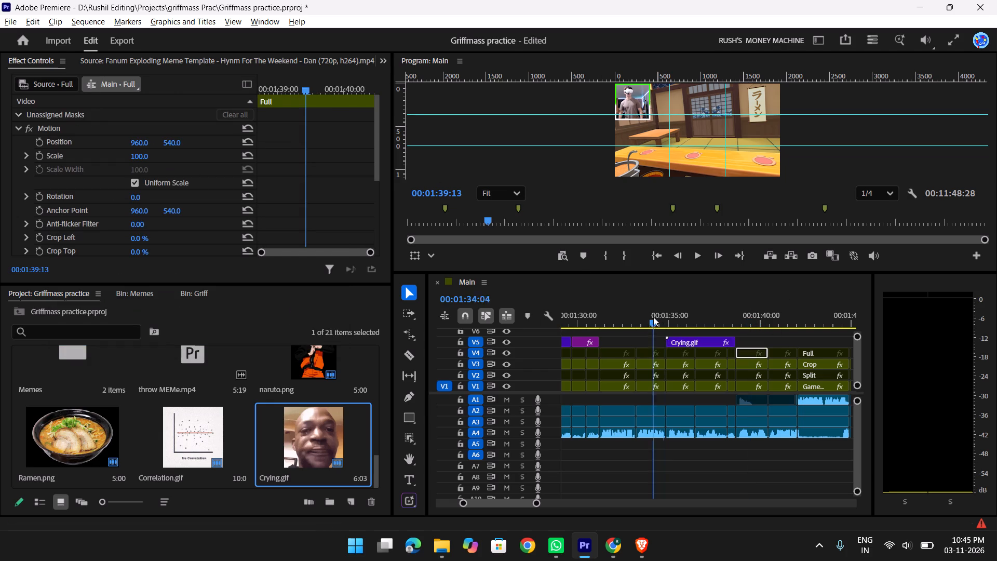
pyautogui.moveTo(653, 317); pyautogui.dragTo(690, 318)
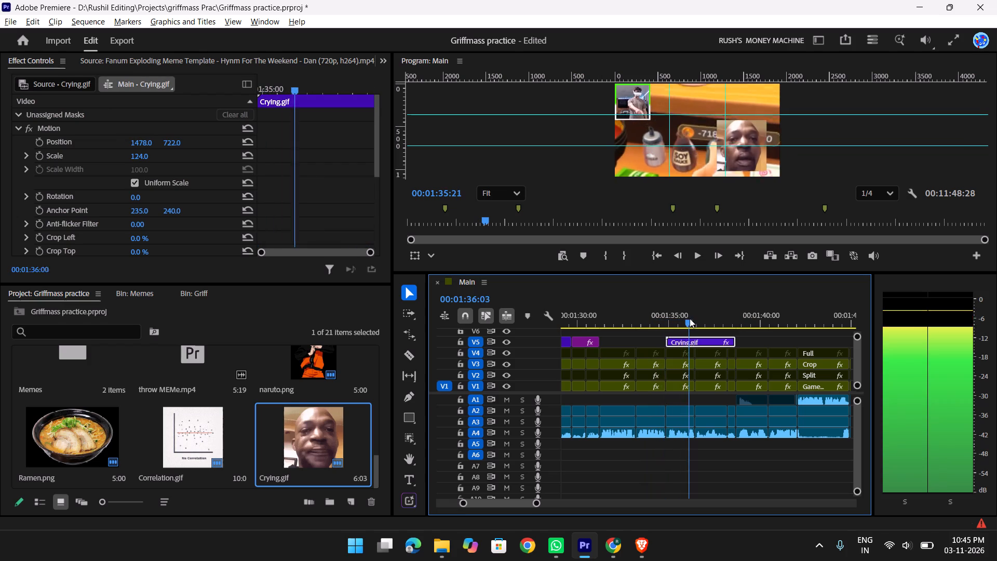
pyautogui.moveTo(690, 318); pyautogui.dragTo(642, 315)
pyautogui.press('space')
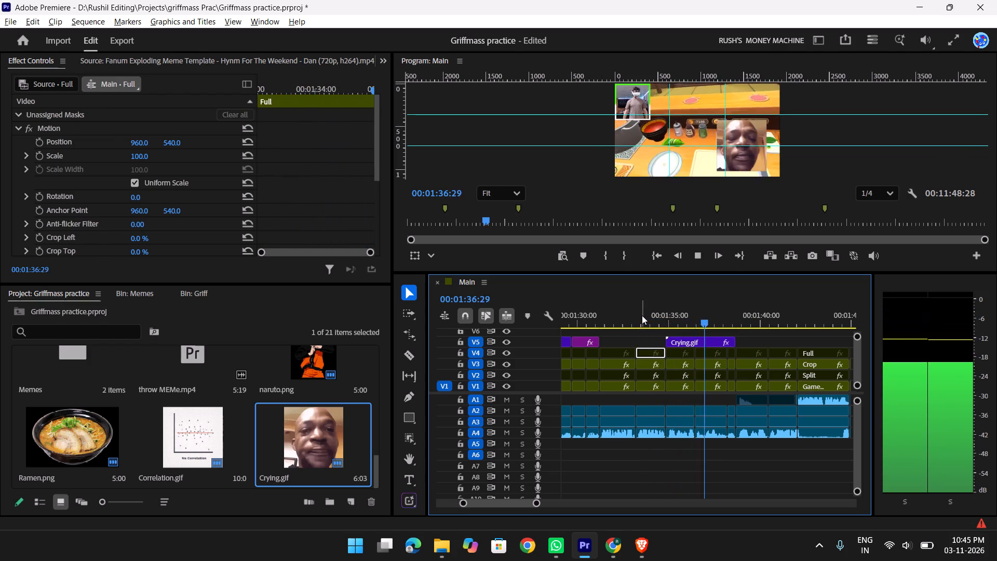
pyautogui.press('space')
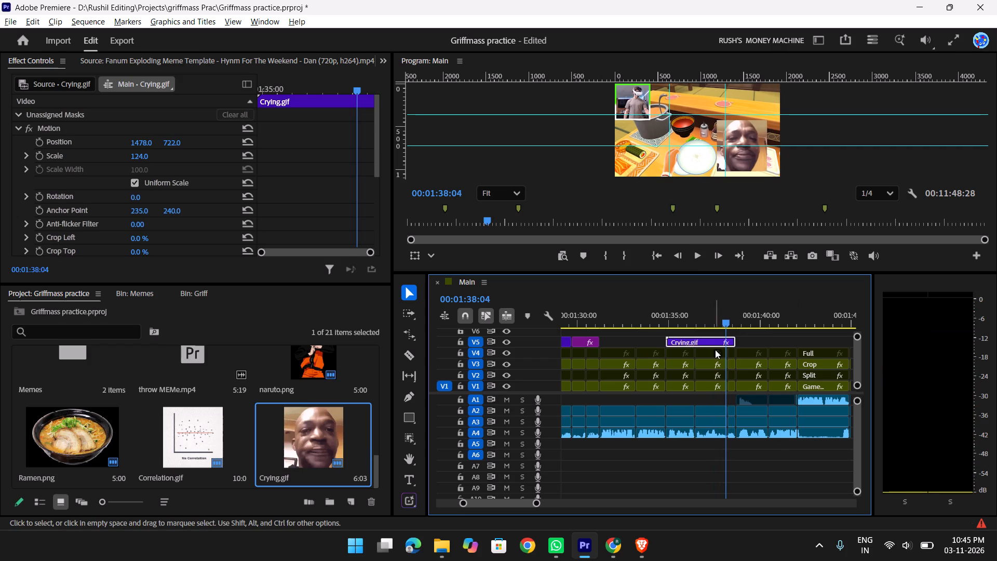
pyautogui.press('space')
pyautogui.press('space')
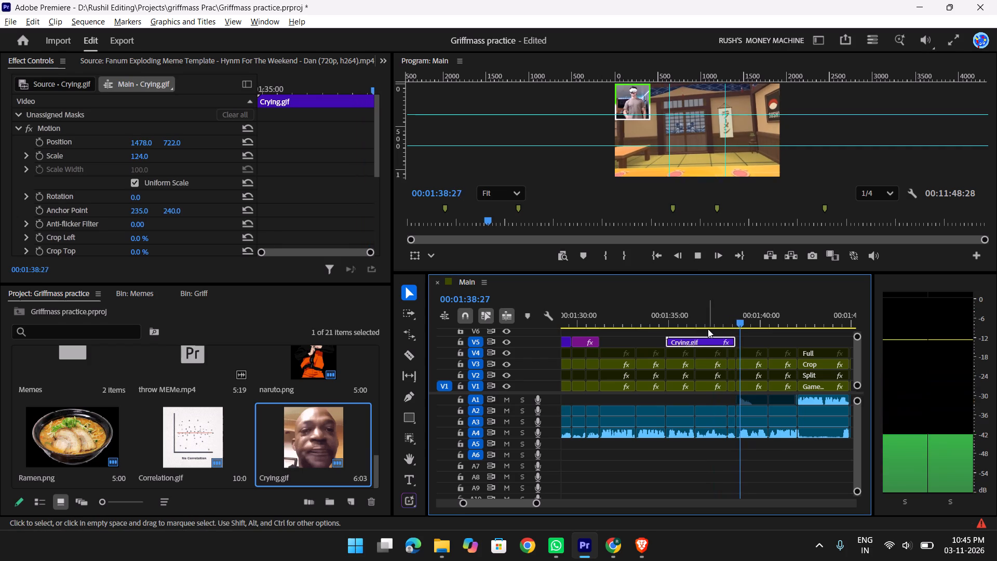
# Find the split point in Crying.gif on V5 and cut the clip in two at 00:01:36:14.
pyautogui.moveTo(735, 313); pyautogui.dragTo(670, 312)
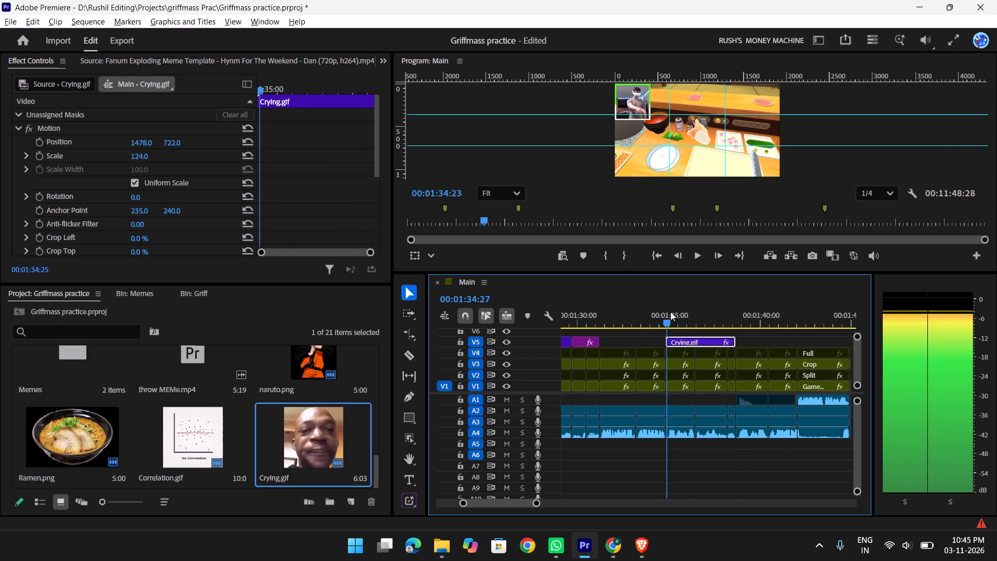
pyautogui.moveTo(670, 312); pyautogui.dragTo(688, 312)
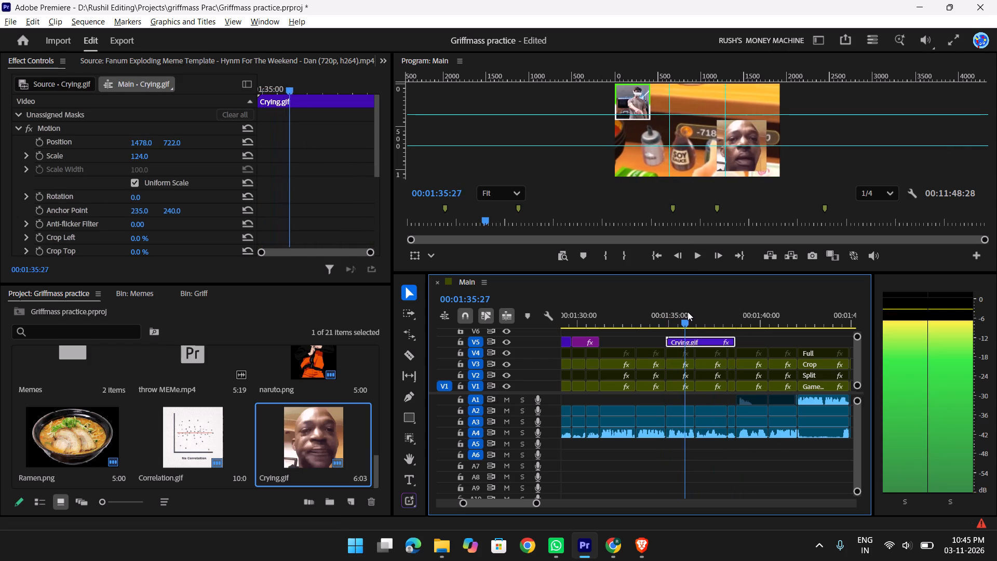
pyautogui.moveTo(688, 312); pyautogui.dragTo(705, 312)
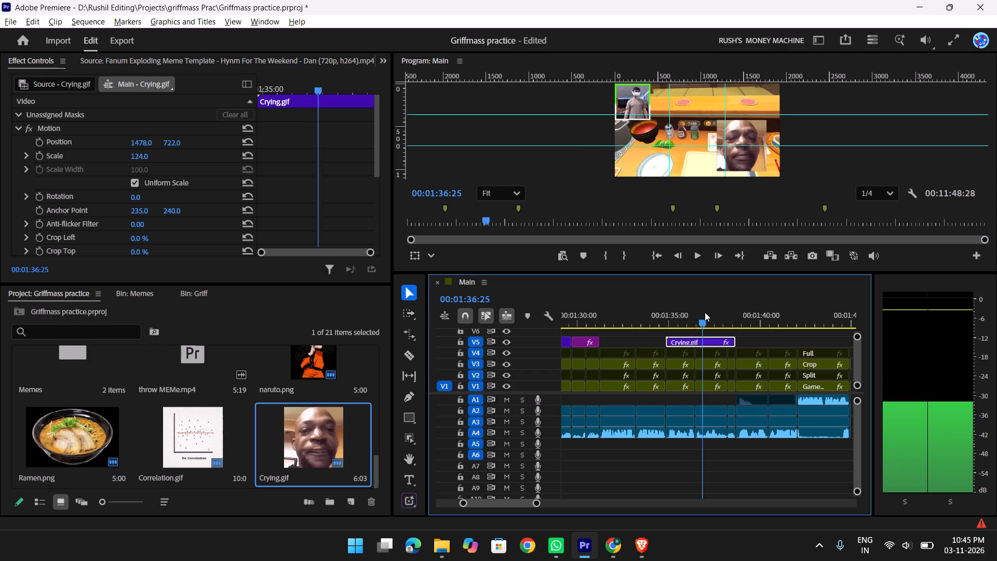
pyautogui.moveTo(705, 312); pyautogui.dragTo(697, 314)
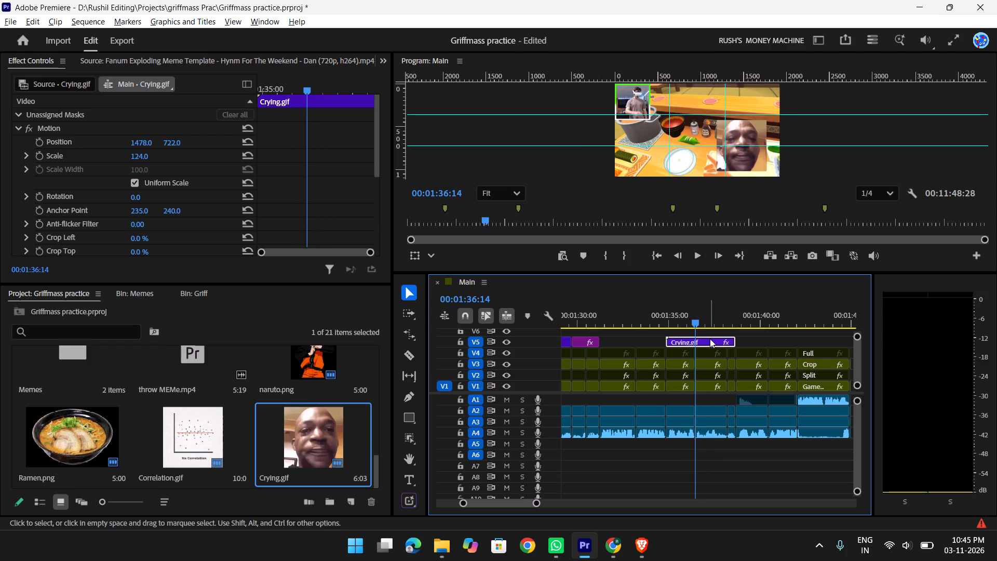
pyautogui.click(710, 339)
pyautogui.press('w')
# On the first Crying.gif piece, set the Fast Slide UP effect's first Anchor Point keyframe to 235, -272 and play back the entrance.
pyautogui.moveTo(697, 321); pyautogui.dragTo(697, 320)
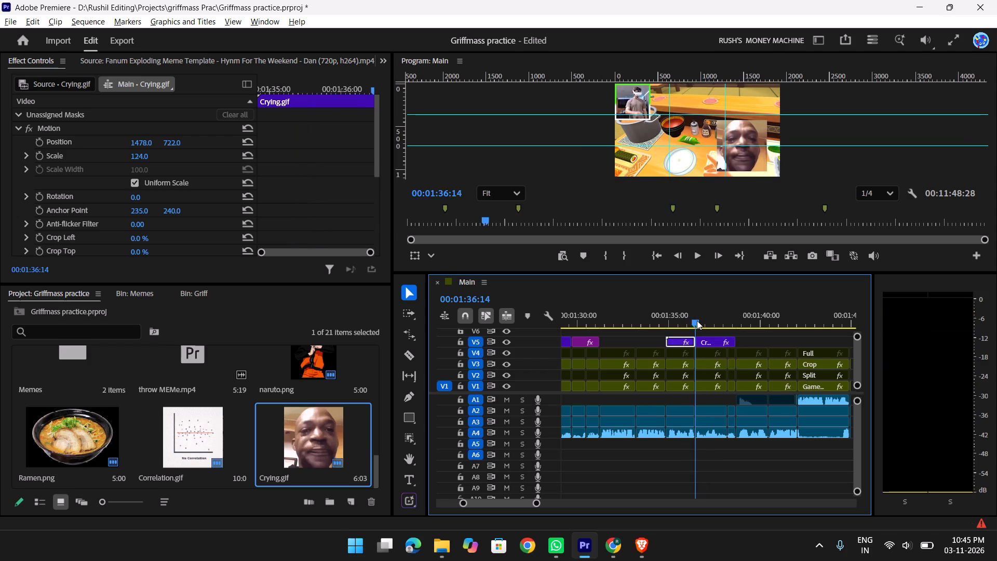
pyautogui.moveTo(697, 320); pyautogui.dragTo(706, 320)
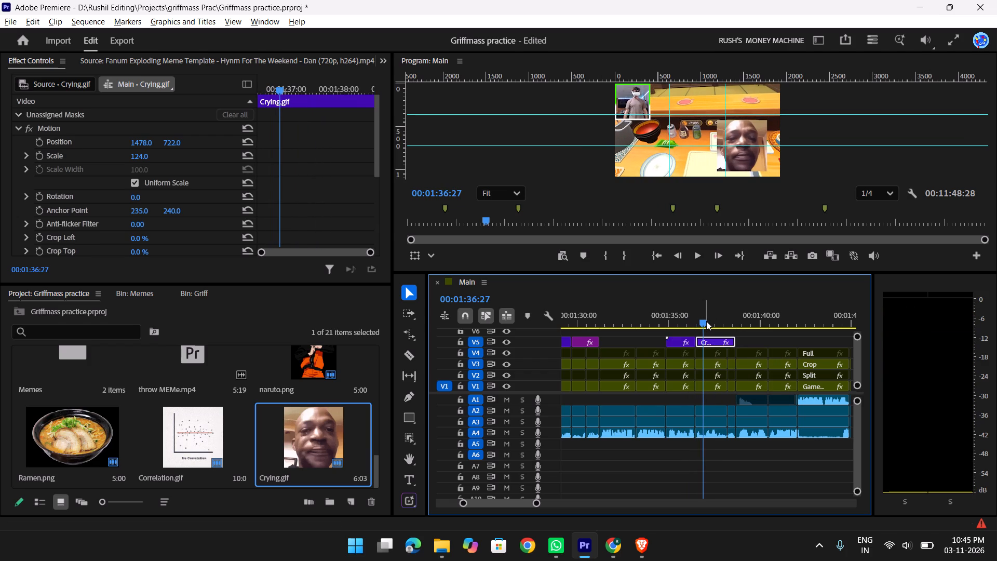
pyautogui.moveTo(706, 320); pyautogui.dragTo(677, 322)
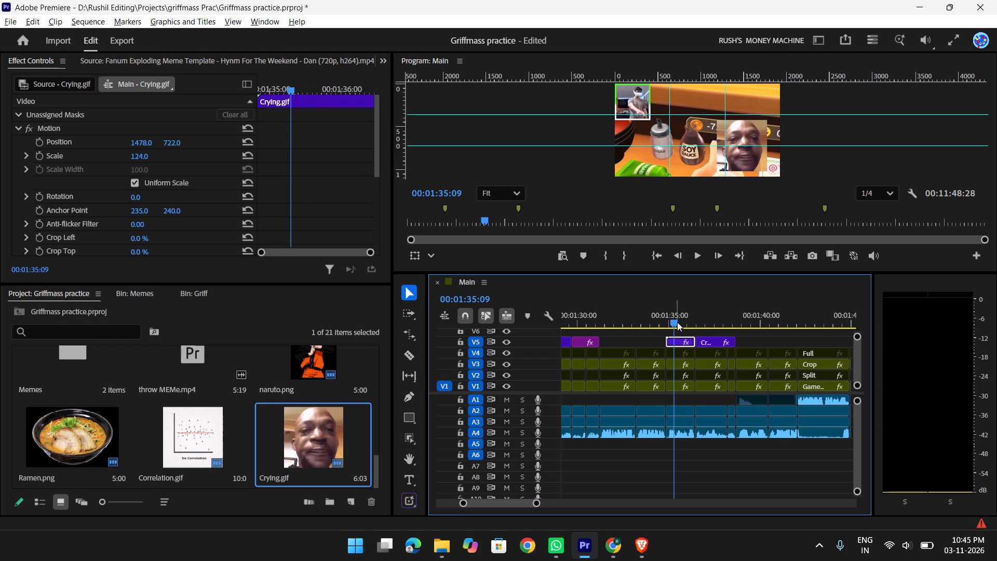
pyautogui.moveTo(677, 322); pyautogui.dragTo(659, 320)
pyautogui.press('space')
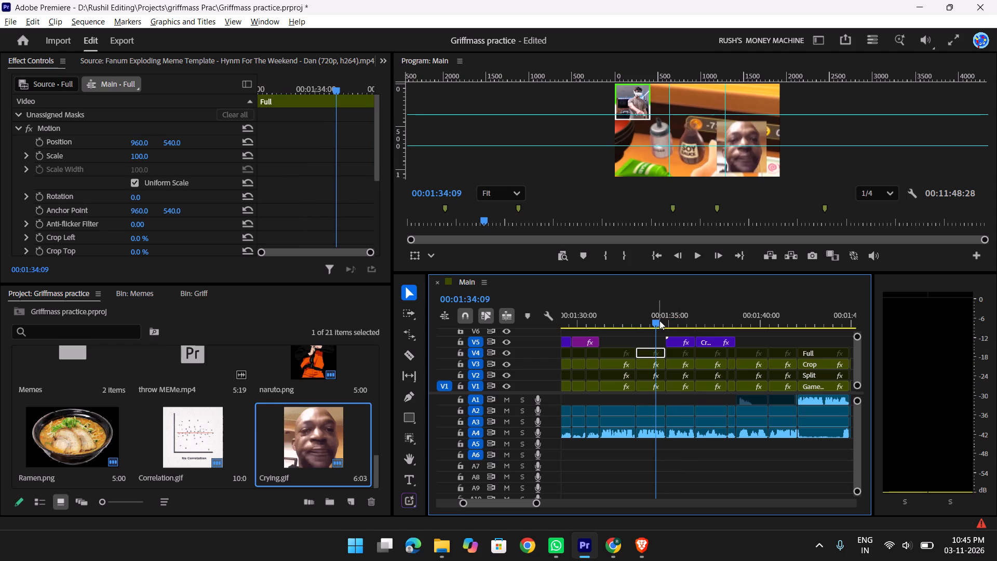
pyautogui.press('space')
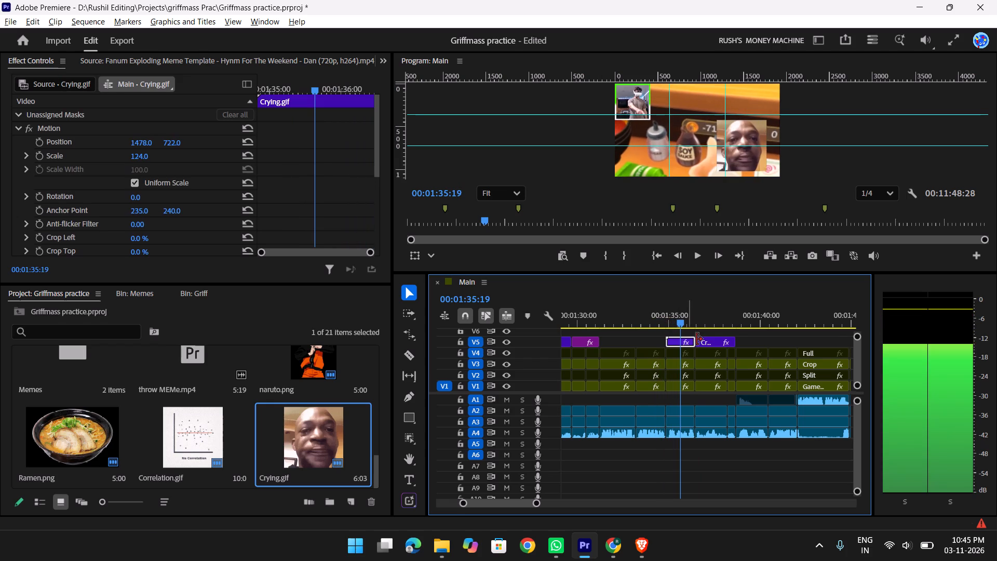
pyautogui.scroll(-15, 294, 171)
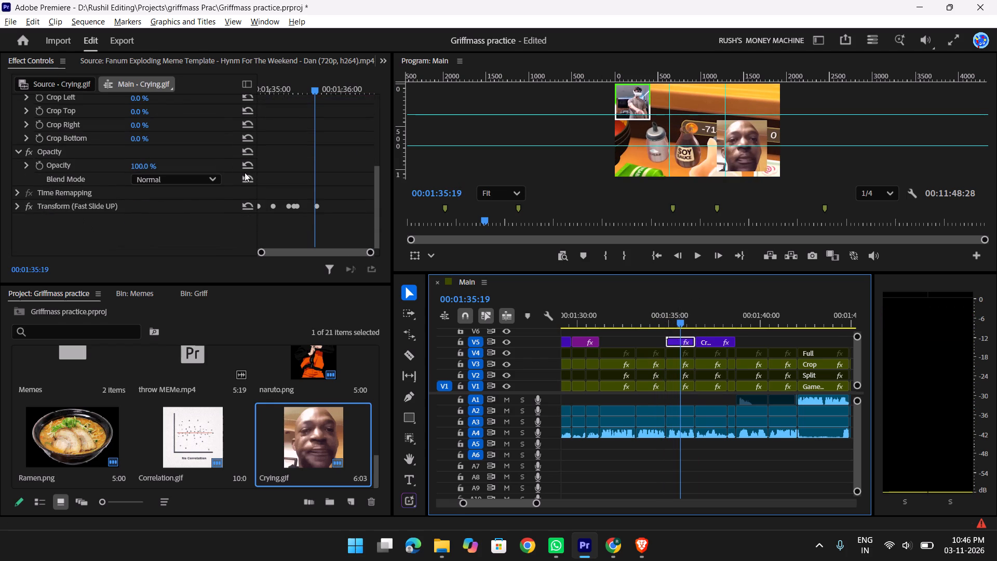
pyautogui.click(15, 206)
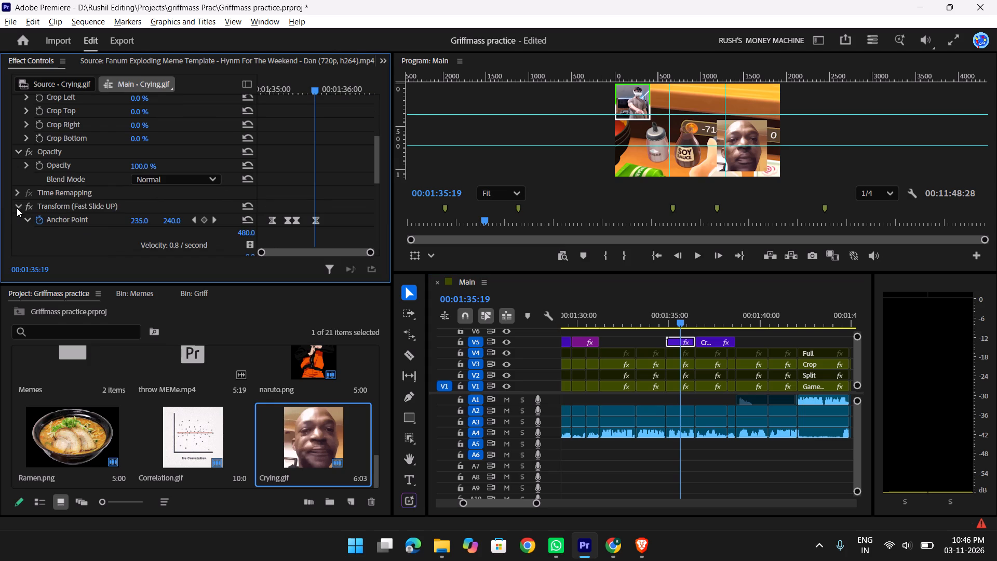
pyautogui.tripleClick(194, 220)
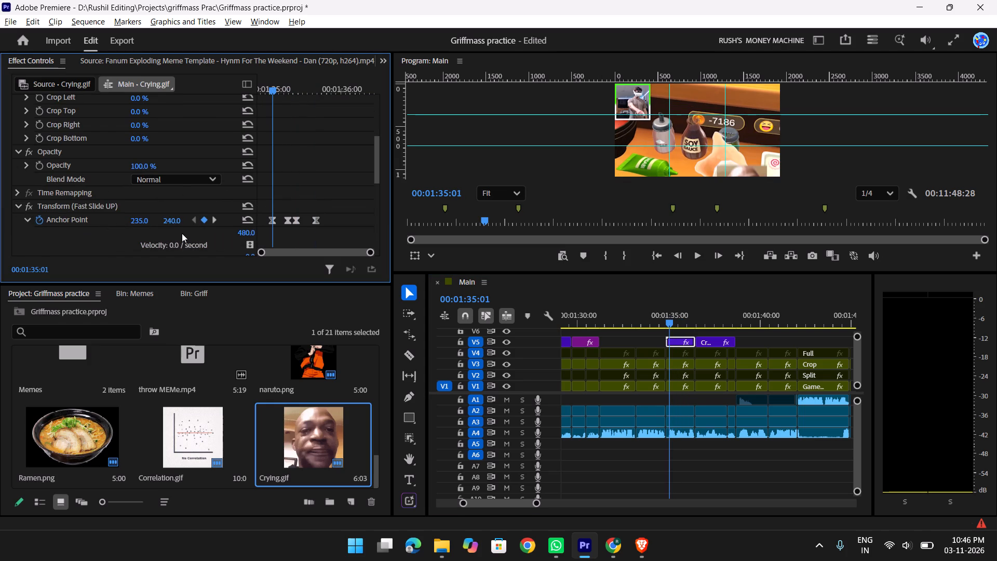
pyautogui.click(167, 223)
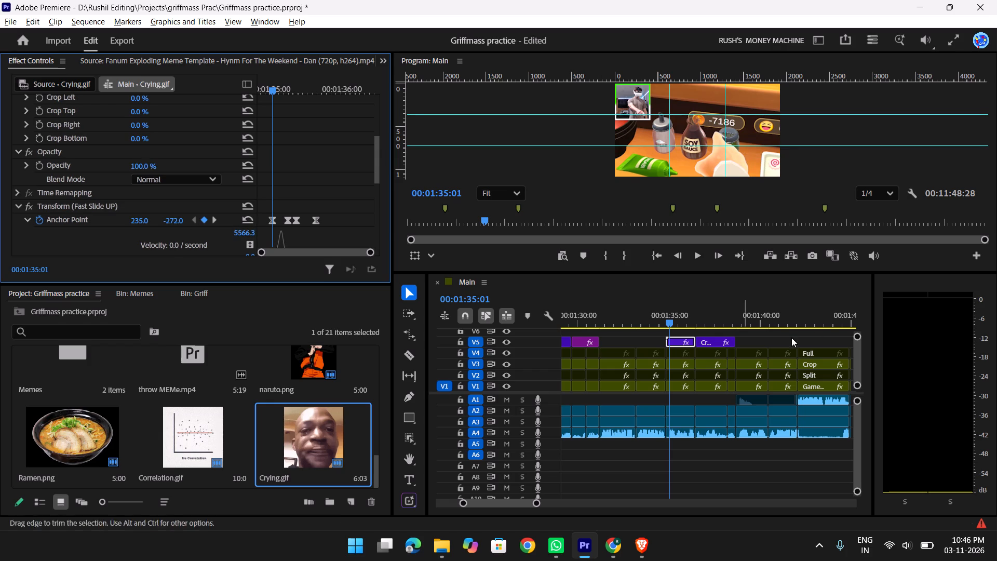
pyautogui.moveTo(671, 318); pyautogui.dragTo(665, 318)
pyautogui.press('space')
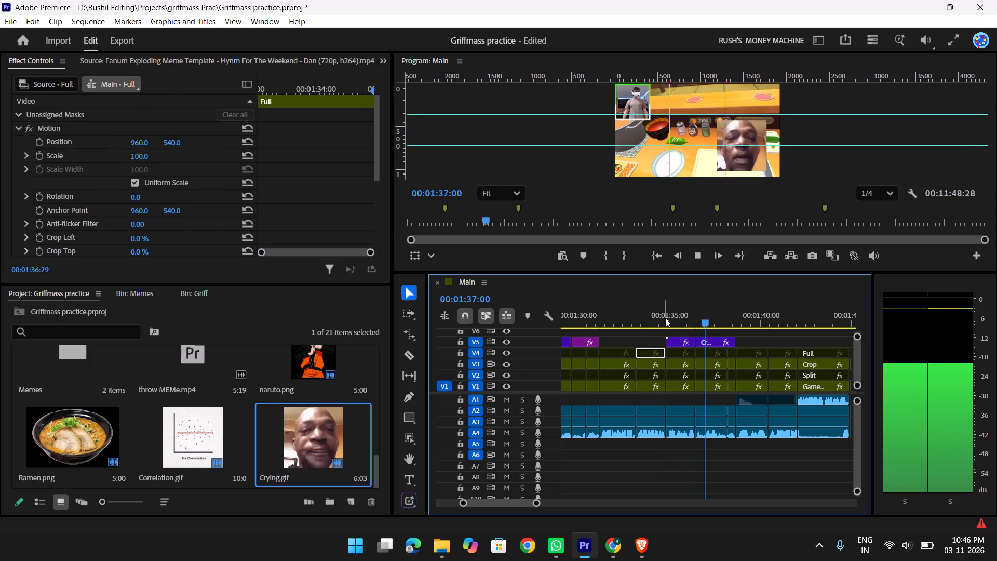
pyautogui.press('space')
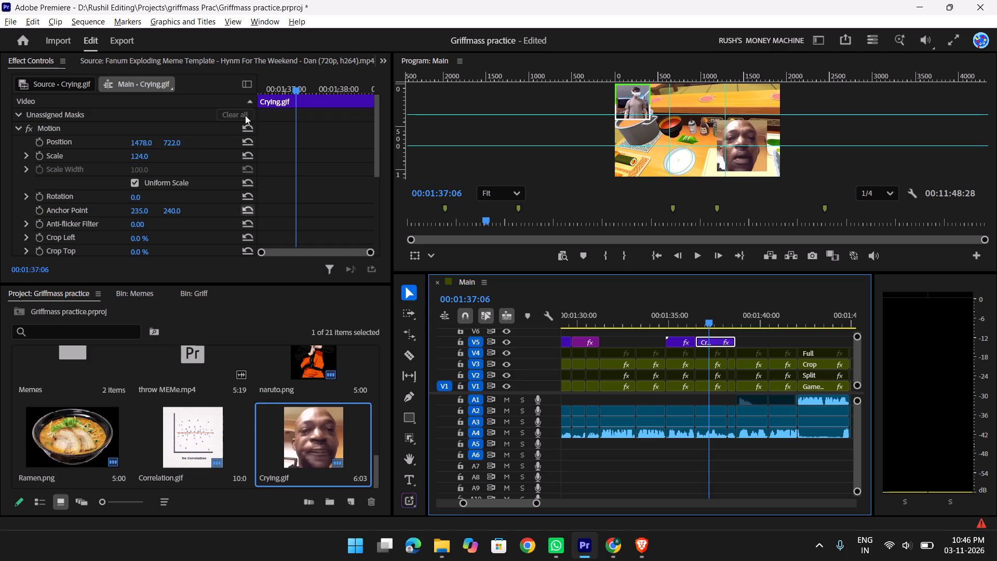
# At the first frame of the second Crying.gif piece, enable Scale and Position keyframing and set Scale to 161.
pyautogui.moveTo(289, 89); pyautogui.dragTo(254, 91)
pyautogui.click(40, 155)
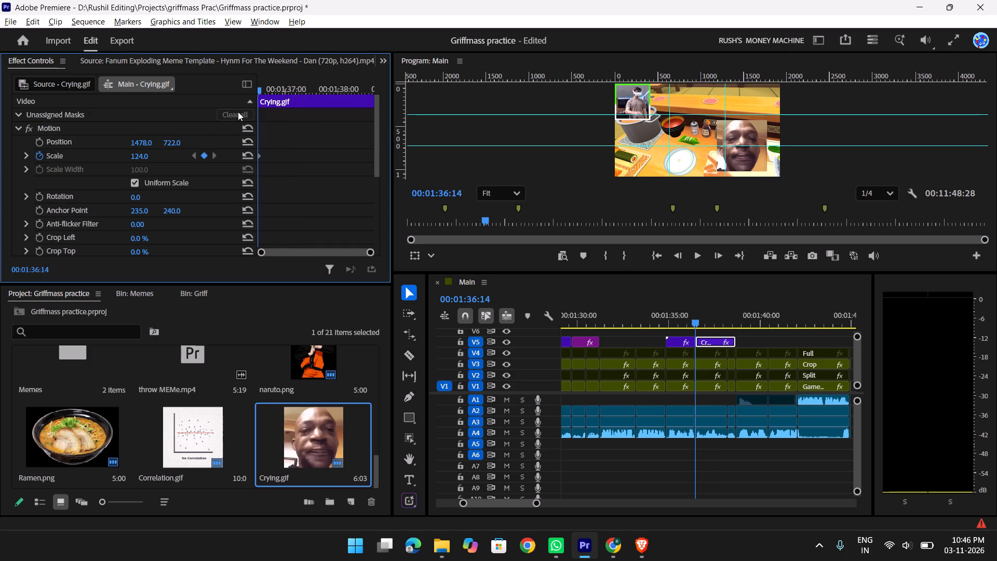
pyautogui.moveTo(262, 91); pyautogui.dragTo(352, 101)
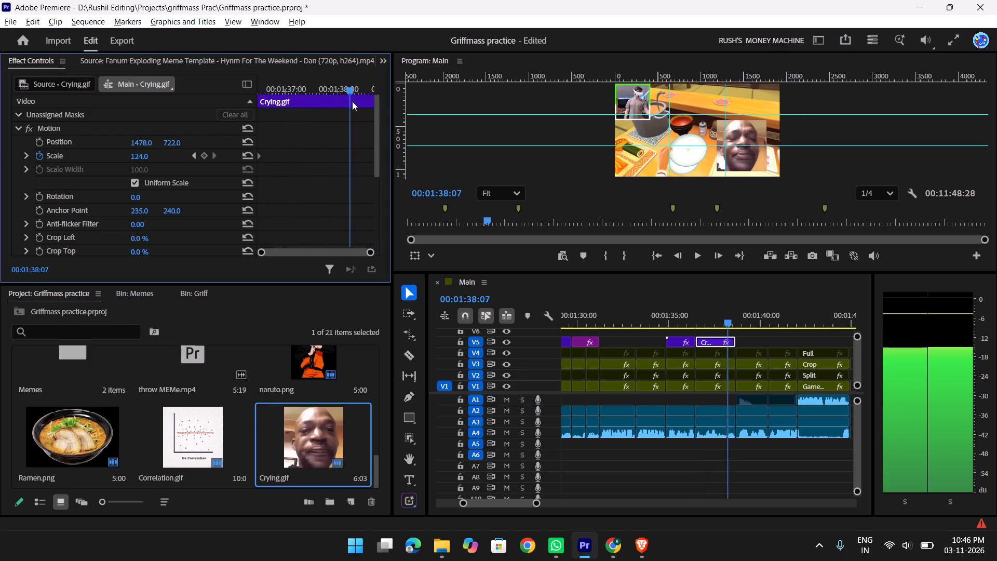
pyautogui.moveTo(352, 101); pyautogui.dragTo(360, 103)
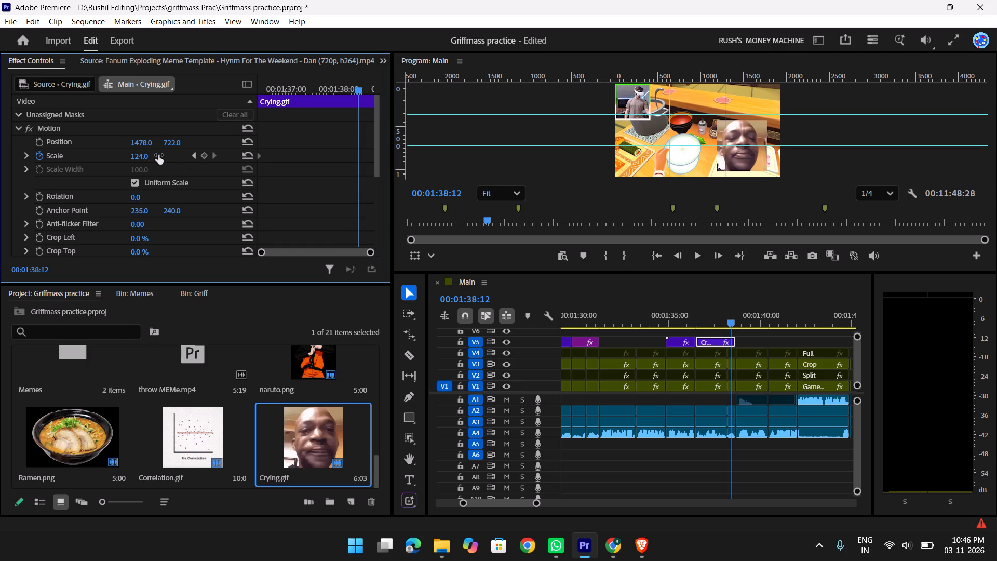
pyautogui.click(191, 158)
pyautogui.click(36, 142)
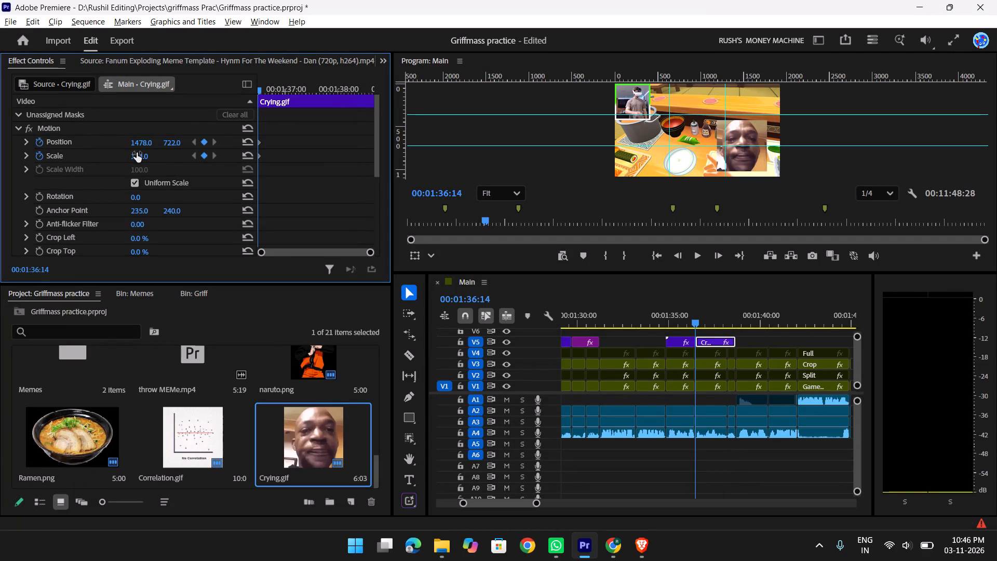
pyautogui.moveTo(137, 154); pyautogui.dragTo(167, 165)
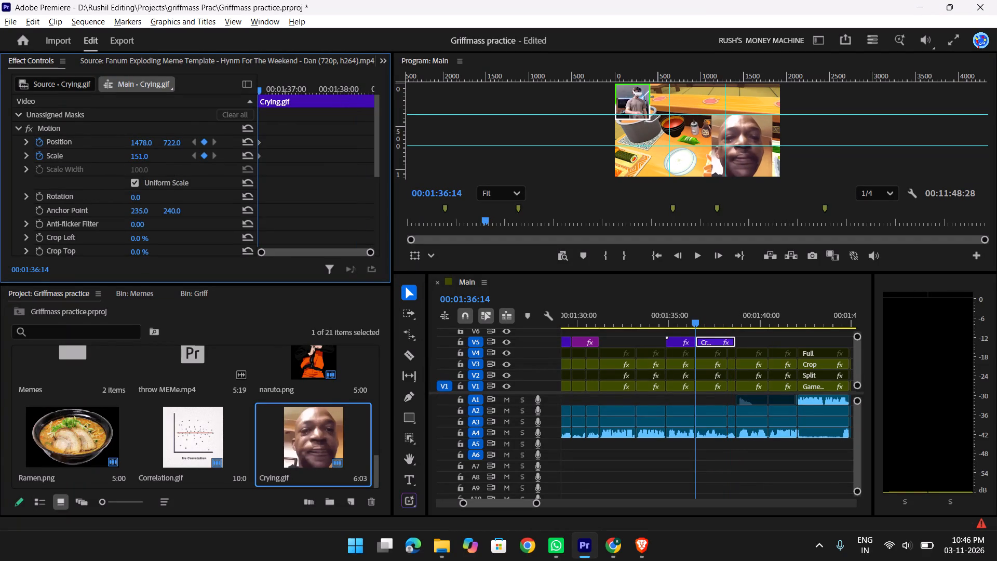
pyautogui.moveTo(167, 165); pyautogui.dragTo(174, 166)
# Set the second Crying.gif piece's Position keyframe to 1459, 665 at its first frame.
pyautogui.click(171, 142)
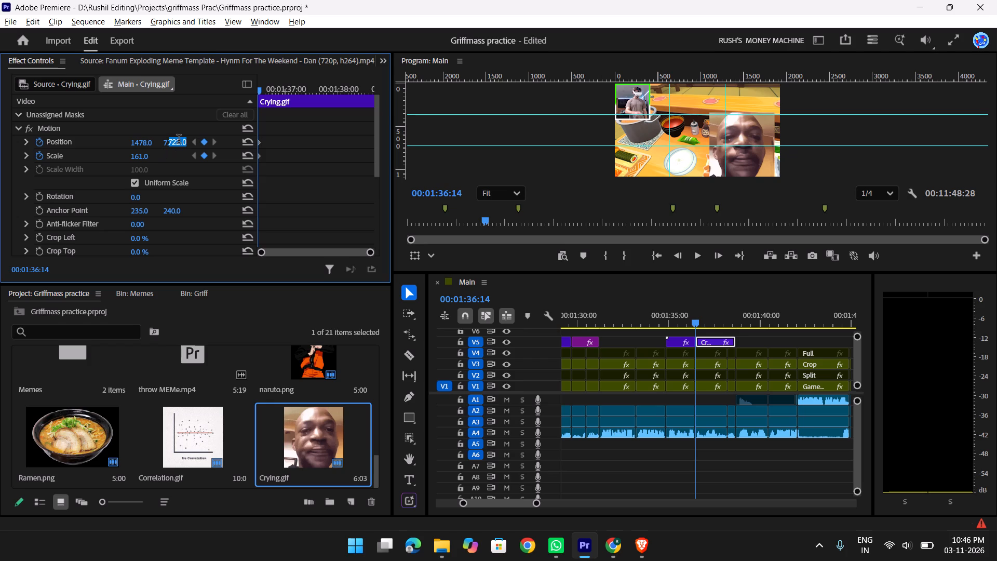
pyautogui.press('Down')
pyautogui.press('Down')
pyautogui.press('Down')
pyautogui.press('Down')
pyautogui.press('Down')
pyautogui.press('Down')
pyautogui.press('Down')
pyautogui.press('Down')
pyautogui.press('Down')
pyautogui.press('Down')
pyautogui.press('Down')
pyautogui.press('Down')
pyautogui.press('Down')
pyautogui.press('Down')
pyautogui.press('Down')
pyautogui.press('Down')
pyautogui.press('Down')
pyautogui.press('Down')
pyautogui.press('Down')
pyautogui.press('Down')
pyautogui.press('Down')
pyautogui.press('Down')
pyautogui.press('Down')
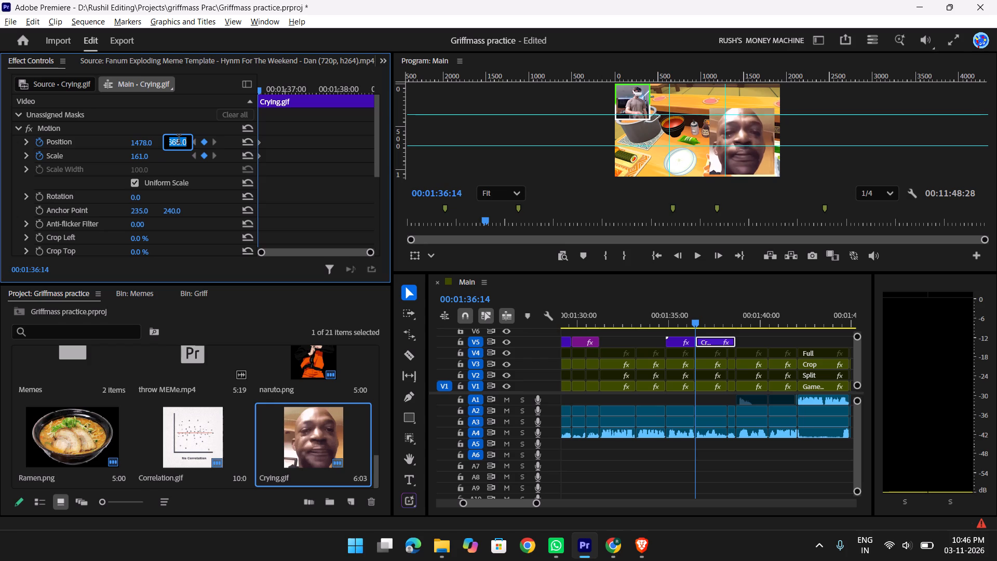
pyautogui.click(149, 141)
pyautogui.press('Down')
pyautogui.press('Down')
pyautogui.press('Down')
pyautogui.press('Down')
pyautogui.press('Down')
pyautogui.press('Down')
pyautogui.press('Down')
pyautogui.press('Down')
pyautogui.press('Down')
pyautogui.press('Down')
pyautogui.press('Down')
pyautogui.press('Down')
pyautogui.press('Down')
pyautogui.press('Down')
pyautogui.press('Down')
pyautogui.press('Down')
pyautogui.press('Down')
pyautogui.press('Down')
pyautogui.press('Down')
pyautogui.press('Down')
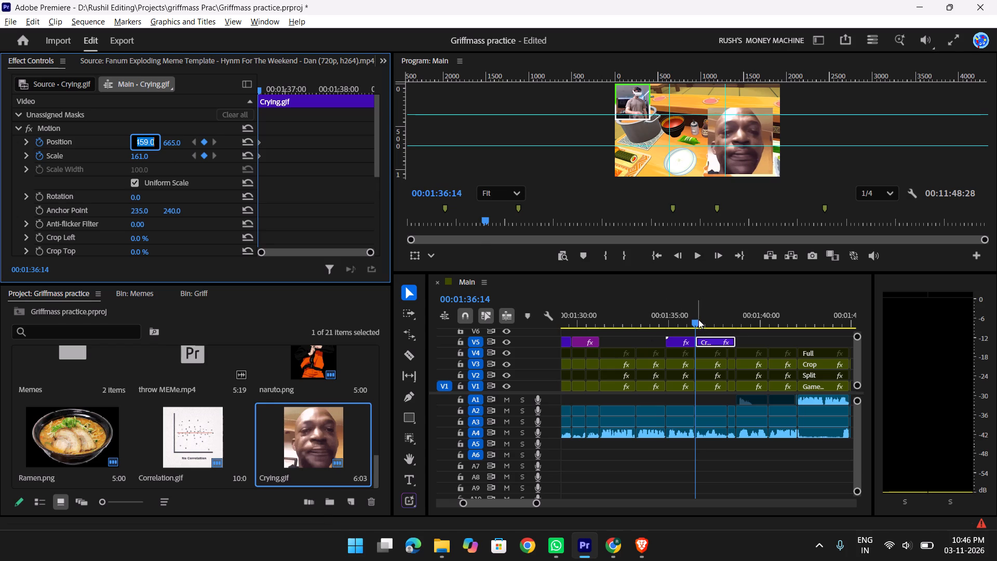
# Scrub across both Crying.gif pieces and play them back to check the slide-in and the jump to the larger size.
pyautogui.moveTo(696, 318); pyautogui.dragTo(689, 321)
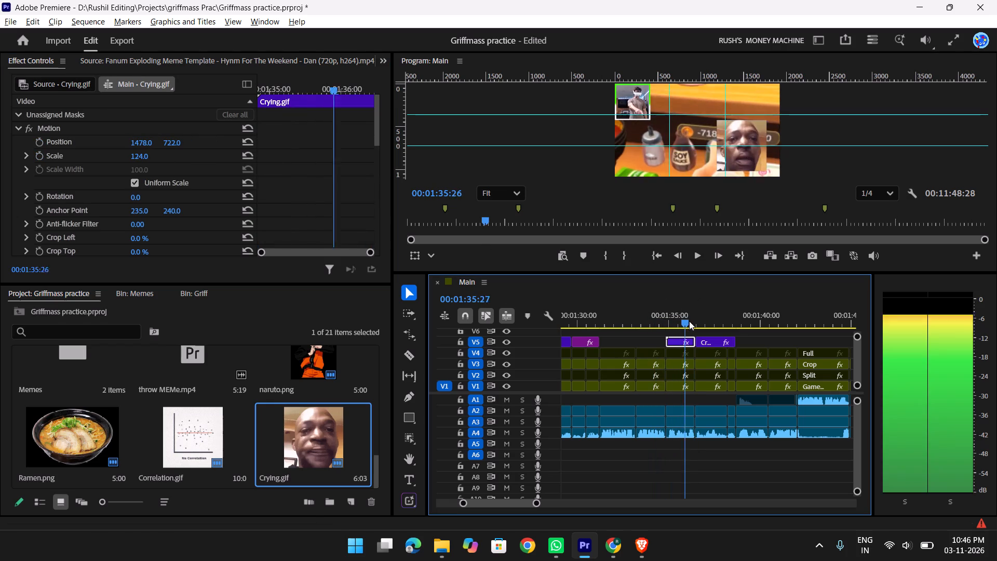
pyautogui.moveTo(689, 321); pyautogui.dragTo(729, 320)
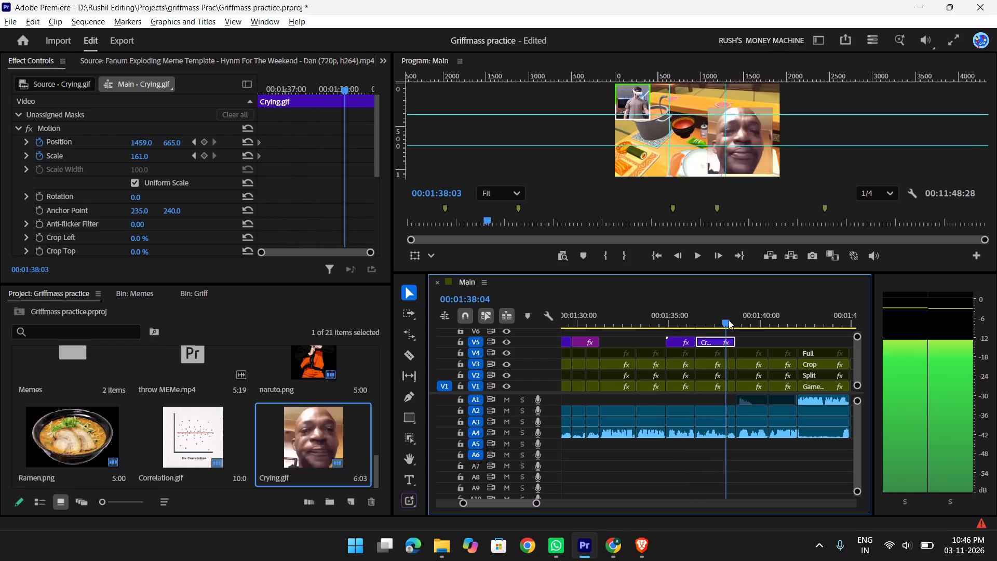
pyautogui.moveTo(729, 320); pyautogui.dragTo(681, 328)
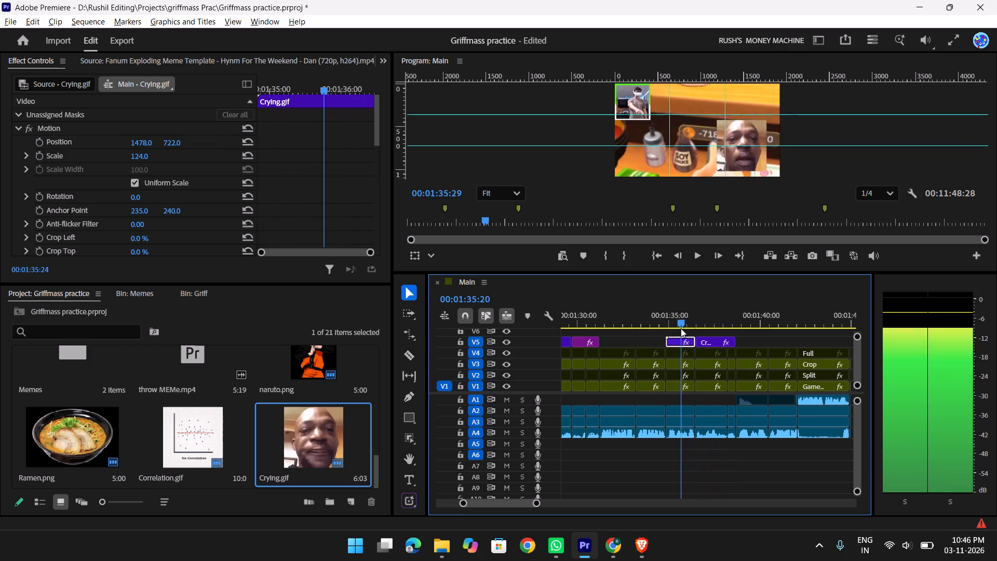
pyautogui.moveTo(681, 328); pyautogui.dragTo(668, 328)
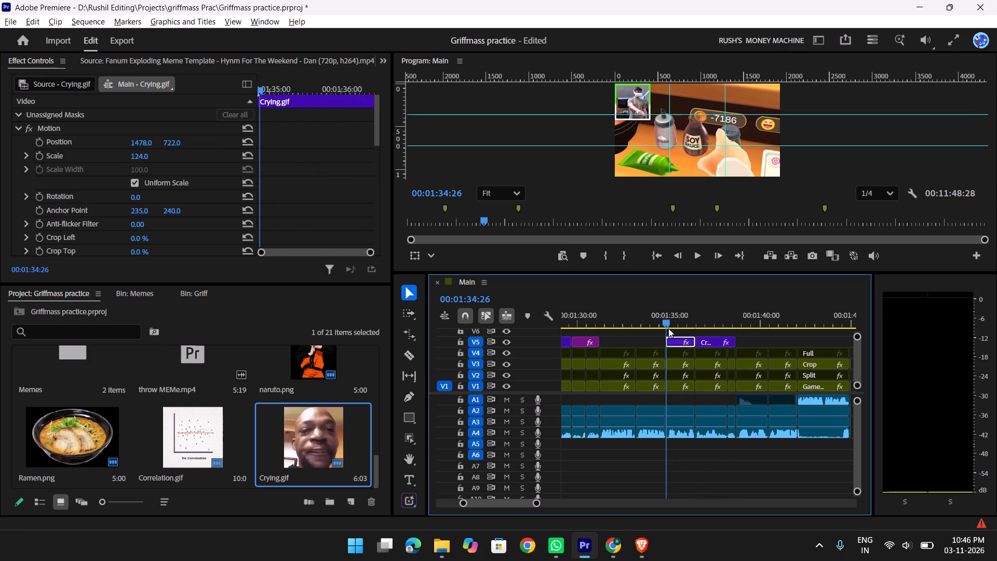
pyautogui.press('space')
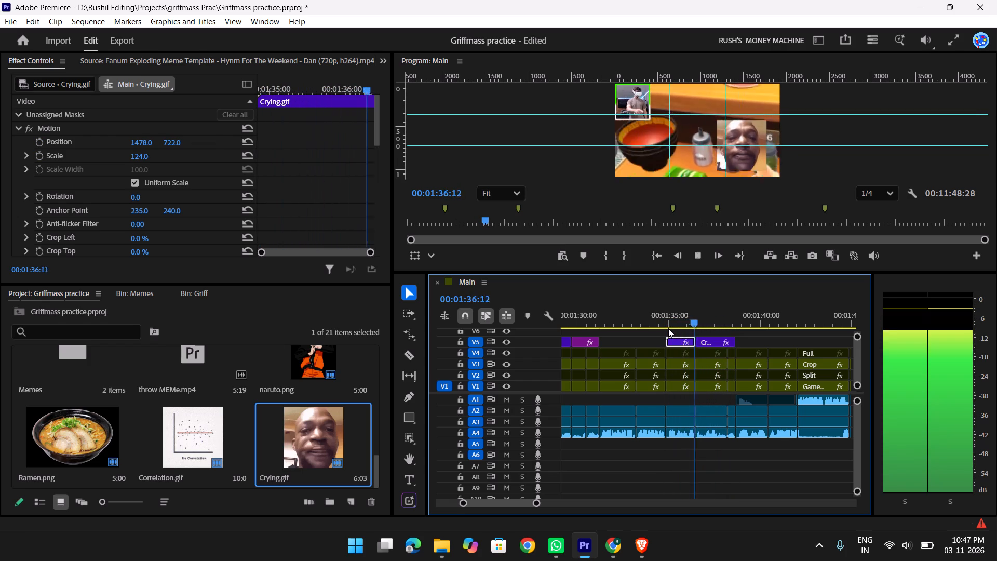
pyautogui.press('space')
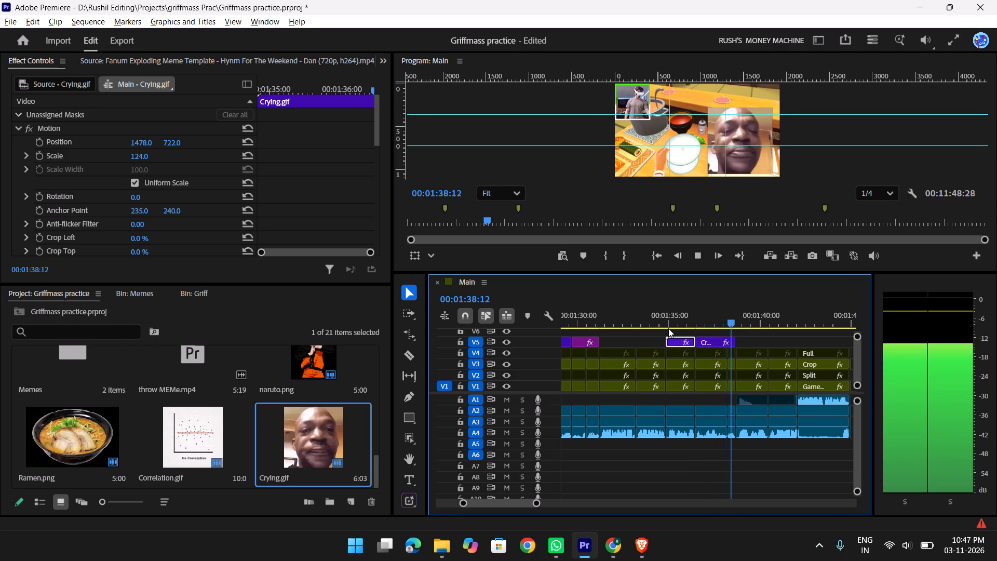
pyautogui.press('space')
pyautogui.press('space')
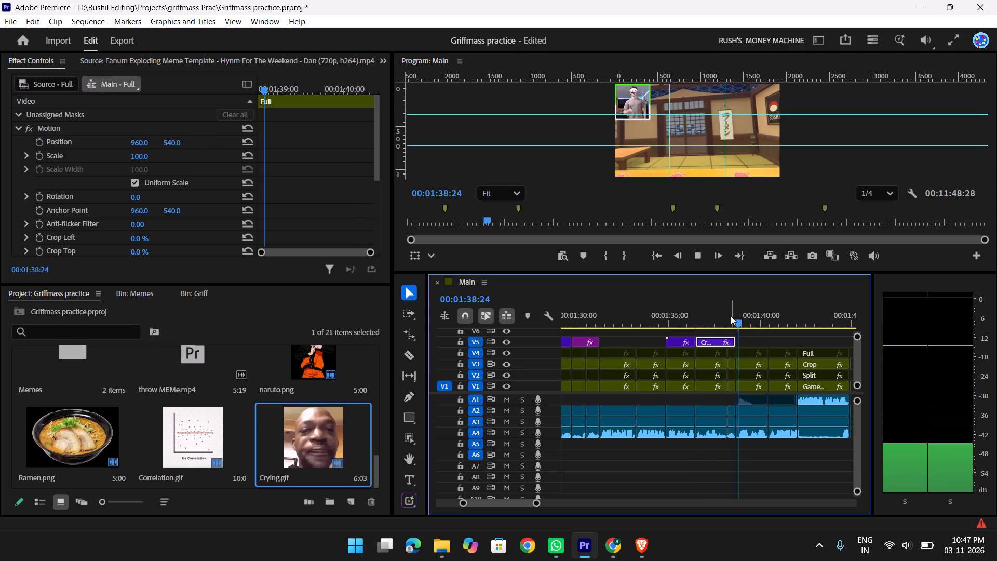
# Scrub back and forth across both Crying.gif pieces to review the slide-in and the jump to the larger size.
pyautogui.moveTo(730, 315); pyautogui.dragTo(697, 314)
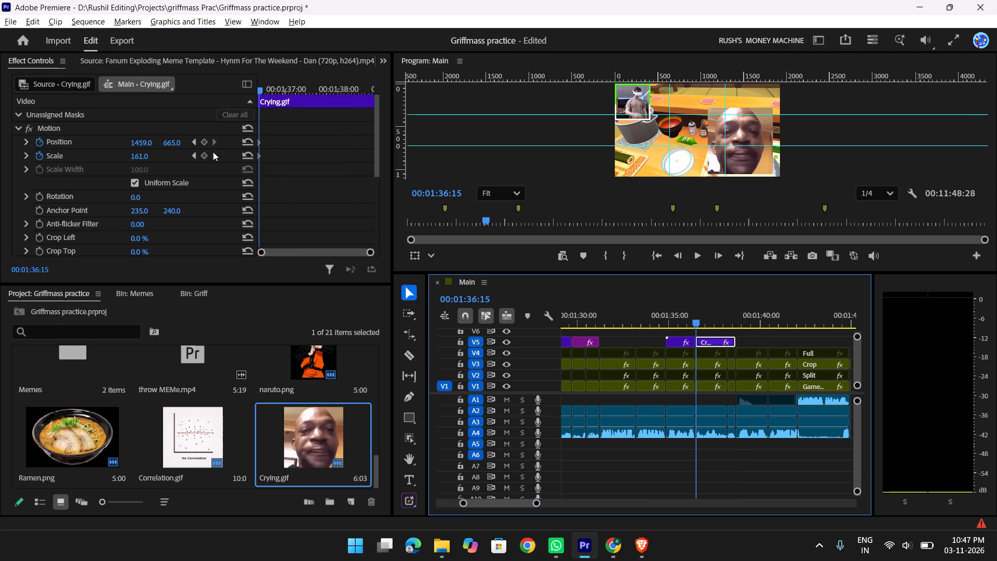
pyautogui.click(193, 157)
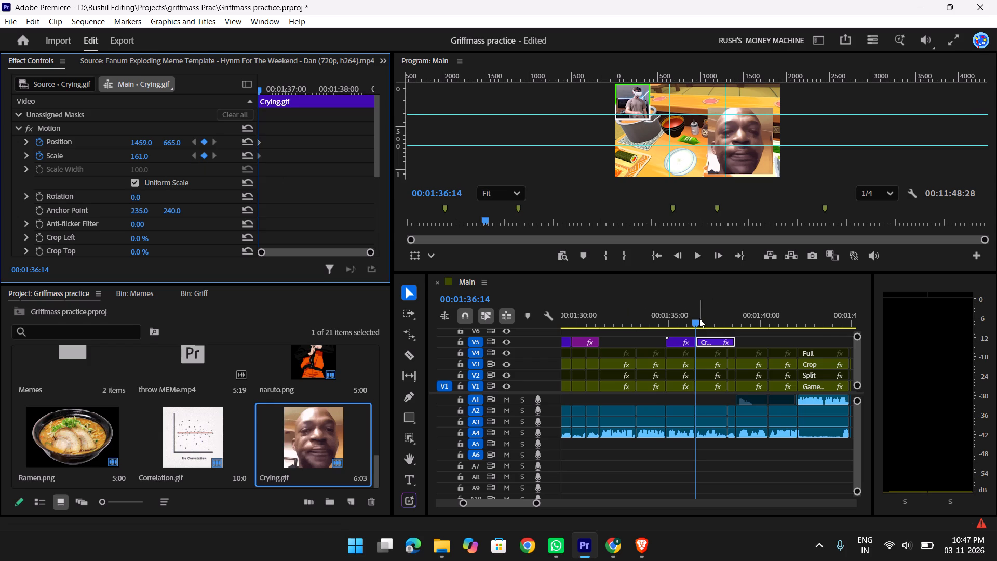
pyautogui.moveTo(697, 319); pyautogui.dragTo(678, 318)
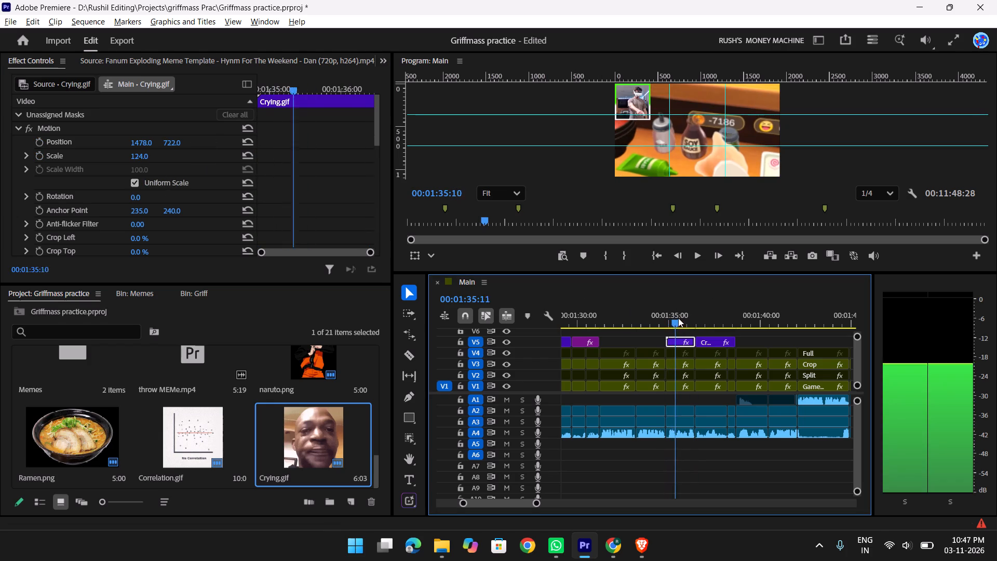
pyautogui.moveTo(678, 318); pyautogui.dragTo(729, 323)
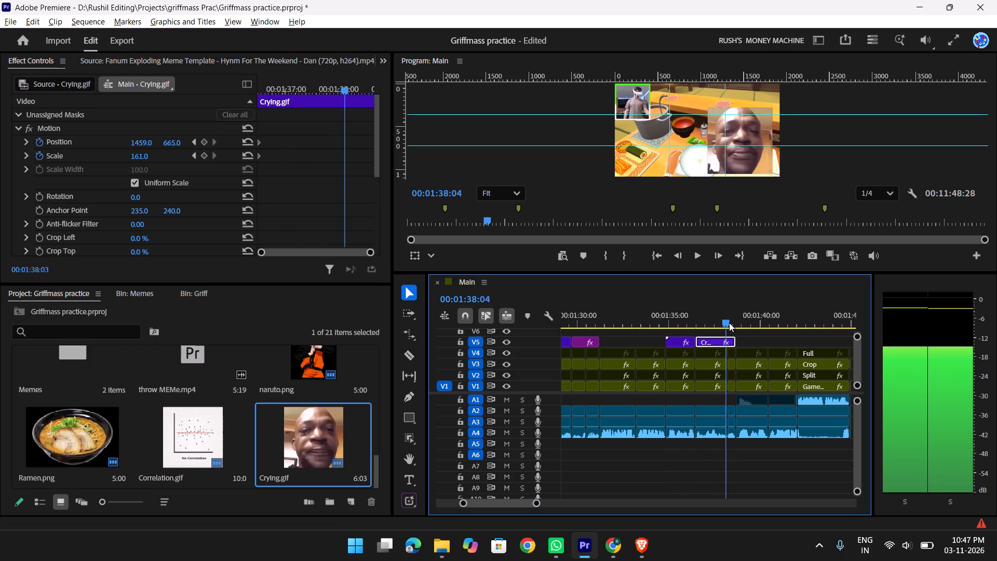
pyautogui.moveTo(729, 323); pyautogui.dragTo(691, 328)
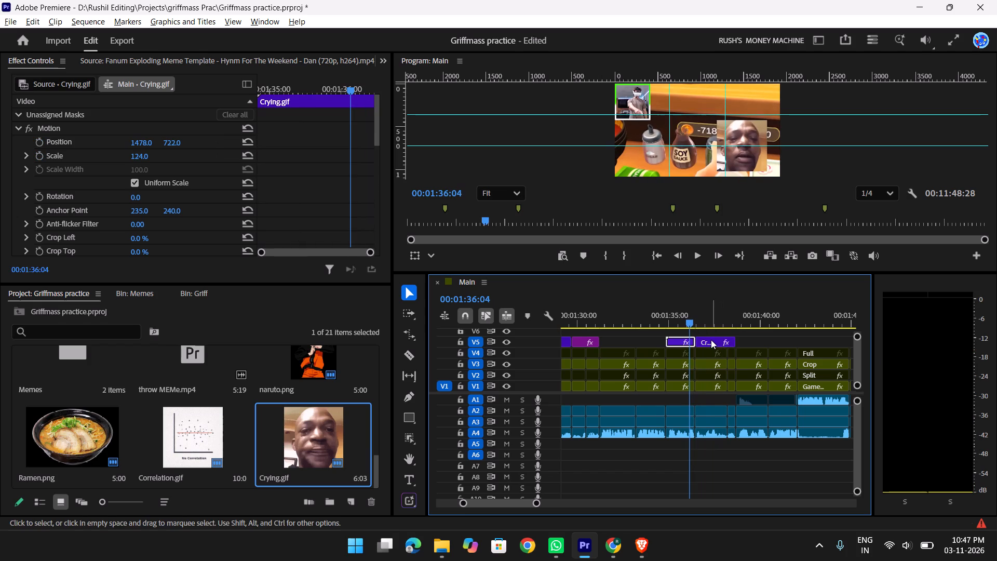
pyautogui.click(711, 340)
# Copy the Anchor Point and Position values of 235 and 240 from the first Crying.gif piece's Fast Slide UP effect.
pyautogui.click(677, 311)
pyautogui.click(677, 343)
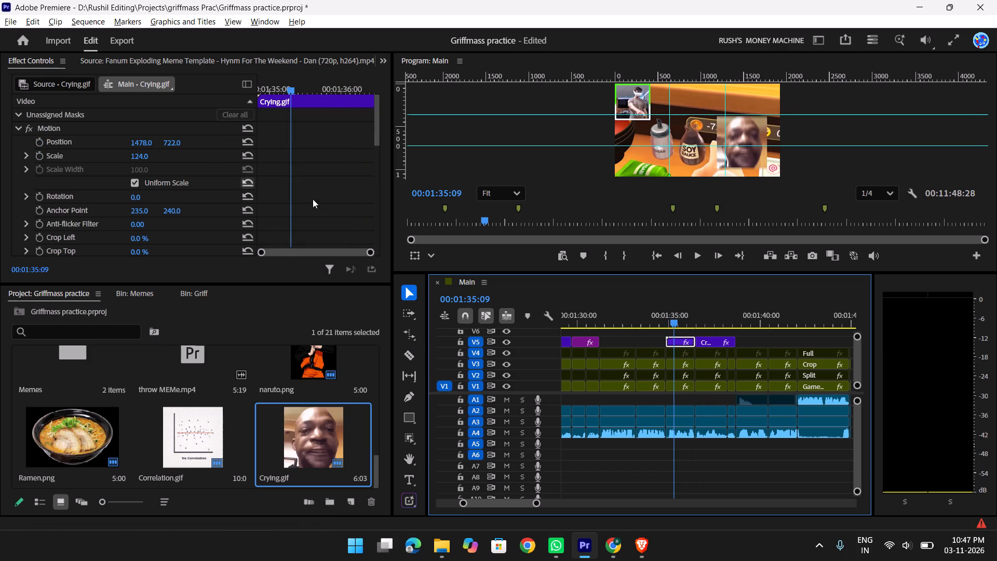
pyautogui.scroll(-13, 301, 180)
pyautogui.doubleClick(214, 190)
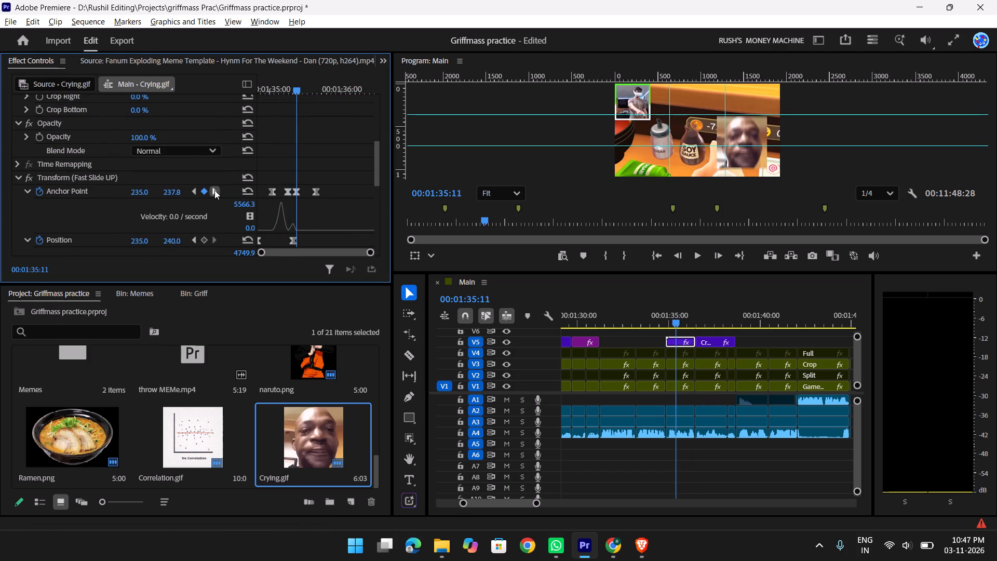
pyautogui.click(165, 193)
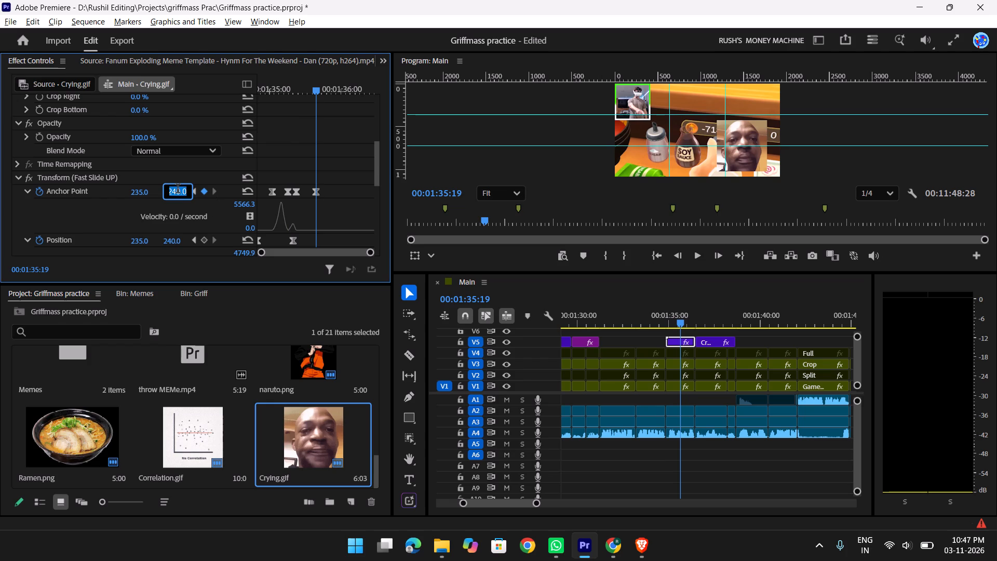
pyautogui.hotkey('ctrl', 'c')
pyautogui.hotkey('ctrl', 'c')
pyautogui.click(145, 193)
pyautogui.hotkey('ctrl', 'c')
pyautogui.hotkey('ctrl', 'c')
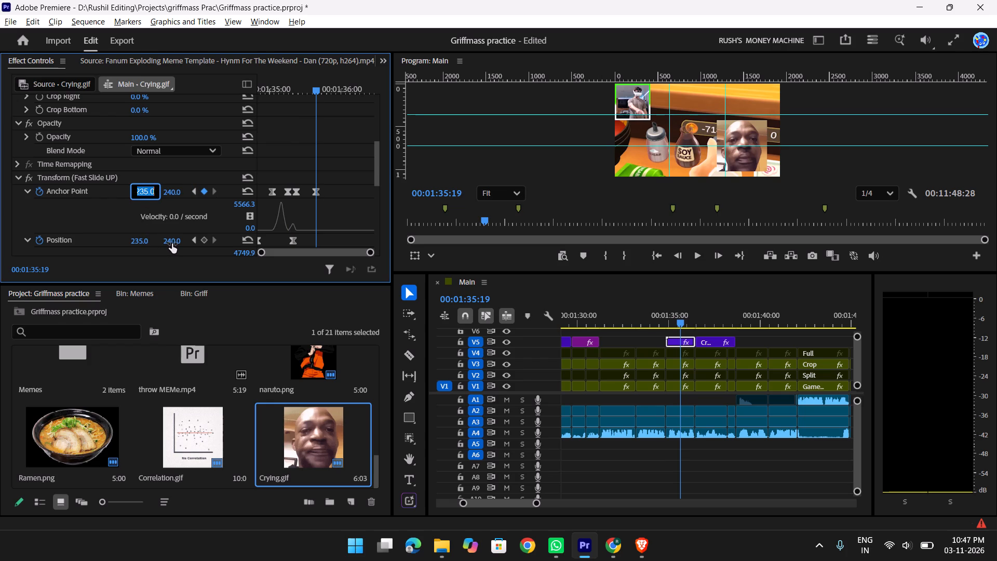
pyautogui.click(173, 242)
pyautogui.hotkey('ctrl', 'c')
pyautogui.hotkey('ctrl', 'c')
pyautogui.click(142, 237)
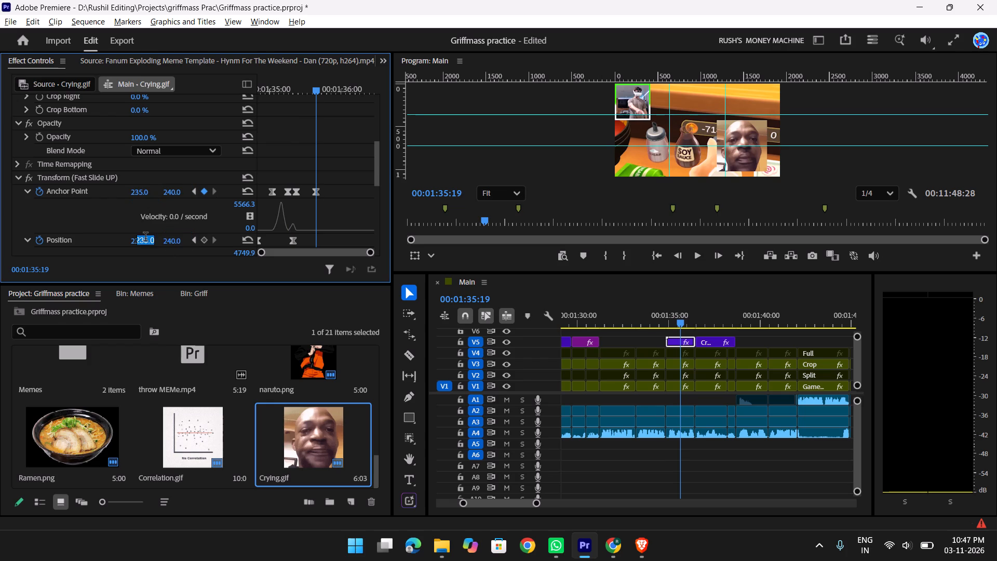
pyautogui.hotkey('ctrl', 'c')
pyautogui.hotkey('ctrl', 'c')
# Turn off Position and Scale keyframing in the Motion settings of the second Crying.gif piece, deleting its existing keyframes.
pyautogui.moveTo(679, 316); pyautogui.dragTo(705, 320)
pyautogui.click(708, 340)
pyautogui.hotkey('shift', 'z')
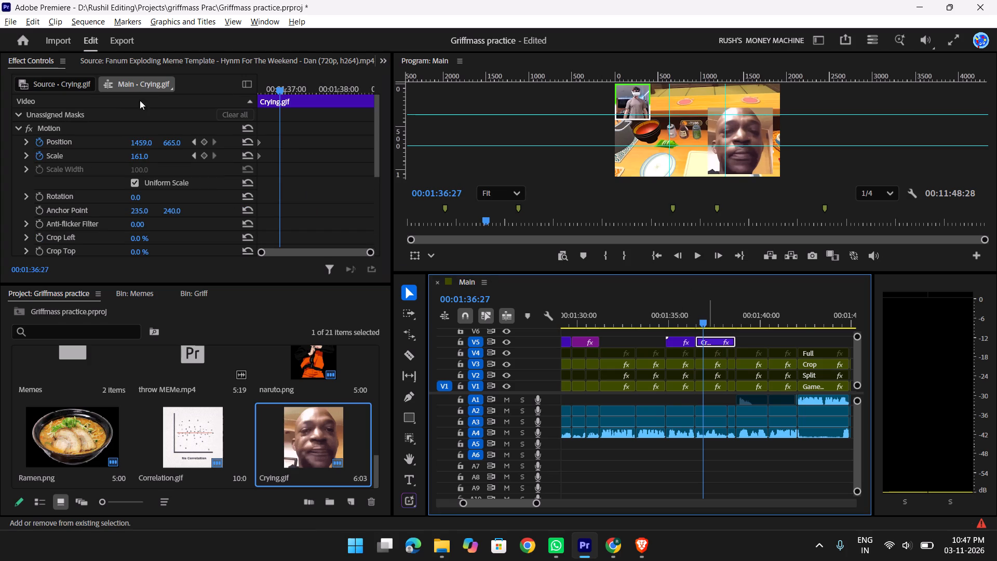
pyautogui.moveTo(220, 102); pyautogui.dragTo(522, 171)
pyautogui.scroll(-4, 223, 168)
pyautogui.scroll(-4, 176, 171)
pyautogui.scroll(9, 173, 173)
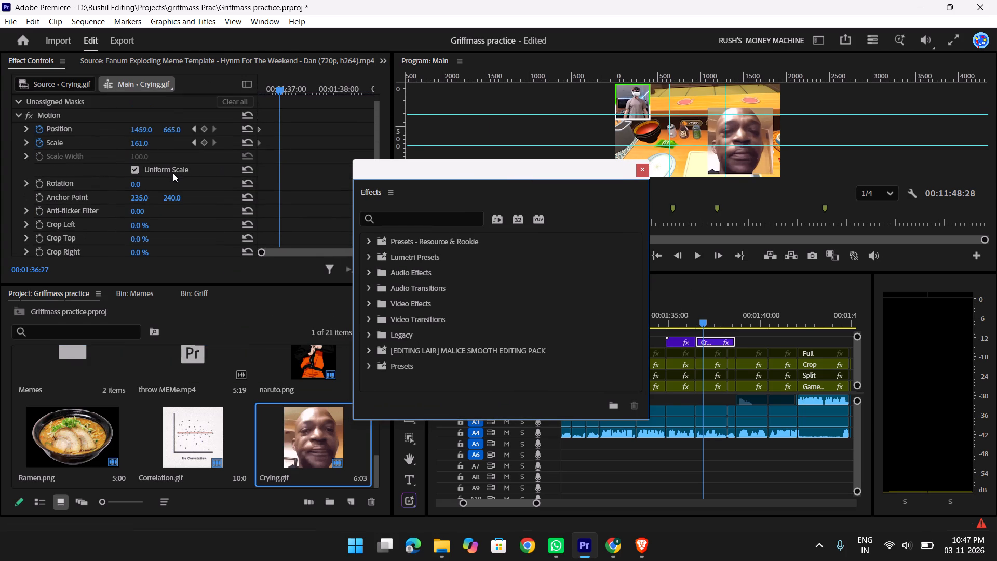
pyautogui.click(100, 126)
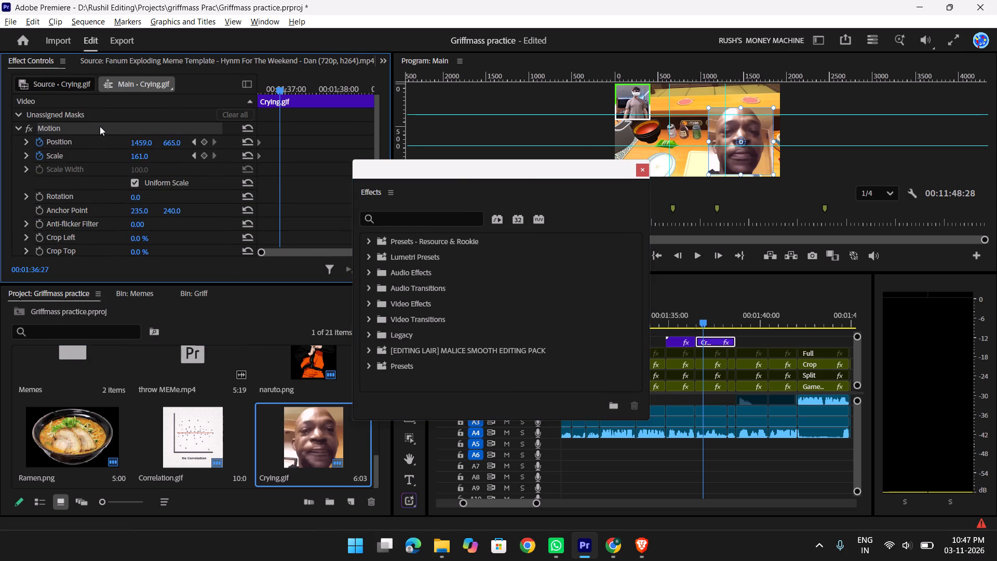
pyautogui.click(33, 142)
pyautogui.click(38, 139)
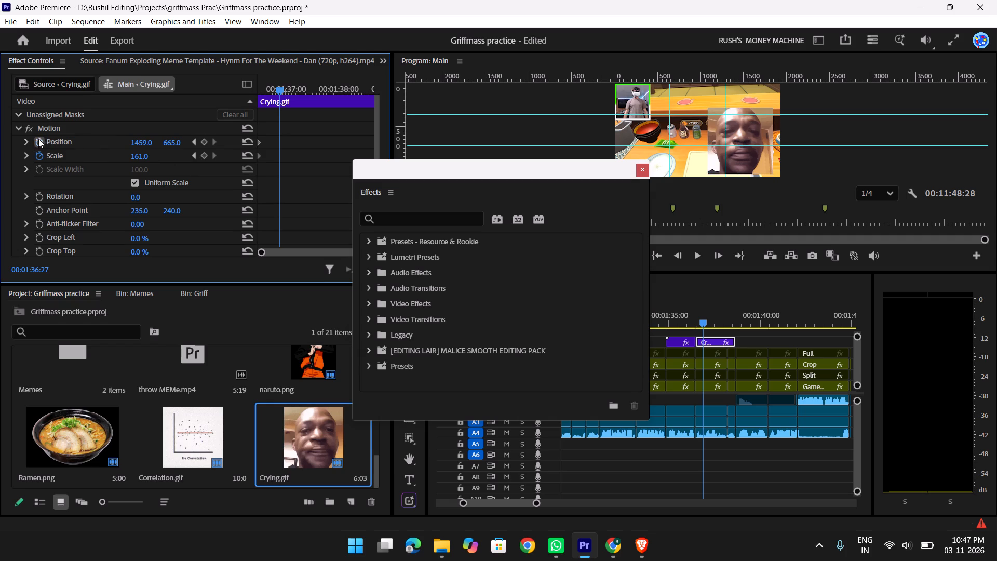
pyautogui.click(553, 318)
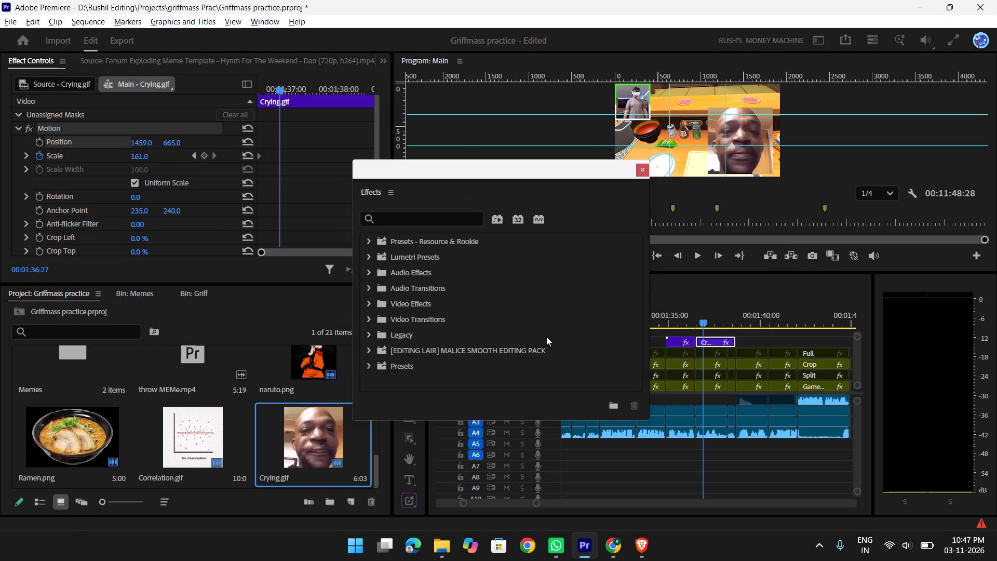
pyautogui.click(41, 156)
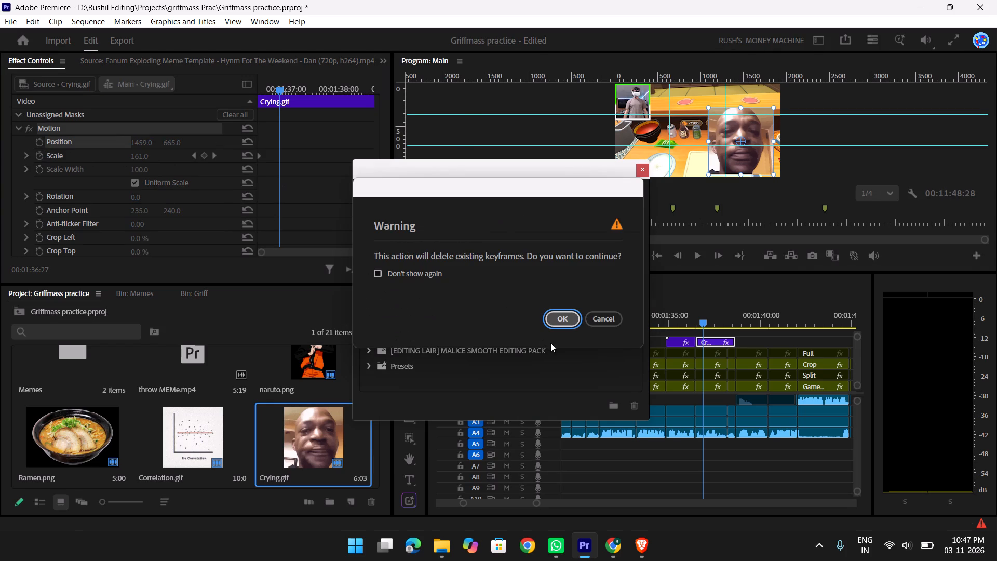
pyautogui.click(559, 319)
# Find the Transform (Motion Blur) preset among the effects and apply it to the second Crying.gif piece.
pyautogui.click(409, 209)
pyautogui.click(403, 218)
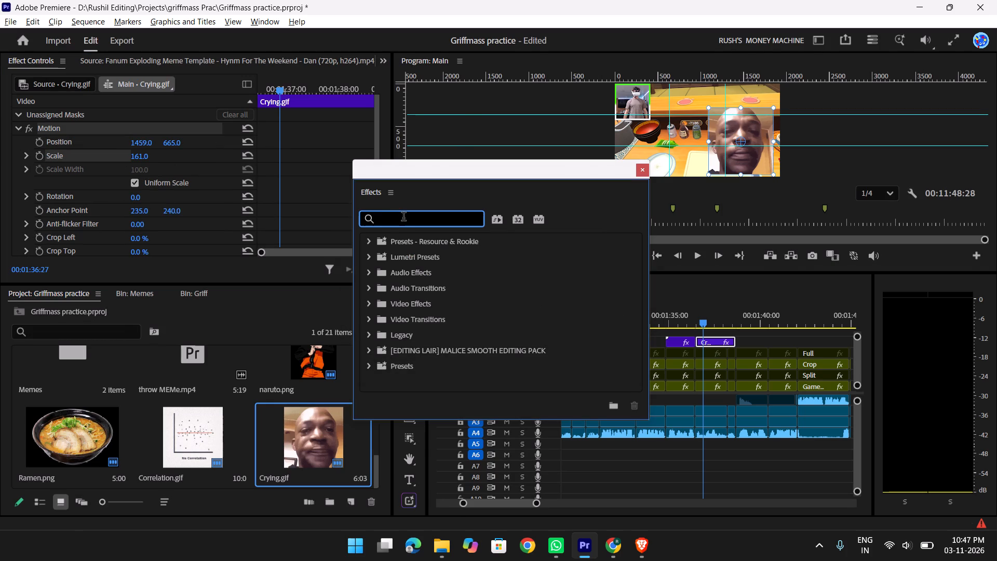
pyautogui.write('transform')
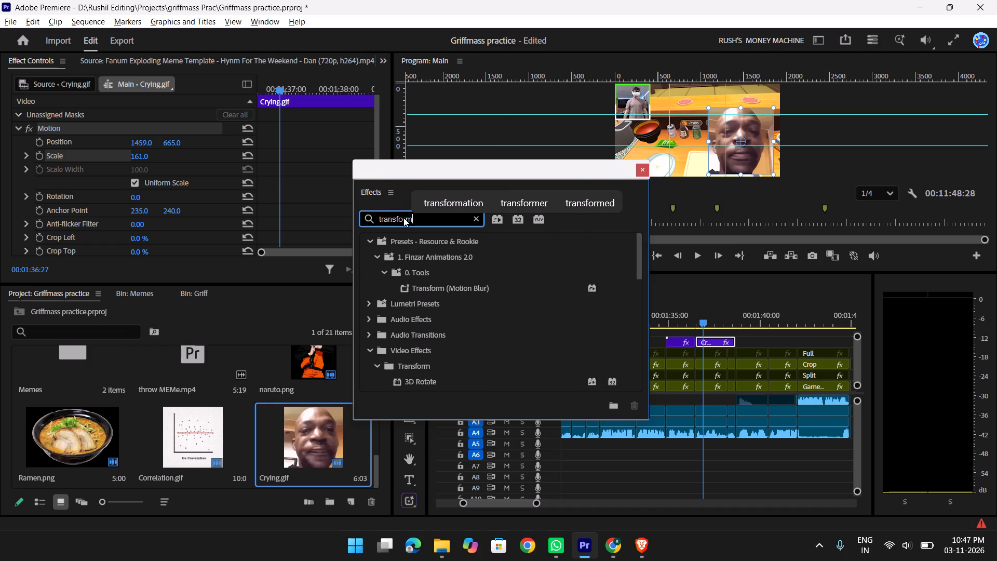
pyautogui.moveTo(452, 287); pyautogui.dragTo(722, 351)
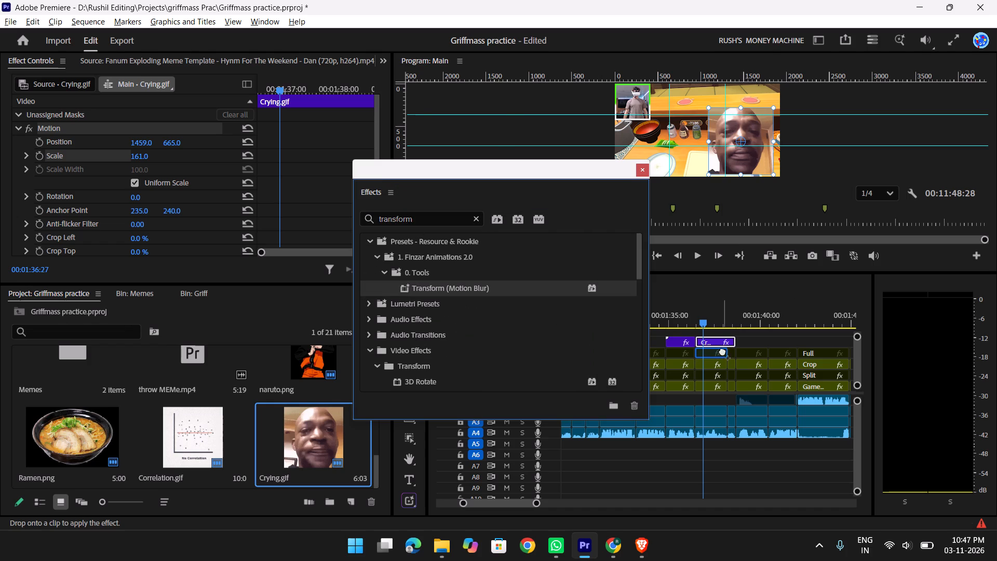
pyautogui.moveTo(722, 351); pyautogui.dragTo(712, 340)
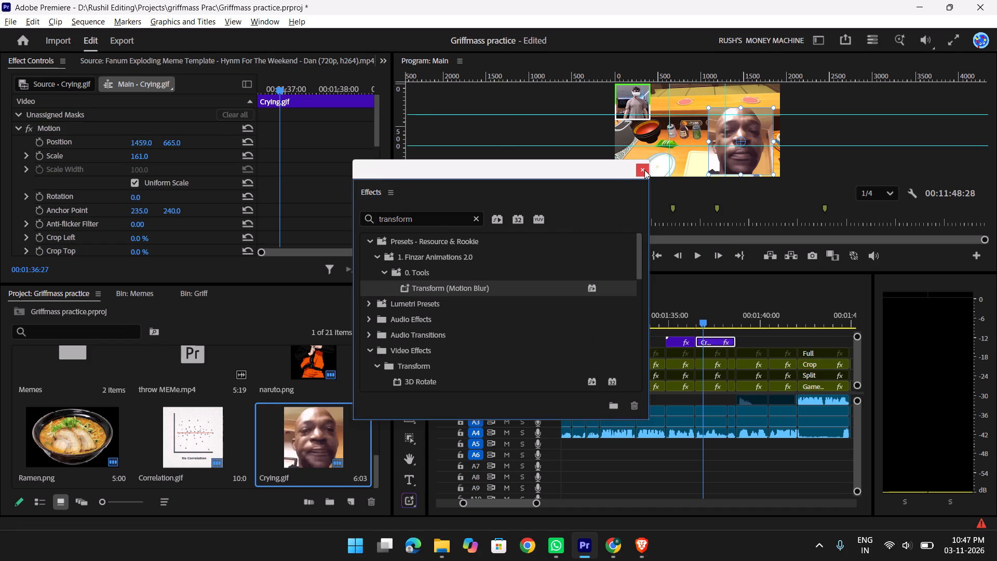
pyautogui.click(644, 170)
# Copy the Position values 235 and 240 from the last Anchor Point keyframe's time in the first Crying.gif piece's Fast Slide UP effect.
pyautogui.moveTo(702, 317); pyautogui.dragTo(694, 318)
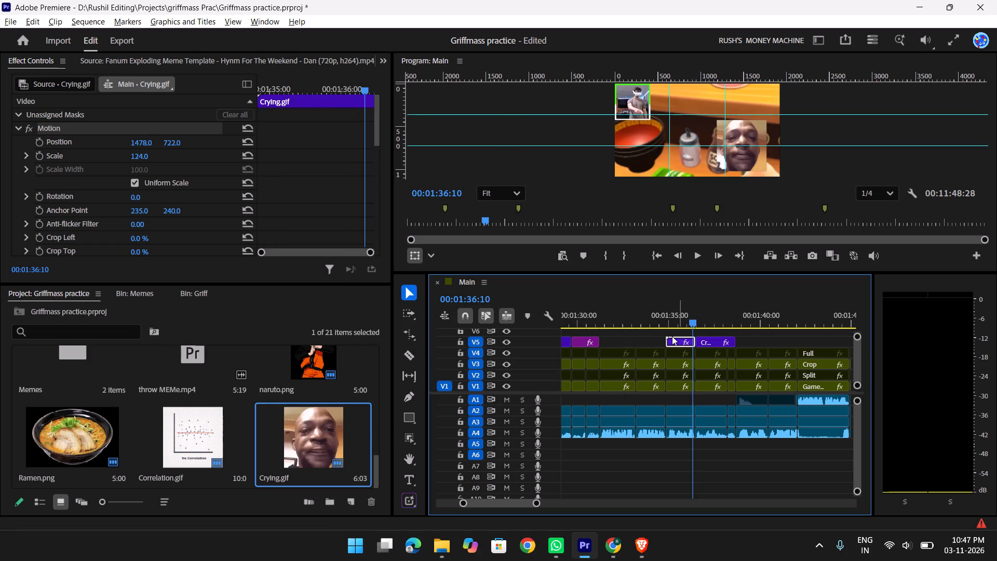
pyautogui.click(672, 337)
pyautogui.scroll(-16, 338, 159)
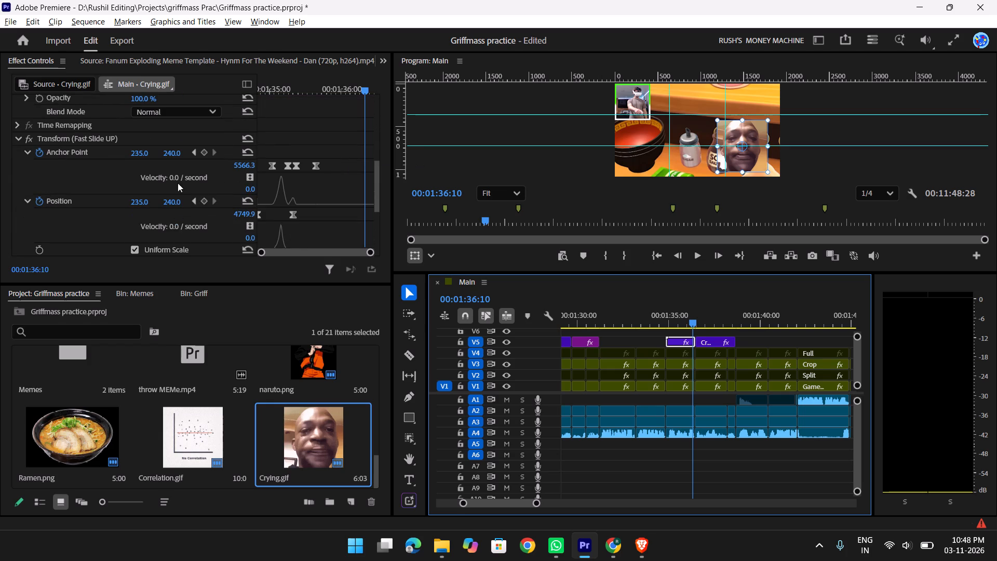
pyautogui.doubleClick(194, 153)
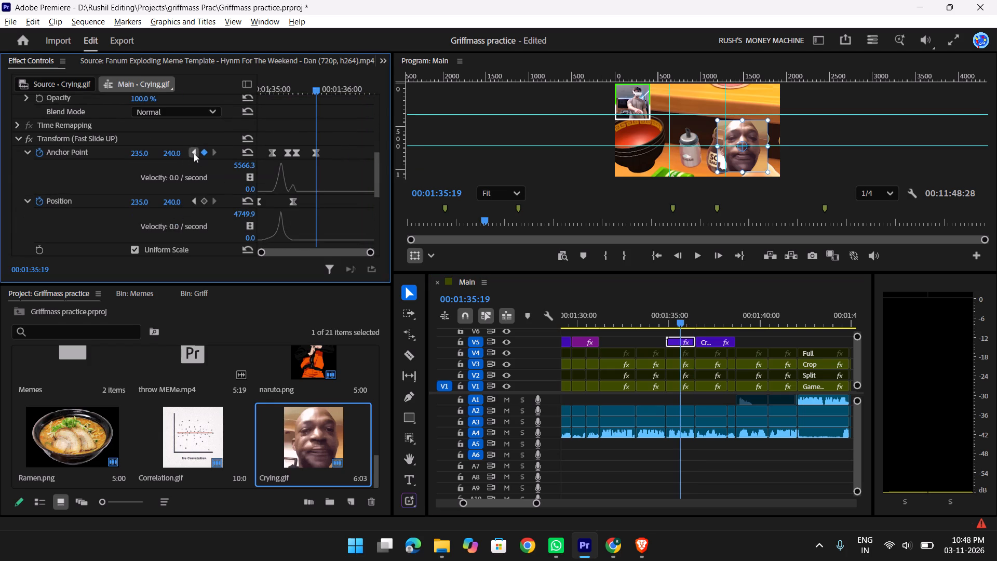
pyautogui.click(218, 149)
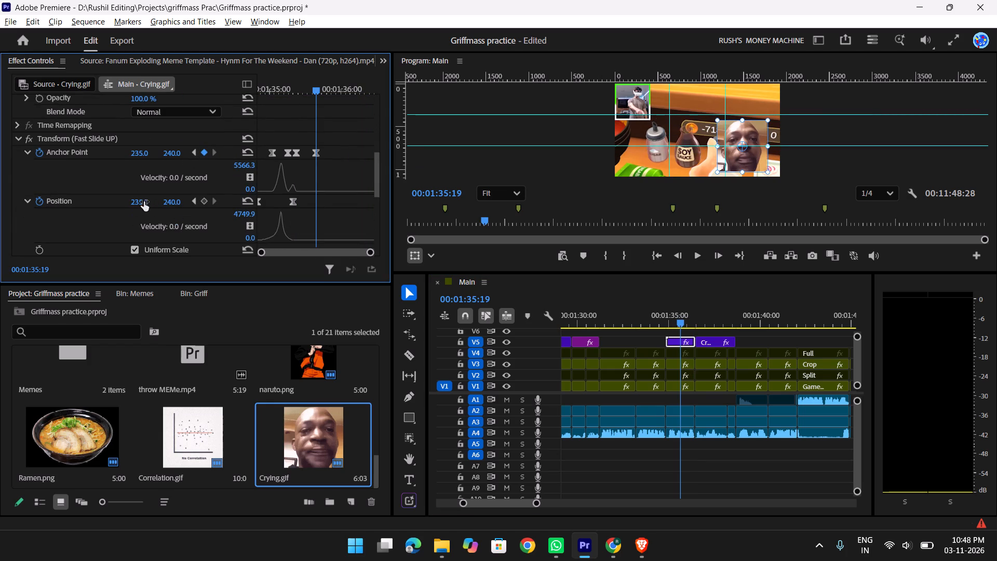
pyautogui.click(143, 203)
pyautogui.hotkey('ctrl', 'c')
pyautogui.hotkey('ctrl', 'c')
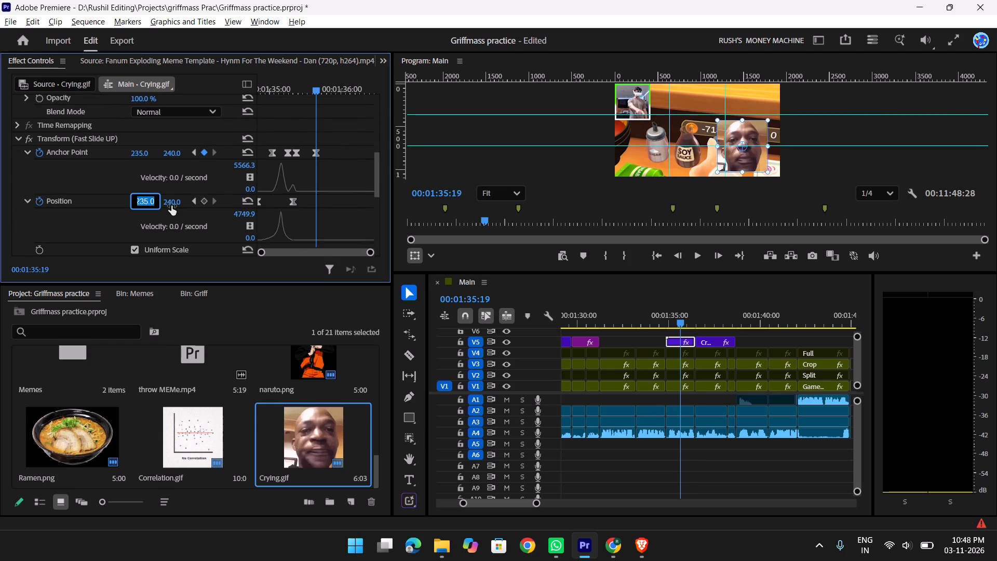
pyautogui.click(171, 206)
pyautogui.hotkey('ctrl', 'c')
pyautogui.hotkey('ctrl', 'c')
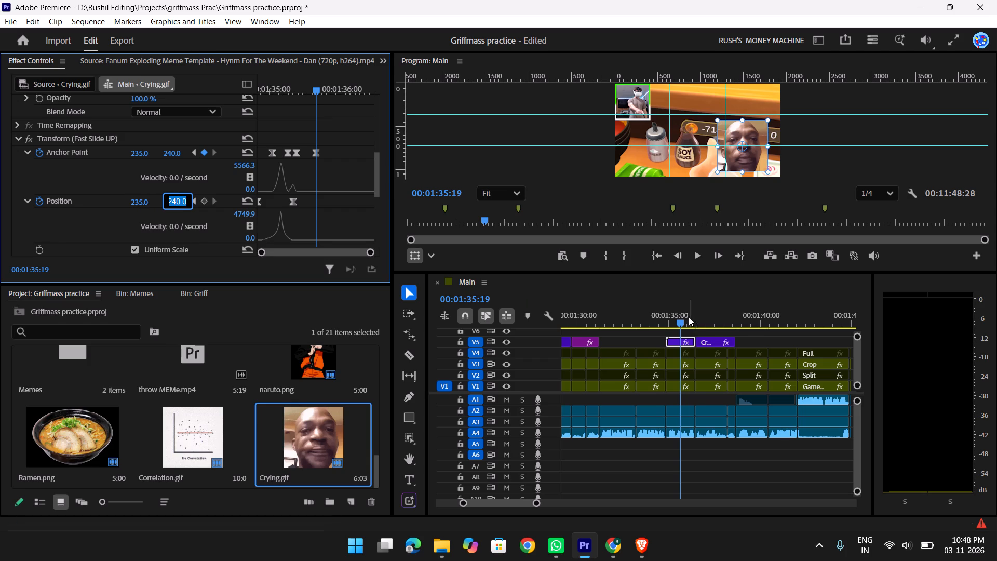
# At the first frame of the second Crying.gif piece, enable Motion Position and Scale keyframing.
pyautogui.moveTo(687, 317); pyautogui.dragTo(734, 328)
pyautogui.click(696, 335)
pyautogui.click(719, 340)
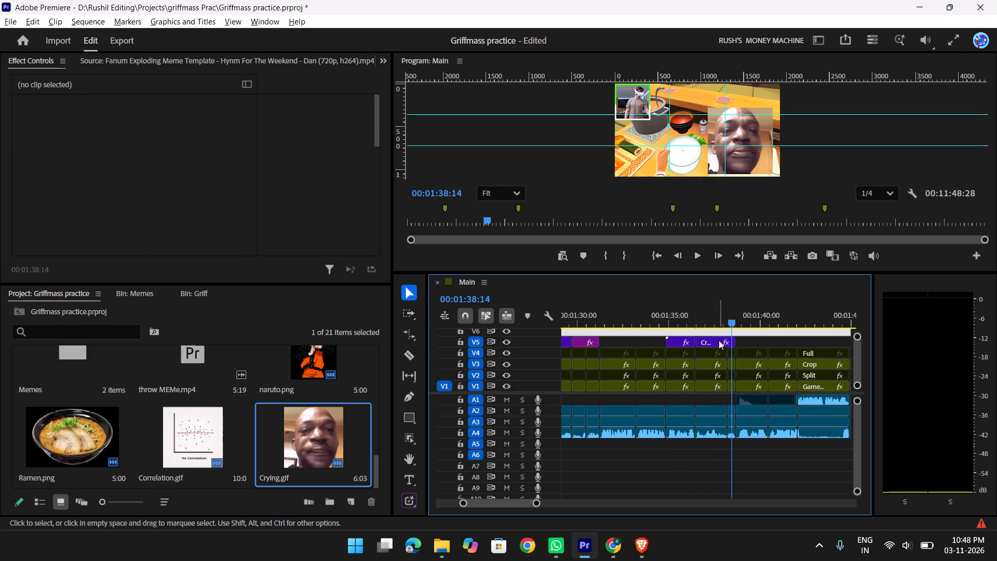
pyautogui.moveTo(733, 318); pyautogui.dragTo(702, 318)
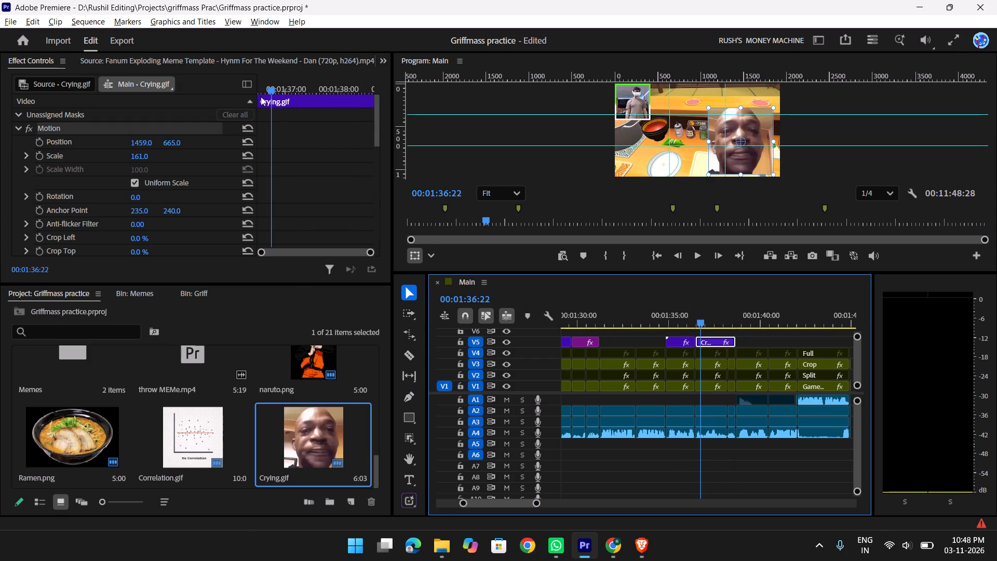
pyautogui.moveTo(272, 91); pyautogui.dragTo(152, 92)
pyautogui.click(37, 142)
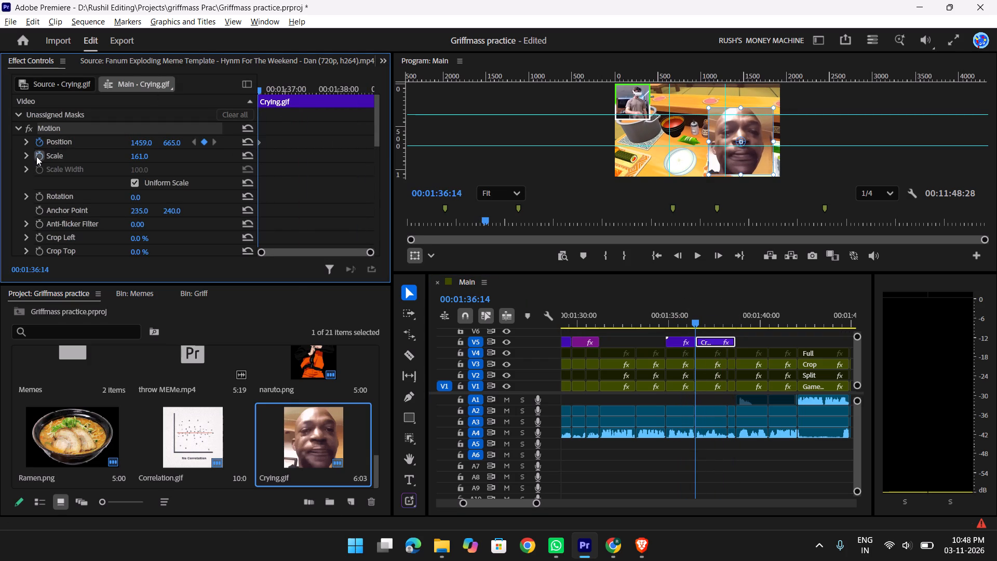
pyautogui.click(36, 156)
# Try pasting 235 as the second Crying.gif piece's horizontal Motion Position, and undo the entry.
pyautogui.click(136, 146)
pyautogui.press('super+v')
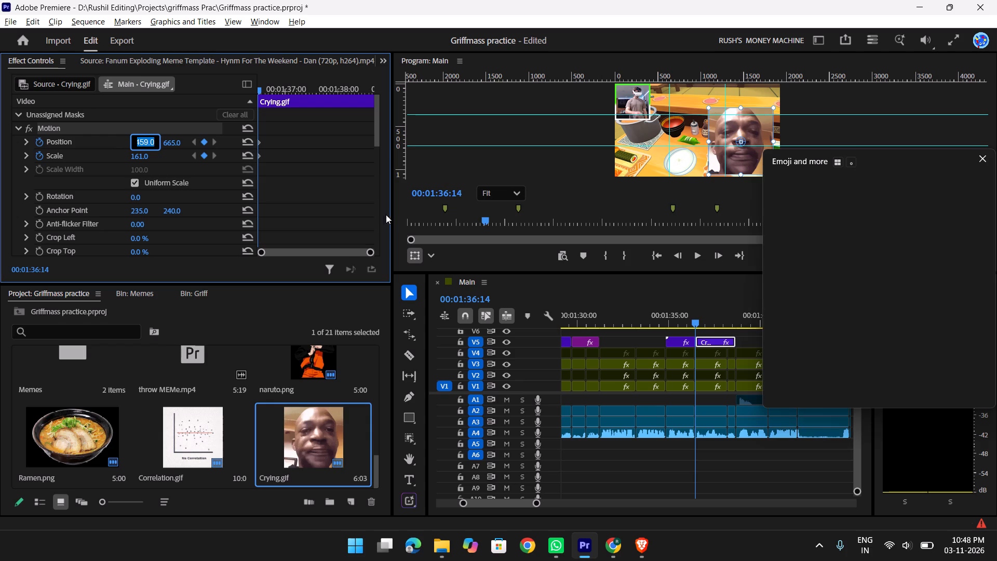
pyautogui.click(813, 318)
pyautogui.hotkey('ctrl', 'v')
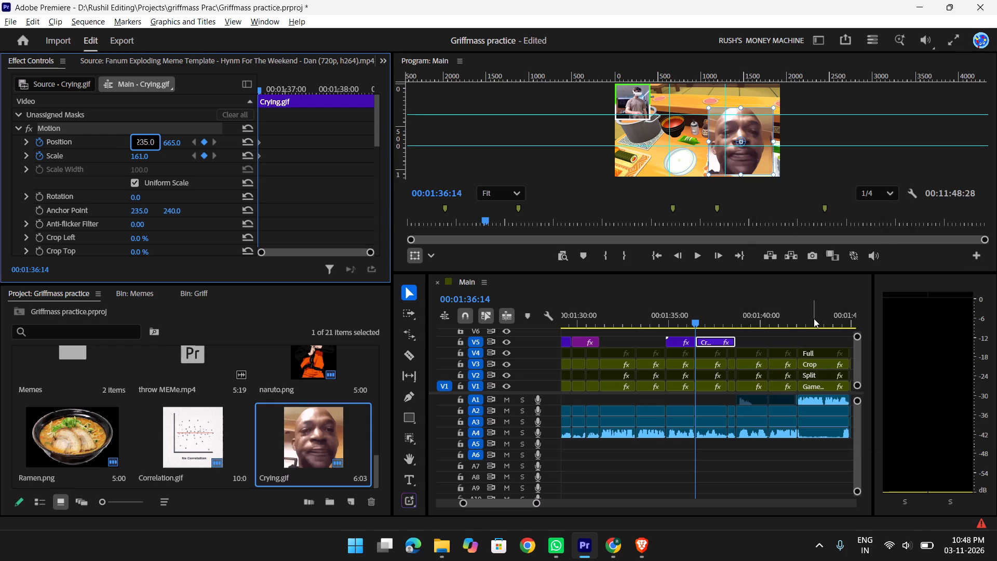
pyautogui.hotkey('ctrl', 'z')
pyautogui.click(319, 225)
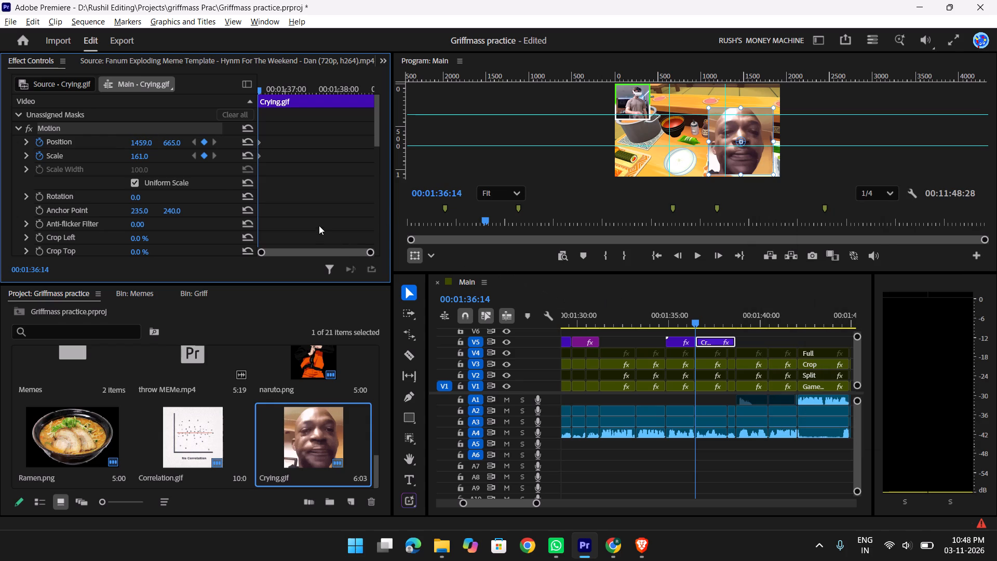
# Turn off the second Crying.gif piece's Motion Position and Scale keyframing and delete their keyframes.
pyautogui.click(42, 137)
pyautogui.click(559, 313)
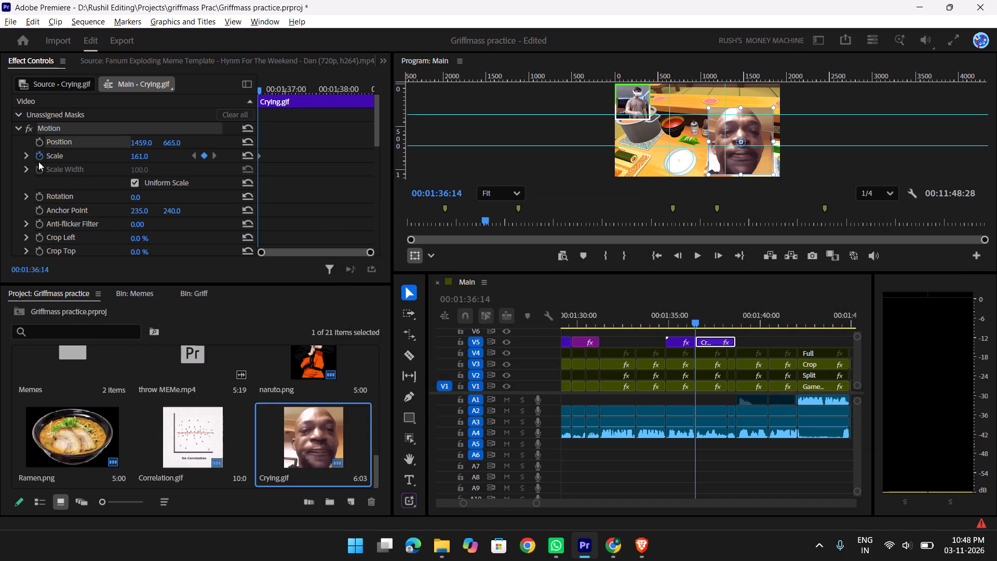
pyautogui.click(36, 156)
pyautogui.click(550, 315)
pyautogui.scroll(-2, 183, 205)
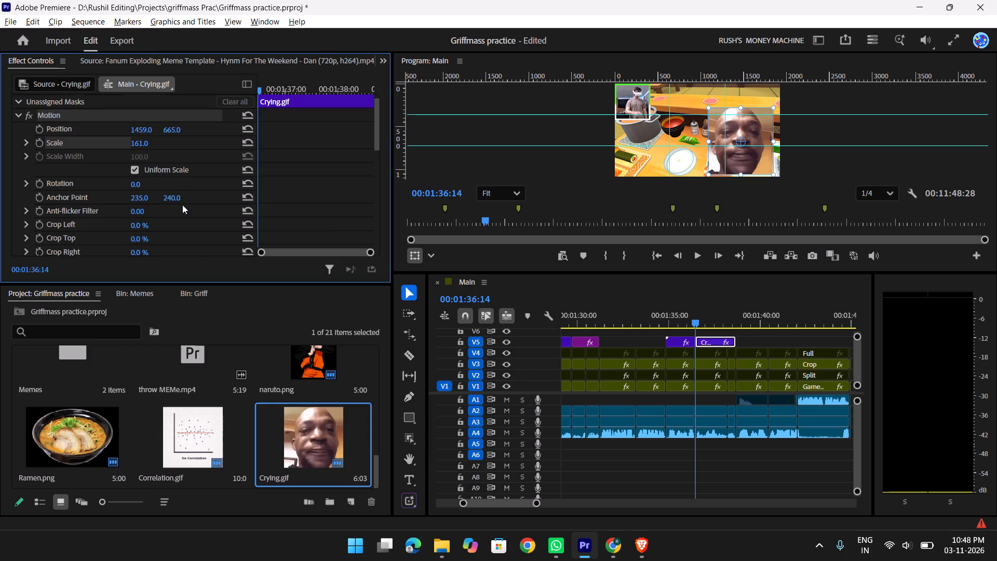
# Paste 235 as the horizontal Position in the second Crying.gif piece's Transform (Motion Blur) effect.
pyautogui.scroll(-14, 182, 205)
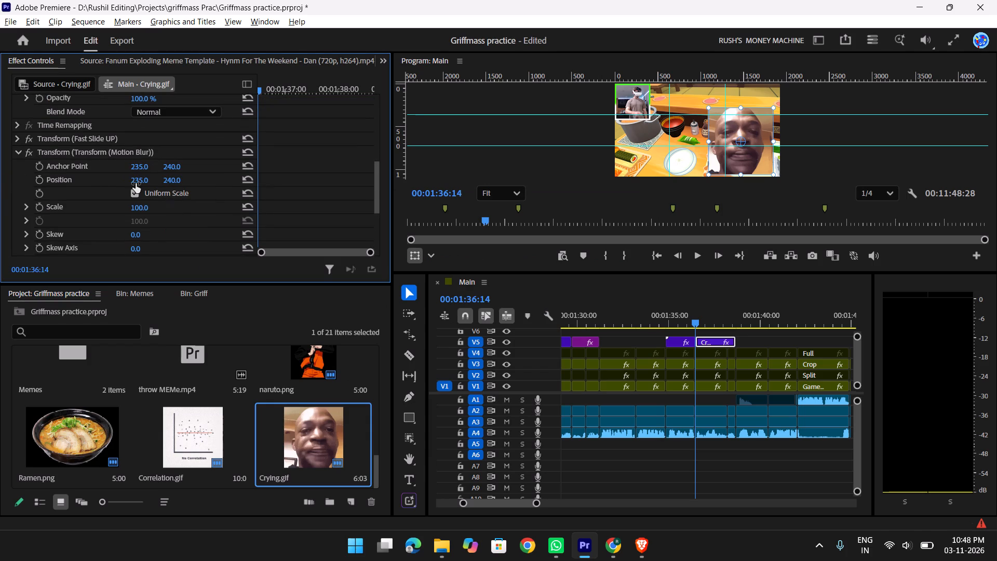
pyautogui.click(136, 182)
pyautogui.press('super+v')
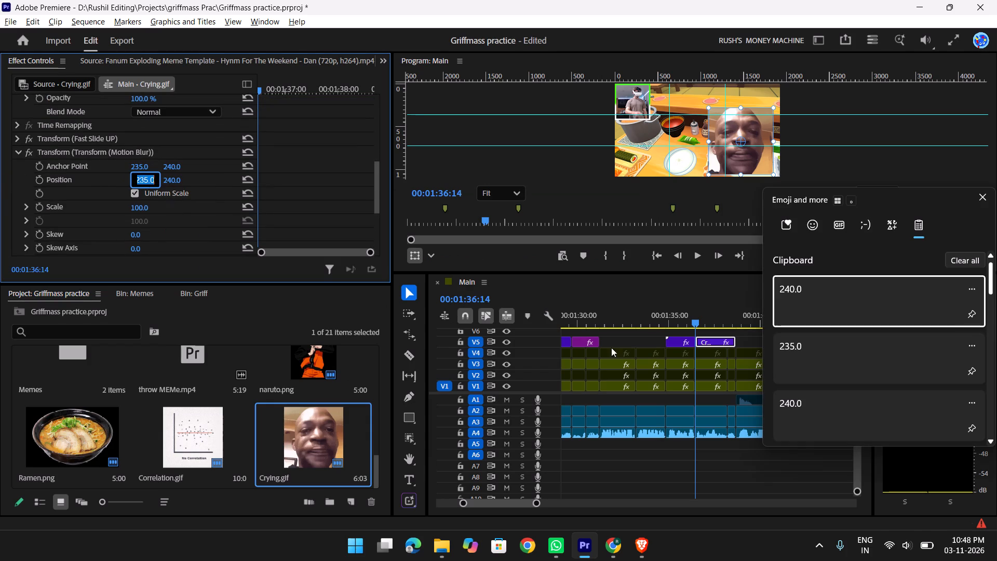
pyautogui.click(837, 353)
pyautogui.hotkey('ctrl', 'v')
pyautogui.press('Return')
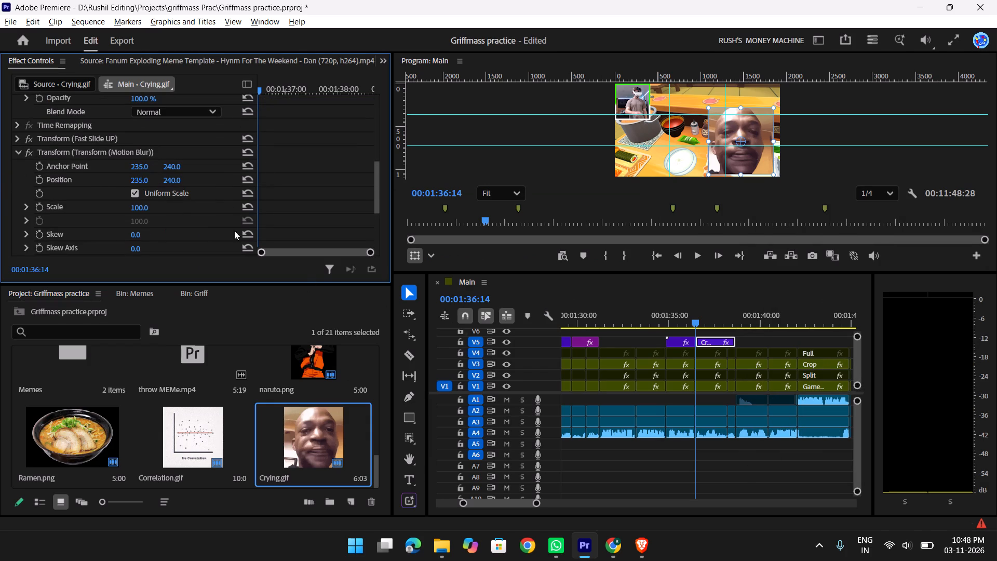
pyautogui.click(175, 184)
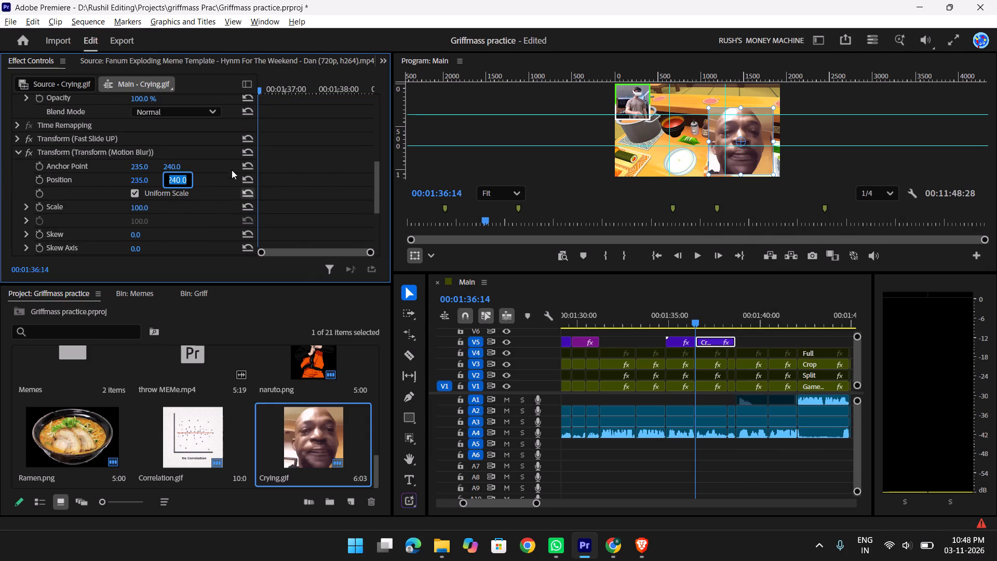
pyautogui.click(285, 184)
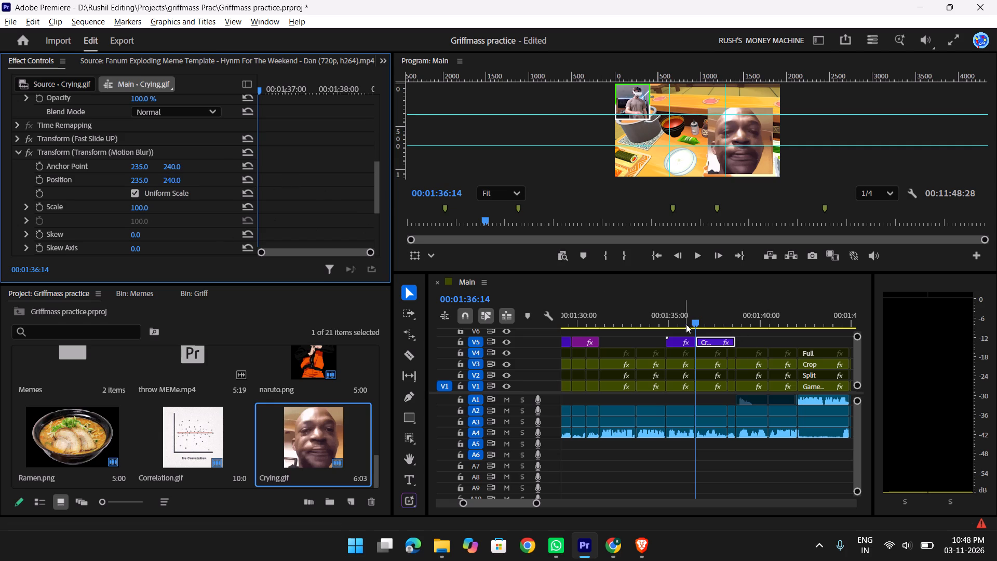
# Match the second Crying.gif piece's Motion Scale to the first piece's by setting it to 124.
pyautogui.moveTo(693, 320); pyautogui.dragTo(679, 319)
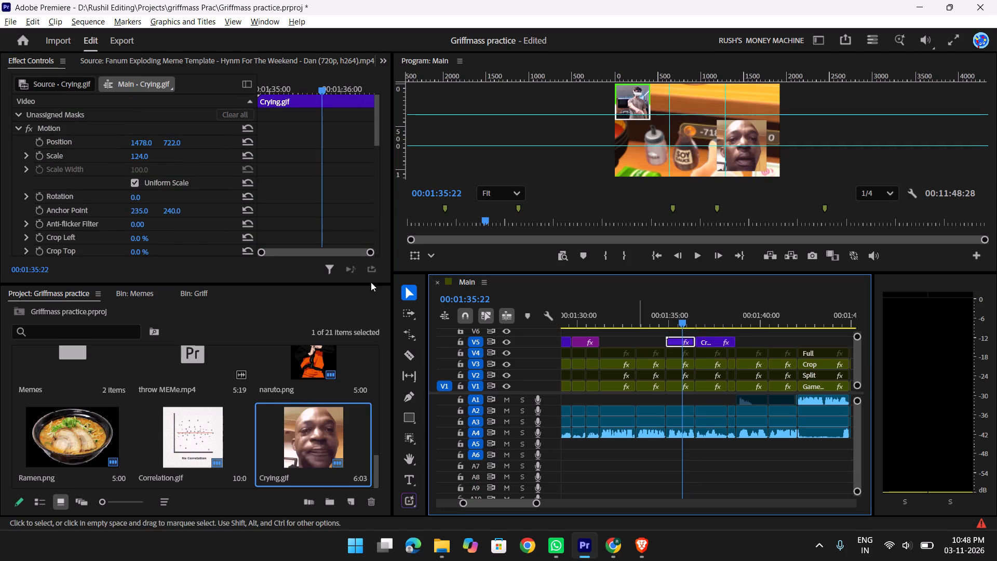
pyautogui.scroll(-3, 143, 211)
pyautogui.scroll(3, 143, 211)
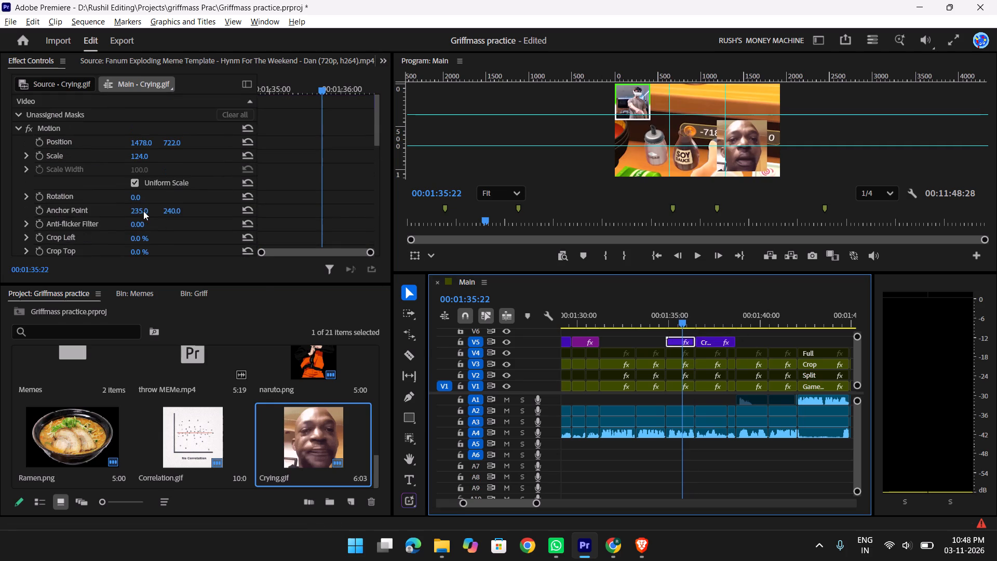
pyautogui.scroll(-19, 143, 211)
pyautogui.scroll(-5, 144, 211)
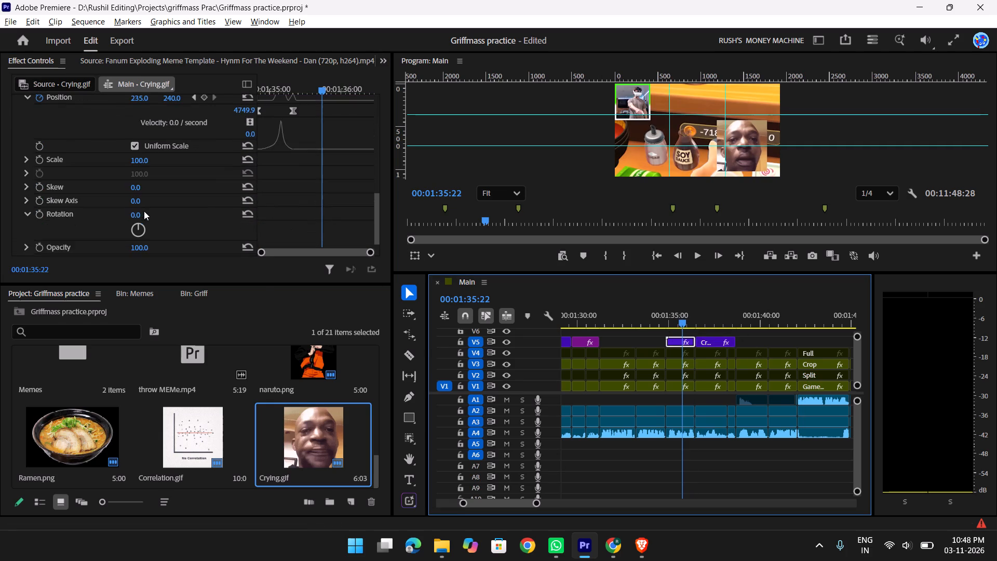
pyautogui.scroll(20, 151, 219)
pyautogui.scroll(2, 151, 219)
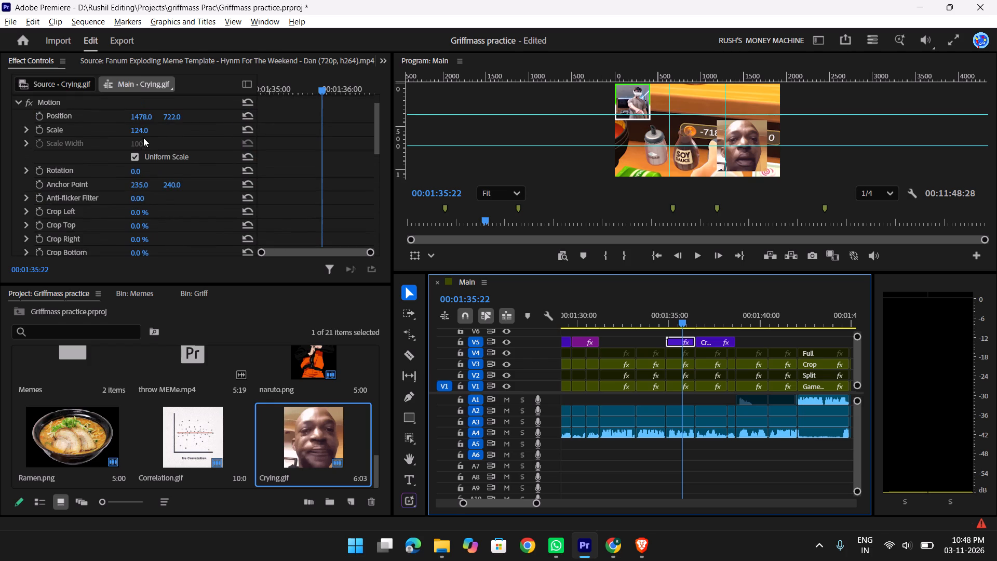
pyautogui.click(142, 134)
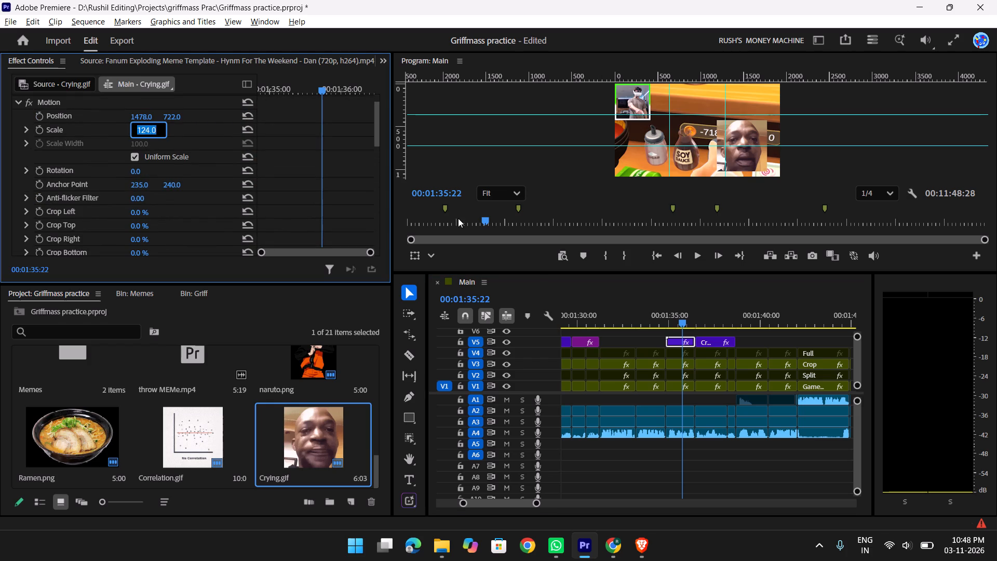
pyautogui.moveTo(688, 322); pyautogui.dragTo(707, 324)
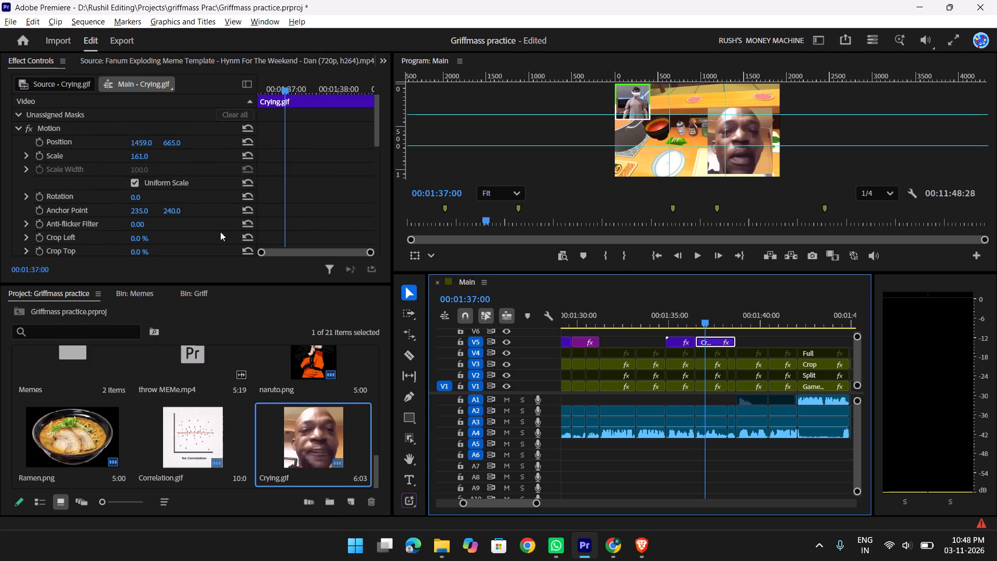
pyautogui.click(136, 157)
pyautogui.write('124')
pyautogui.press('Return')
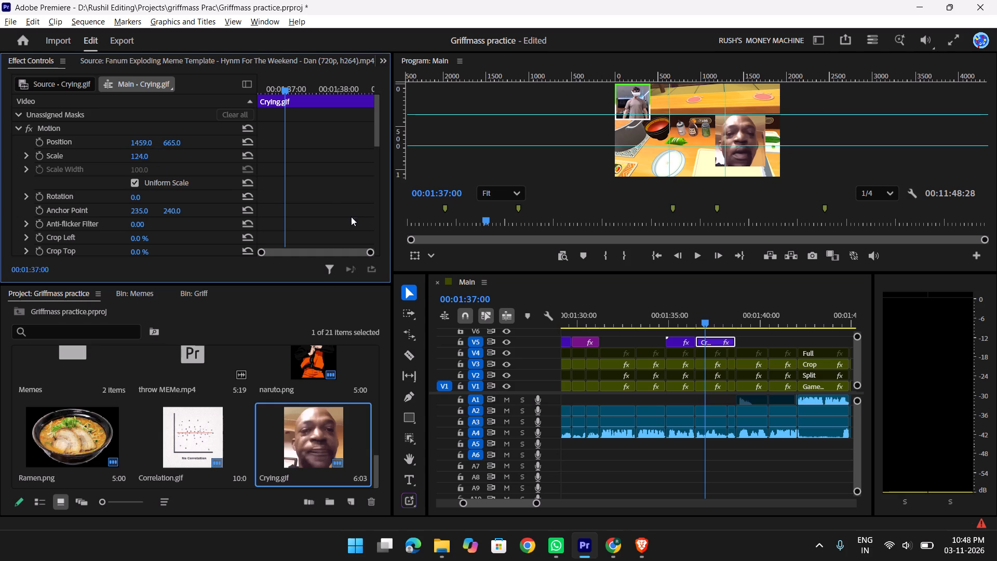
# Check the Position values of both Crying.gif pieces and play back the transition between them.
pyautogui.scroll(-16, 178, 187)
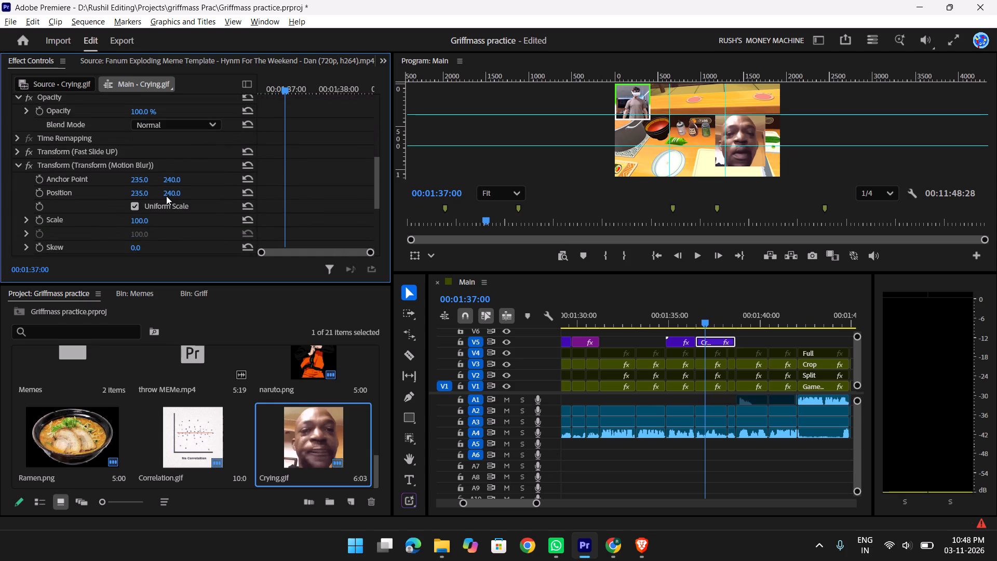
pyautogui.scroll(-3, 166, 196)
pyautogui.scroll(3, 190, 253)
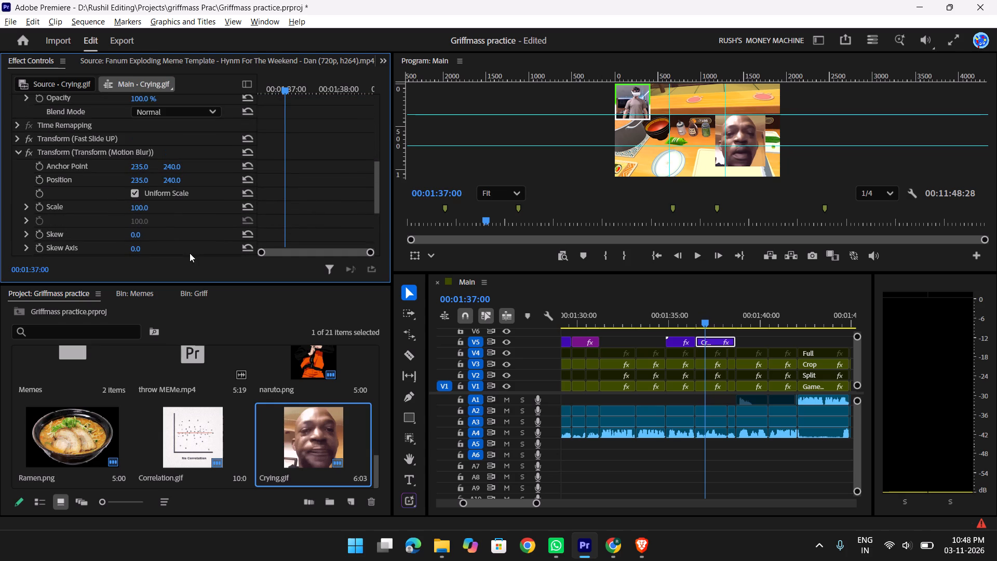
pyautogui.scroll(1, 168, 228)
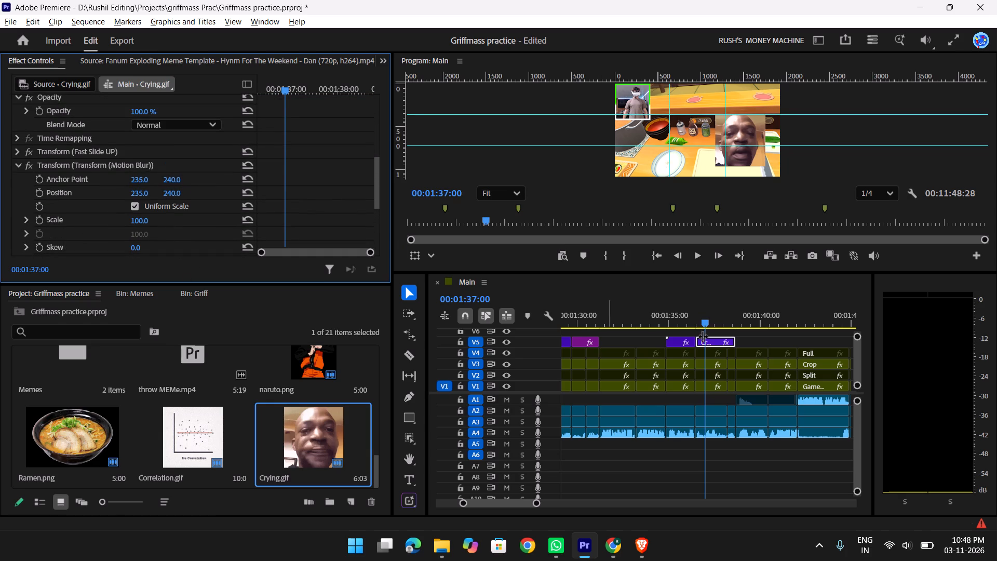
pyautogui.moveTo(696, 319); pyautogui.dragTo(688, 319)
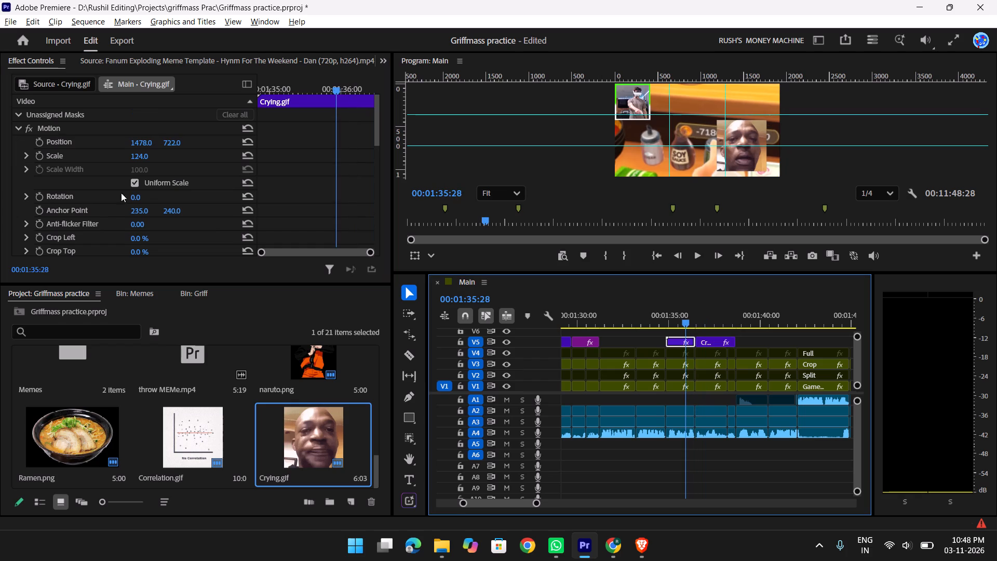
pyautogui.click(142, 143)
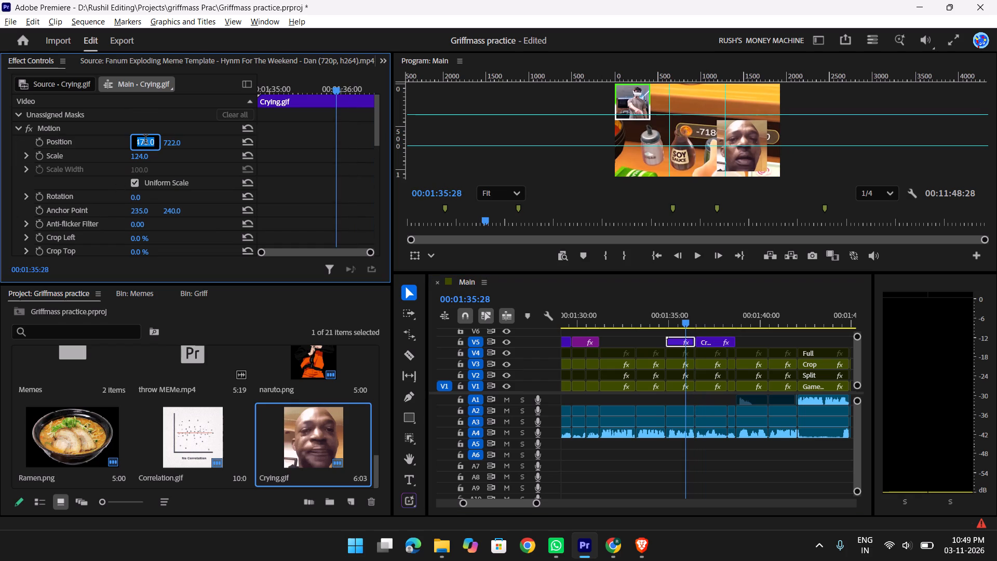
pyautogui.moveTo(680, 316); pyautogui.dragTo(659, 317)
pyautogui.press('space')
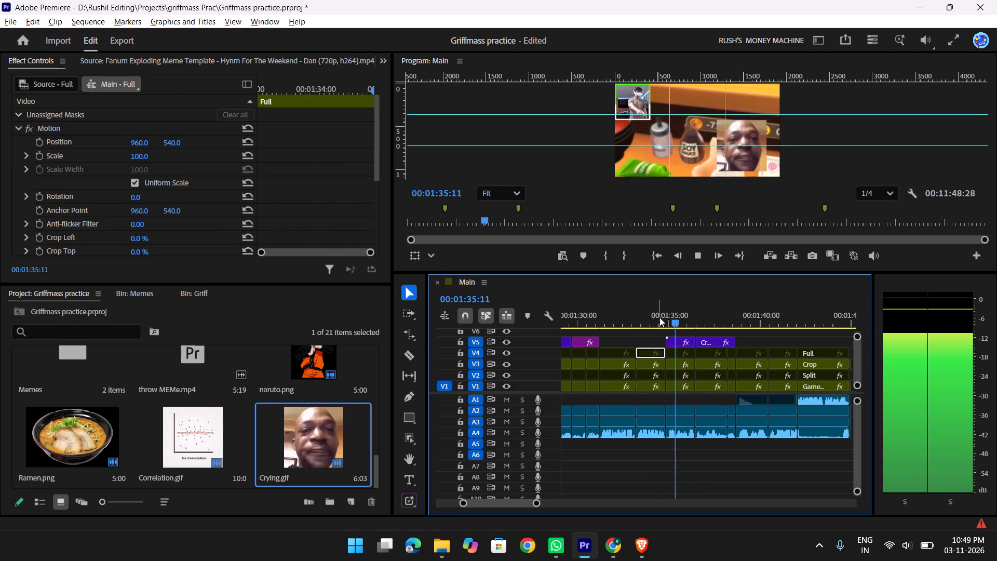
pyautogui.press('space')
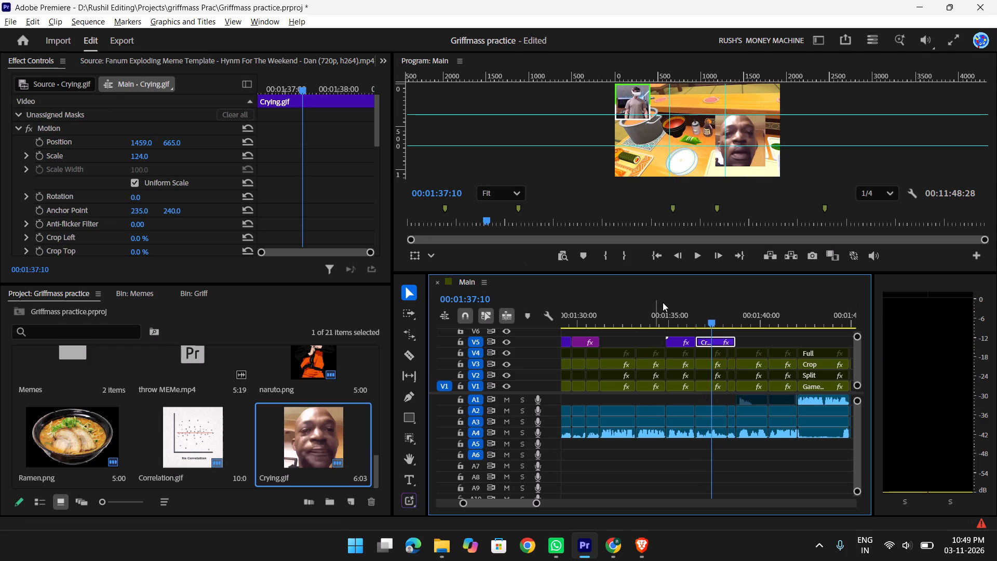
# Undo the recent Crying.gif edits, going back to before the clip was split in two.
pyautogui.hotkey('ctrl', 'z')
pyautogui.hotkey('ctrl', 'z')
pyautogui.hotkey('ctrl', 'z')
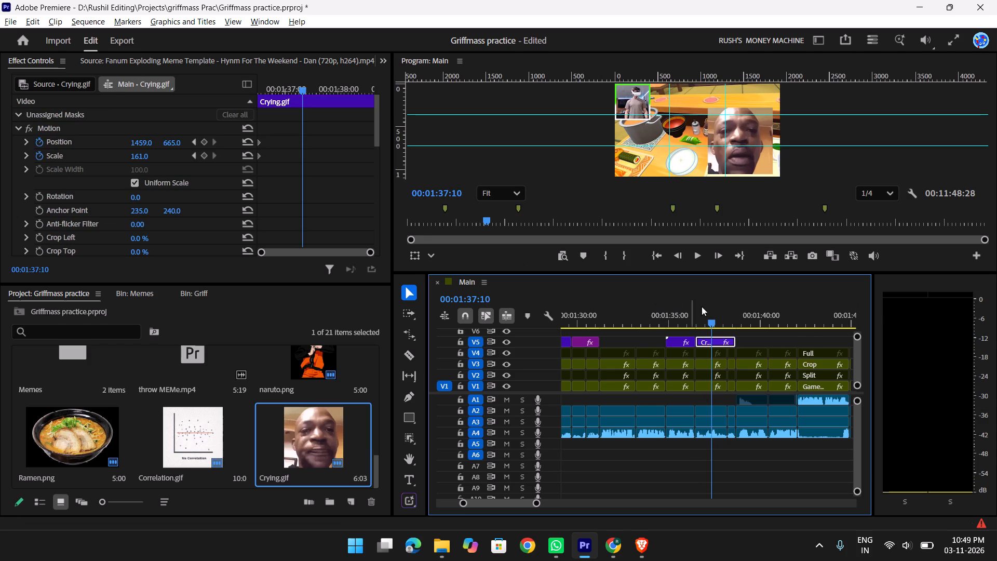
pyautogui.hotkey('ctrl', 'z')
pyautogui.hotkey('ctrl', 'z')
pyautogui.hotkey('ctrl', 'z')
pyautogui.hotkey('ctrl', 'z')
pyautogui.hotkey('ctrl', 'z')
pyautogui.hotkey('ctrl', 'z')
pyautogui.hotkey('ctrl', 'z')
pyautogui.hotkey('ctrl', 'z')
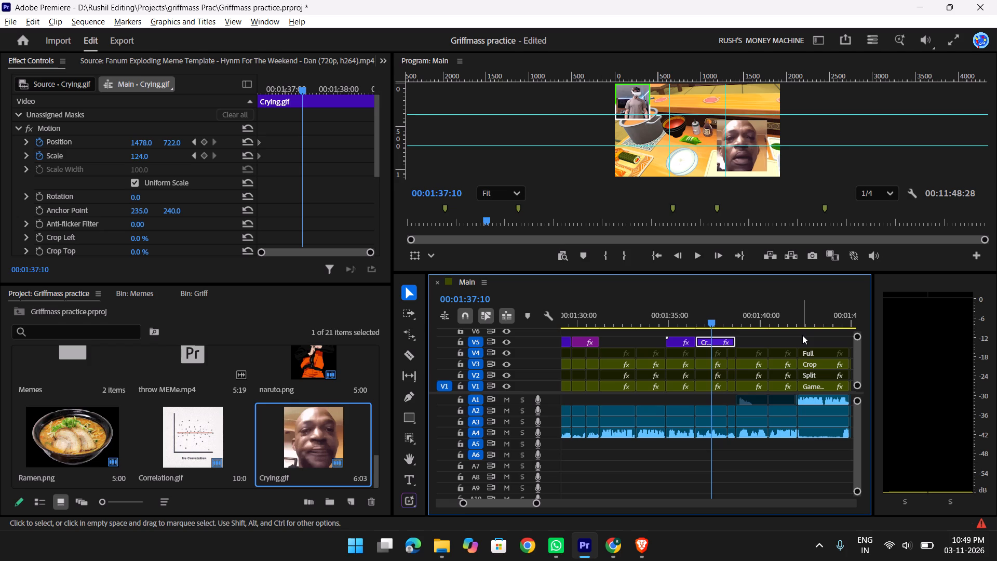
pyautogui.hotkey('ctrl', 'z')
pyautogui.hotkey('ctrl', 'z')
pyautogui.hotkey('ctrl', 'z')
pyautogui.hotkey('ctrl', 'z')
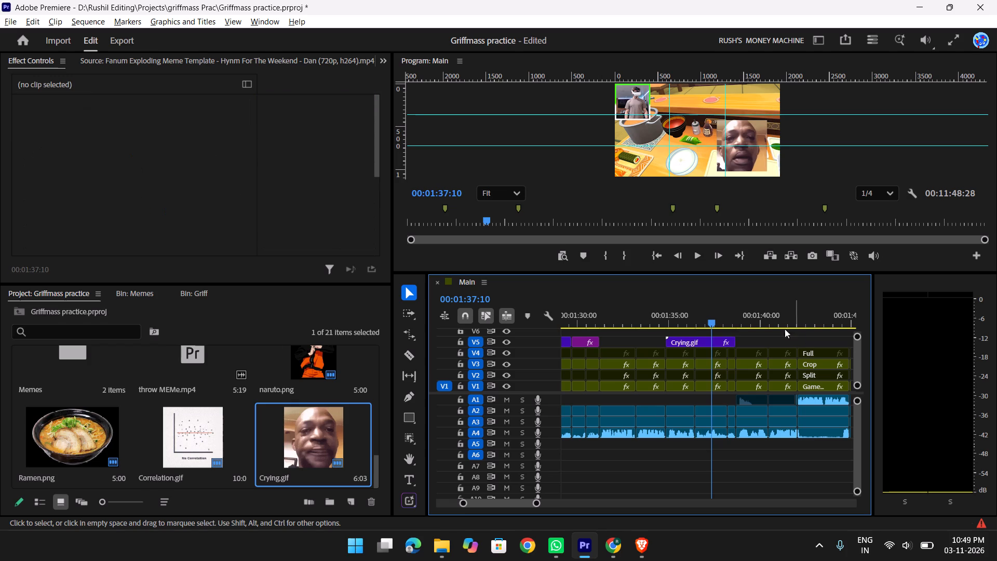
# Enable Scale keyframing in the Crying.gif clip's Transform (Fast Slide UP) effect at 00:01:36:07, with Scale at 100.
pyautogui.moveTo(705, 316); pyautogui.dragTo(663, 315)
pyautogui.press('space')
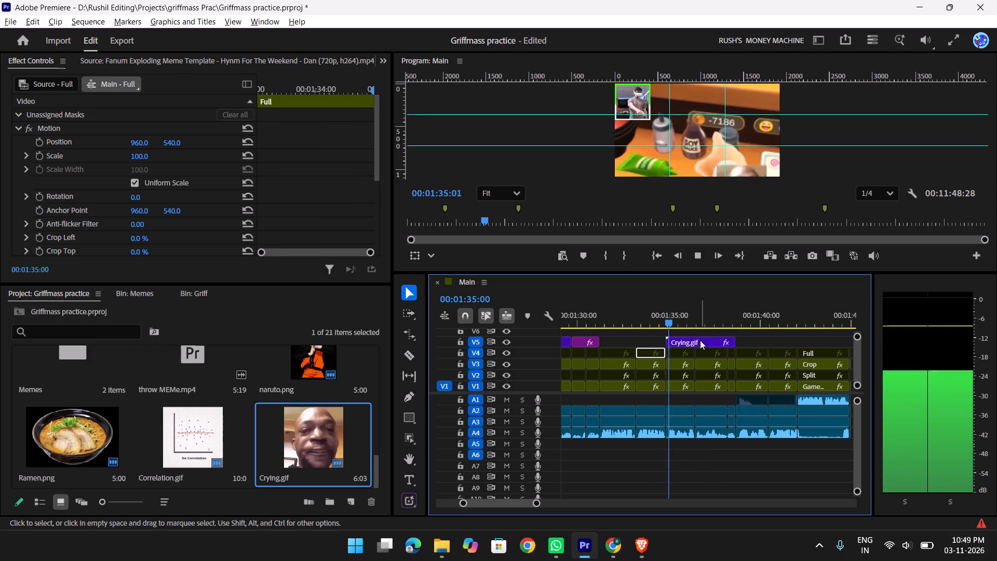
pyautogui.click(700, 340)
pyautogui.press('space')
pyautogui.scroll(-15, 321, 192)
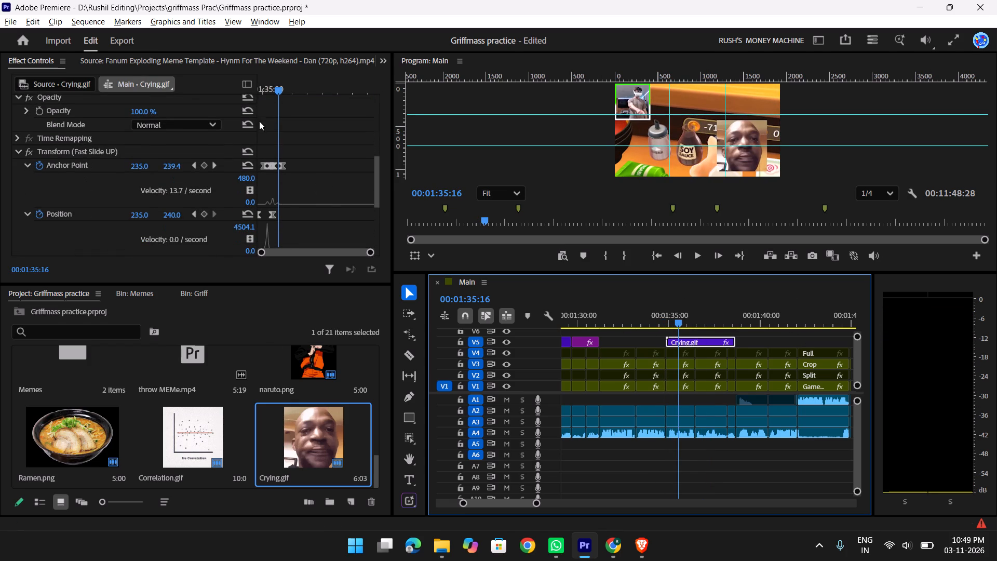
pyautogui.moveTo(280, 87); pyautogui.dragTo(308, 97)
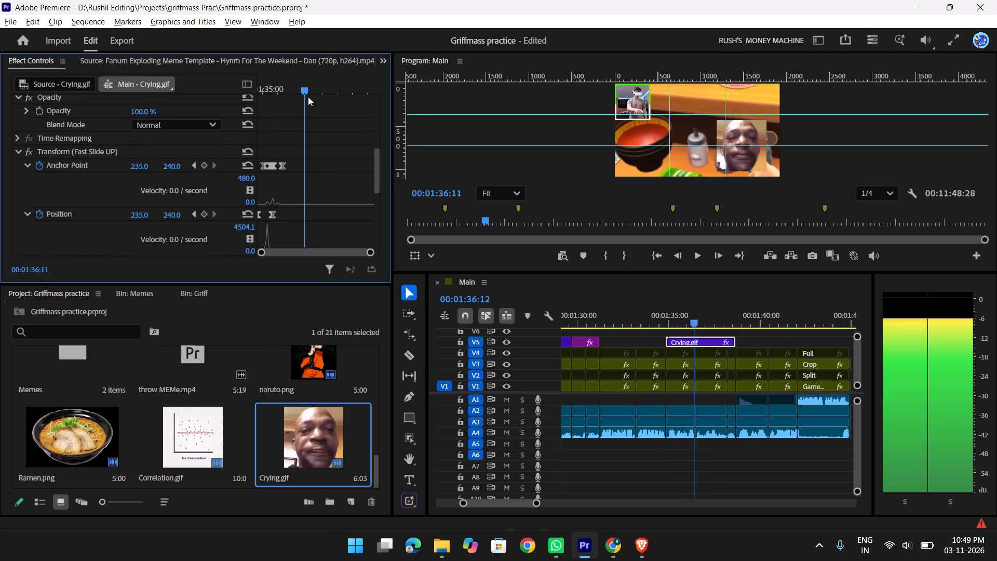
pyautogui.moveTo(308, 97); pyautogui.dragTo(293, 103)
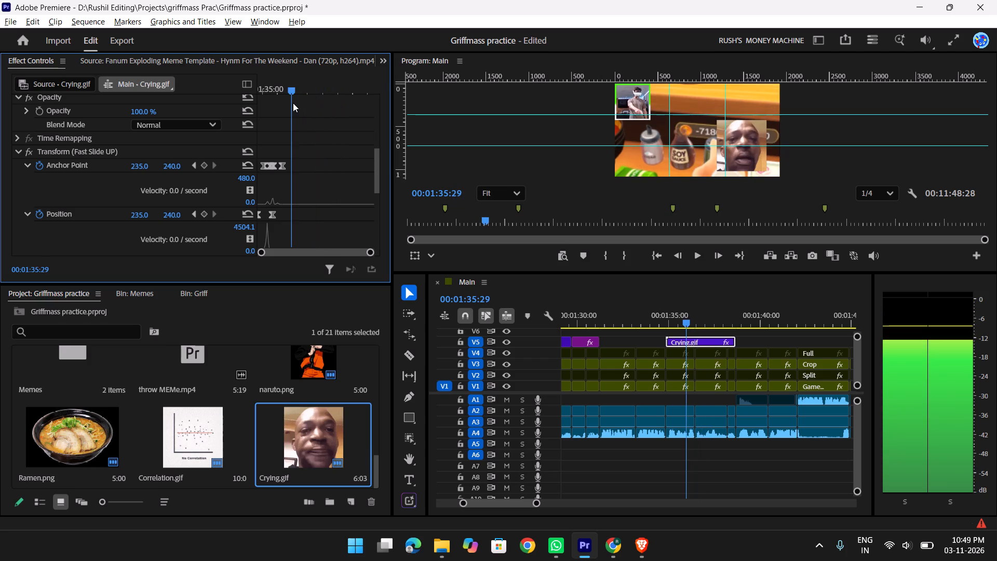
pyautogui.moveTo(293, 103); pyautogui.dragTo(283, 105)
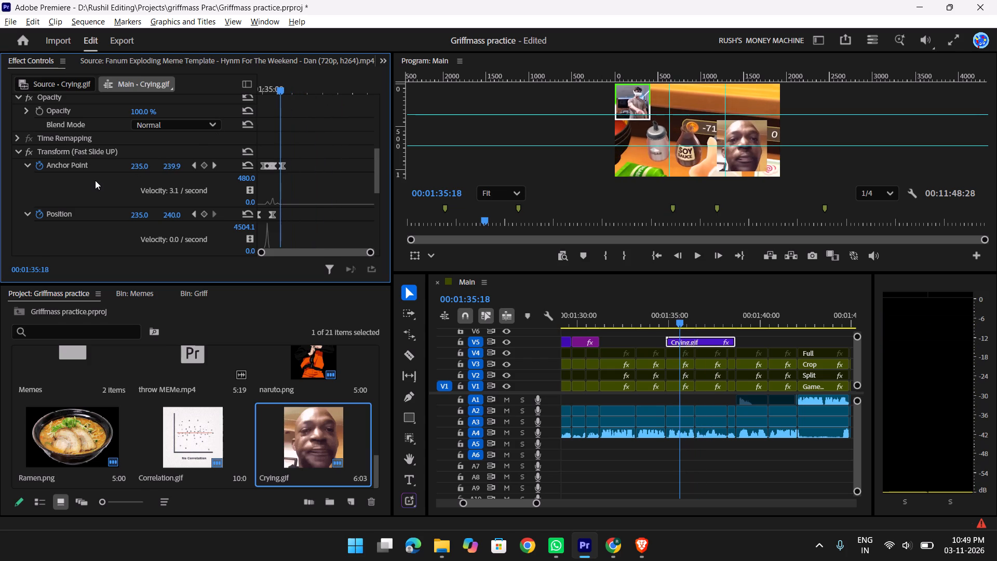
pyautogui.scroll(-3, 95, 180)
pyautogui.moveTo(280, 86); pyautogui.dragTo(306, 94)
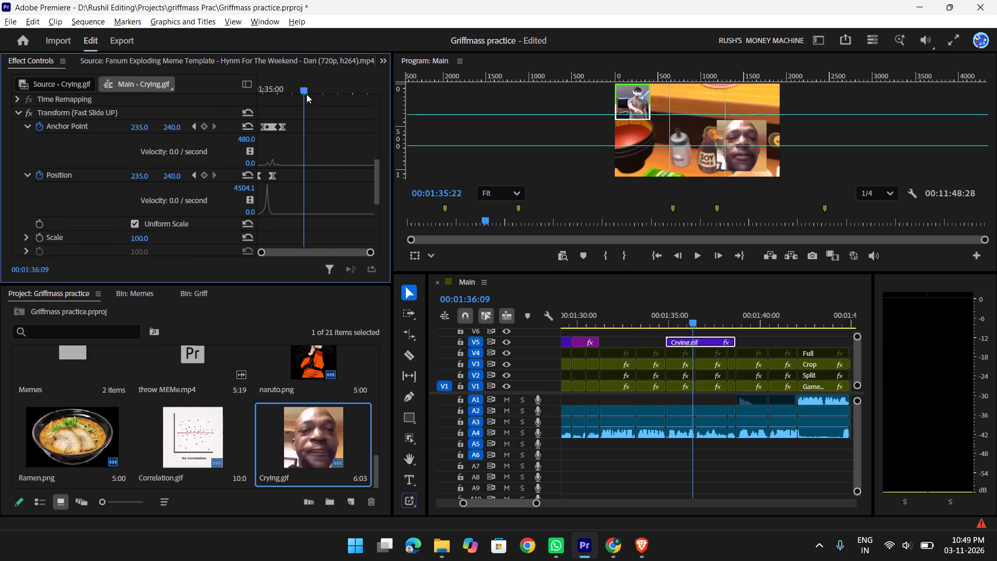
pyautogui.moveTo(306, 94); pyautogui.dragTo(308, 95)
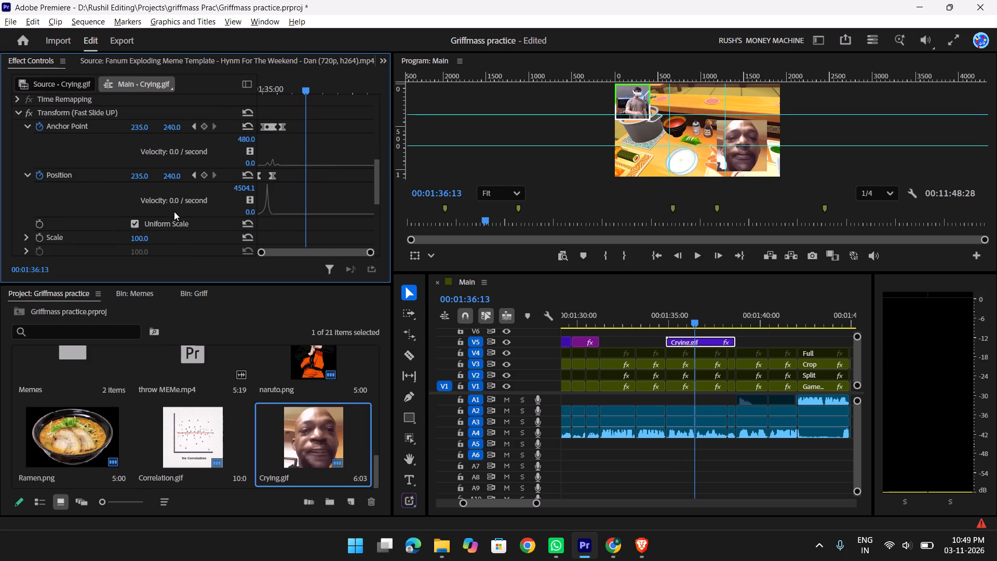
pyautogui.scroll(-1, 174, 211)
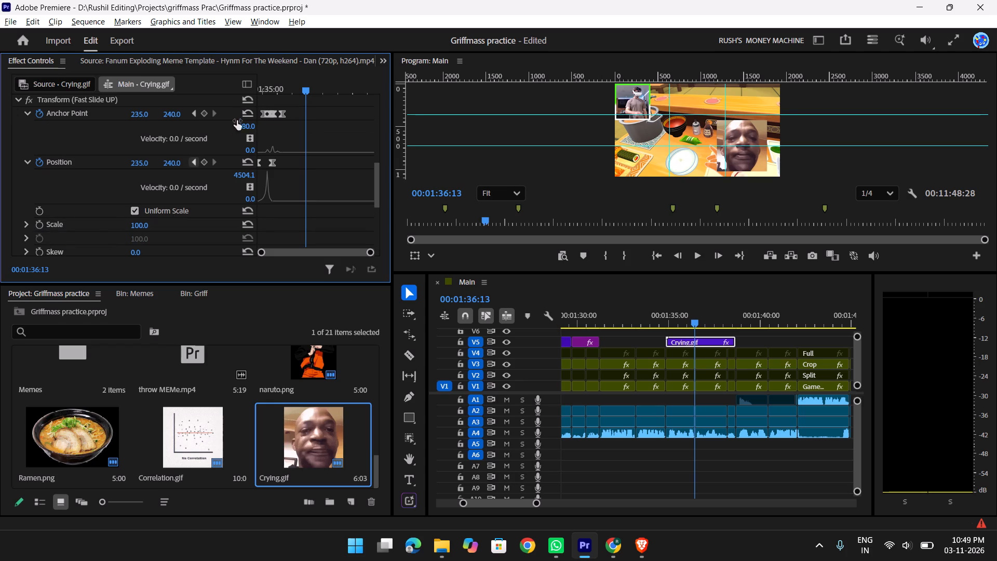
pyautogui.moveTo(305, 85); pyautogui.dragTo(289, 88)
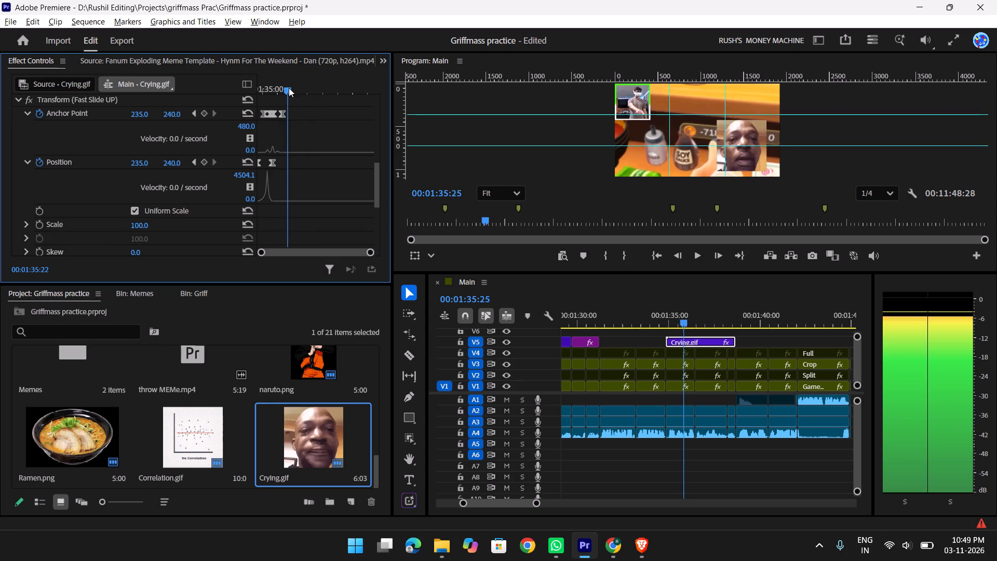
pyautogui.moveTo(289, 88); pyautogui.dragTo(287, 92)
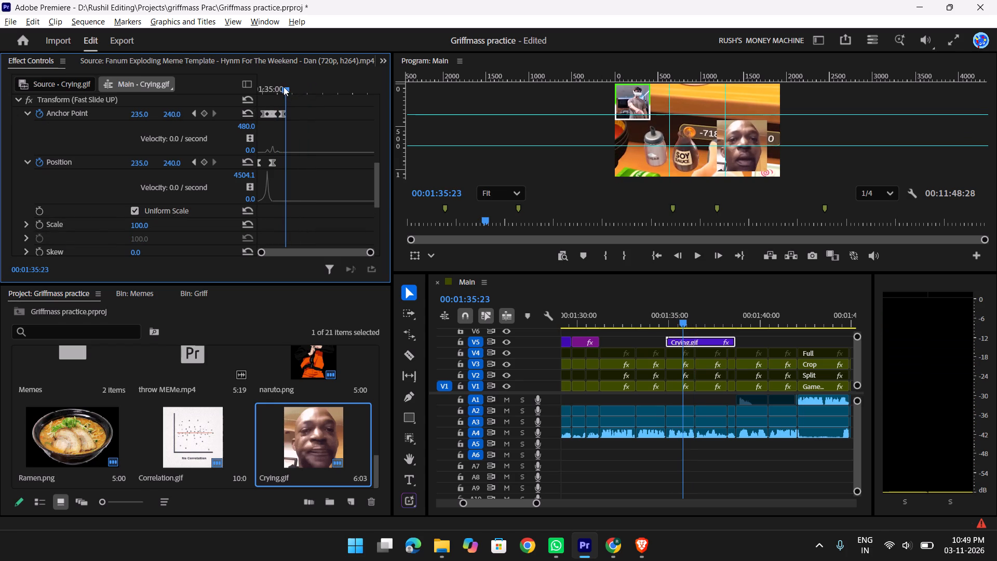
pyautogui.moveTo(285, 87); pyautogui.dragTo(297, 93)
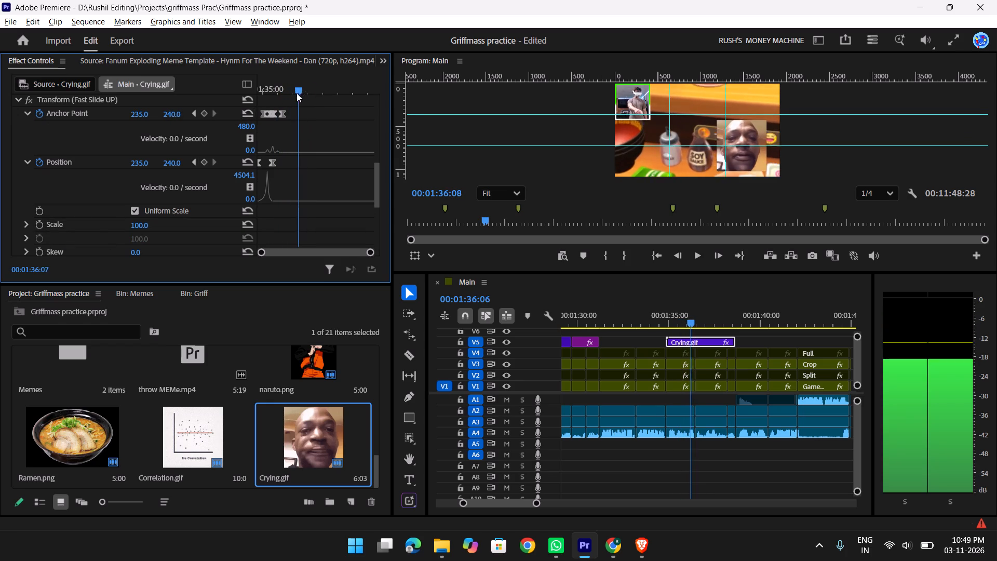
pyautogui.moveTo(297, 93); pyautogui.dragTo(299, 101)
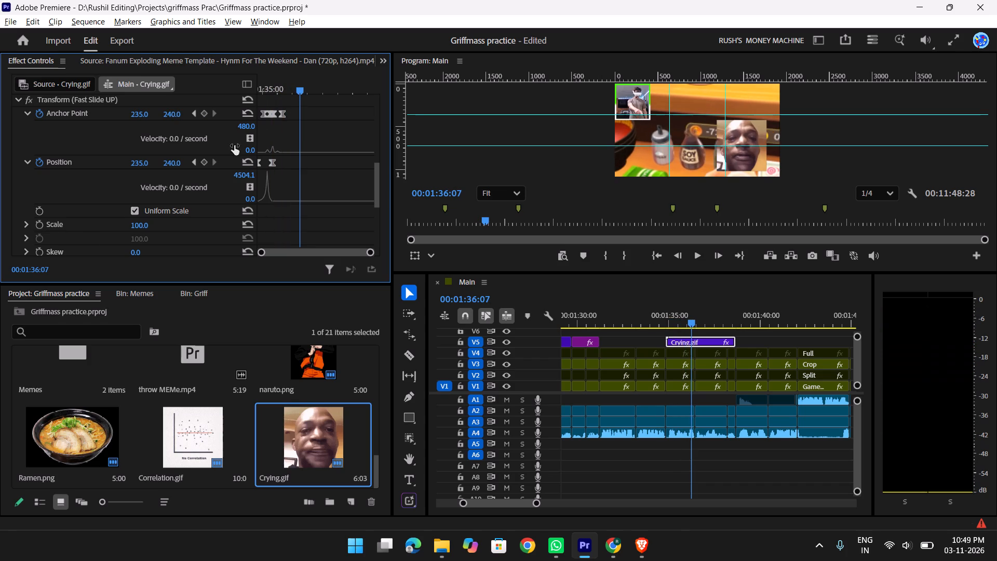
pyautogui.click(35, 228)
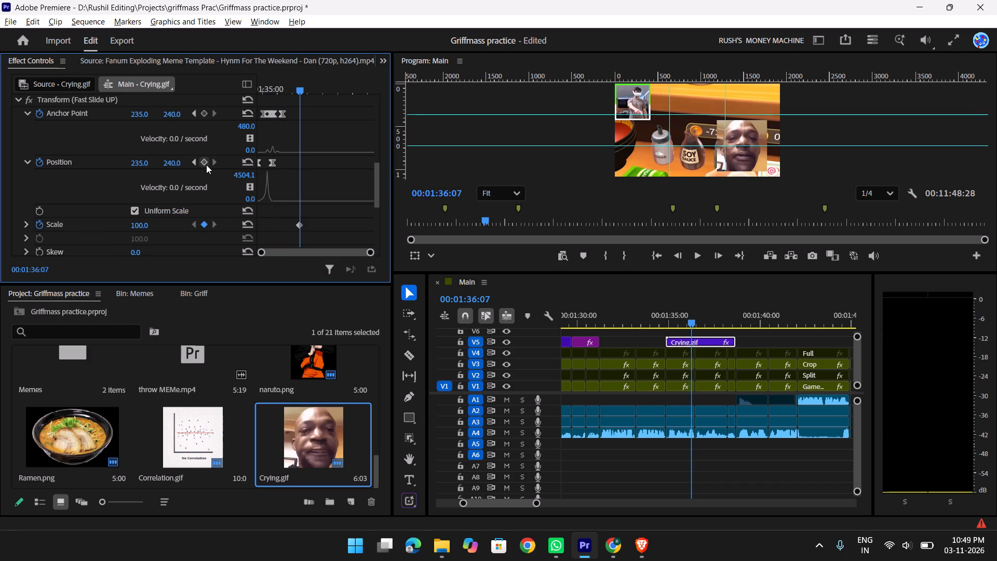
# Add Position and Anchor Point keyframes to the Crying.gif clip's Transform (Fast Slide UP) effect at 00:01:36:07.
pyautogui.click(204, 165)
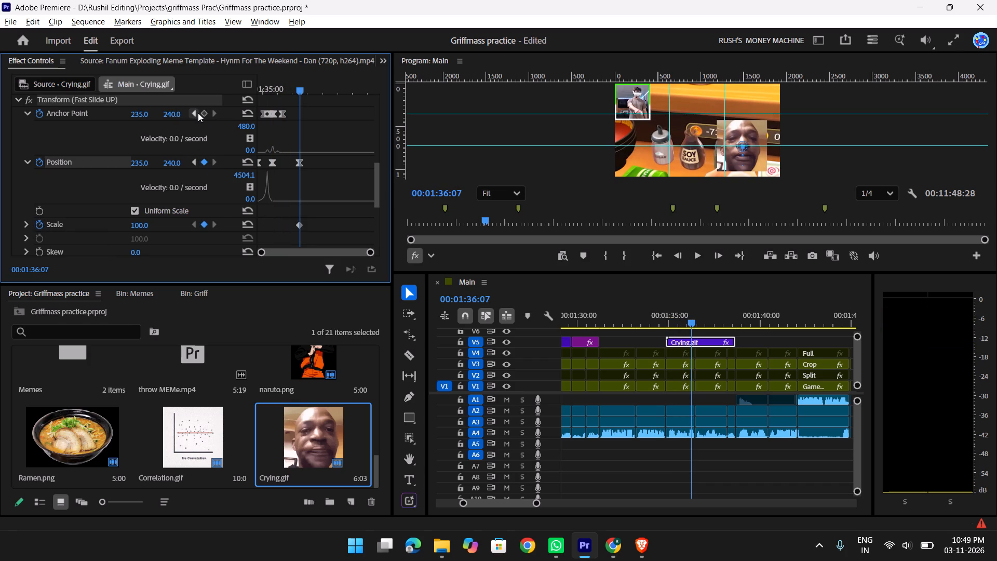
pyautogui.click(205, 116)
# Keyframe the Crying.gif clip's Transform Scale to 137 at 00:01:38:03.
pyautogui.moveTo(304, 85); pyautogui.dragTo(349, 92)
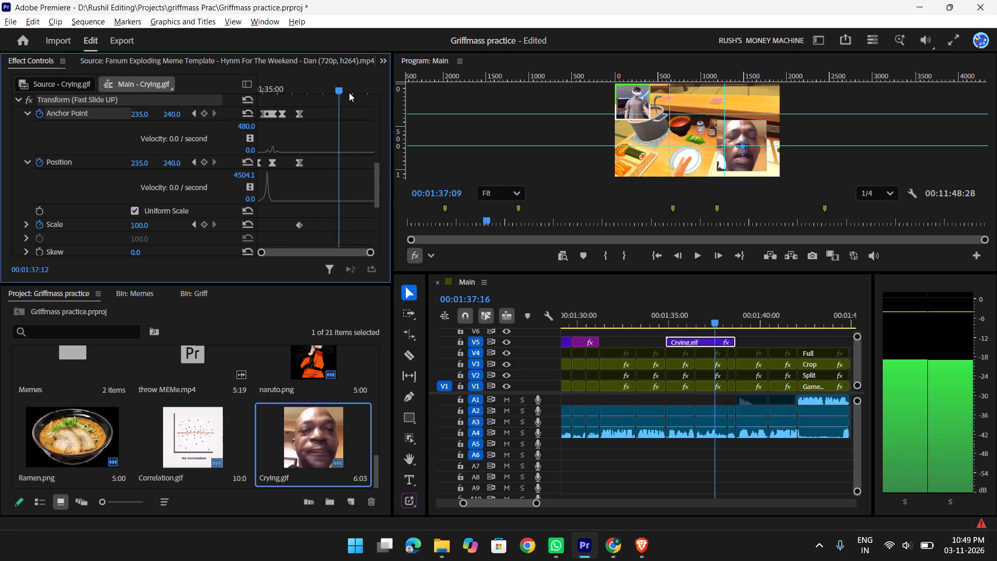
pyautogui.moveTo(349, 92); pyautogui.dragTo(358, 97)
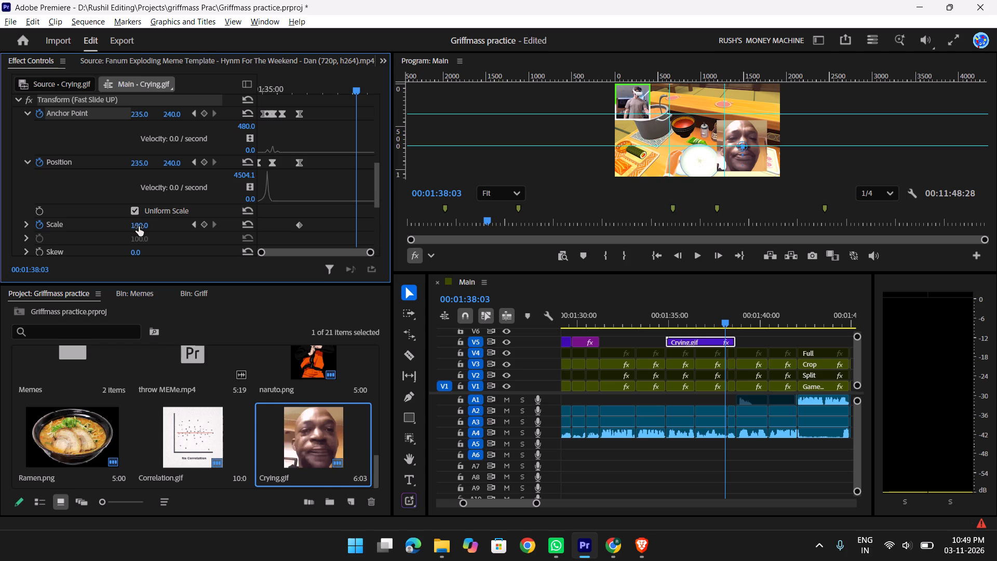
pyautogui.moveTo(139, 226); pyautogui.dragTo(164, 230)
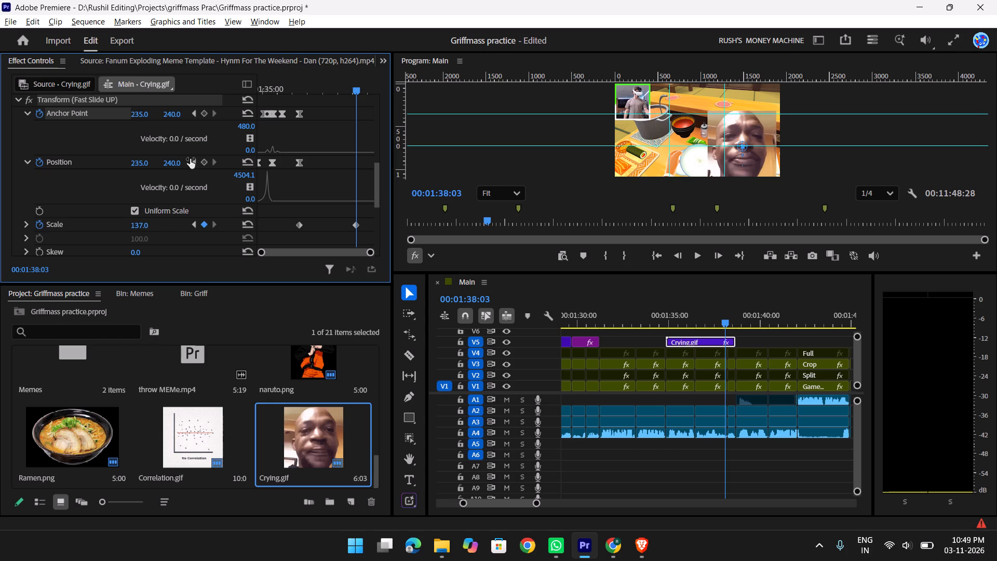
# Set the vertical Position value in the Crying.gif clip's Transform effect to 172 at 00:01:38:03.
pyautogui.click(176, 164)
pyautogui.press('Down')
pyautogui.press('Down')
pyautogui.press('Down')
pyautogui.press('Down')
pyautogui.press('Down')
pyautogui.press('Down')
pyautogui.press('Down')
pyautogui.press('Down')
pyautogui.press('Down')
pyautogui.press('Down')
pyautogui.press('Down')
pyautogui.press('Down')
pyautogui.press('Down')
pyautogui.press('Down')
pyautogui.press('Down')
pyautogui.press('Down')
pyautogui.press('Down')
pyautogui.press('Down')
pyautogui.press('Down')
pyautogui.press('Down')
pyautogui.press('Down')
pyautogui.press('Down')
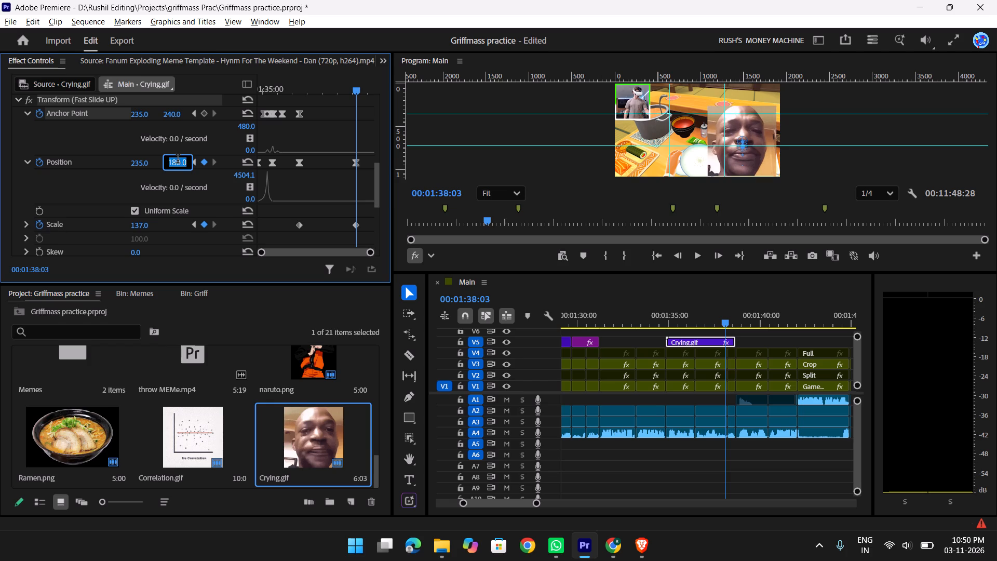
pyautogui.press('Down')
pyautogui.press('Down')
pyautogui.press('Down')
pyautogui.press('Down')
pyautogui.press('Down')
pyautogui.press('Down')
pyautogui.press('Down')
pyautogui.press('Down')
pyautogui.press('Down')
pyautogui.press('Down')
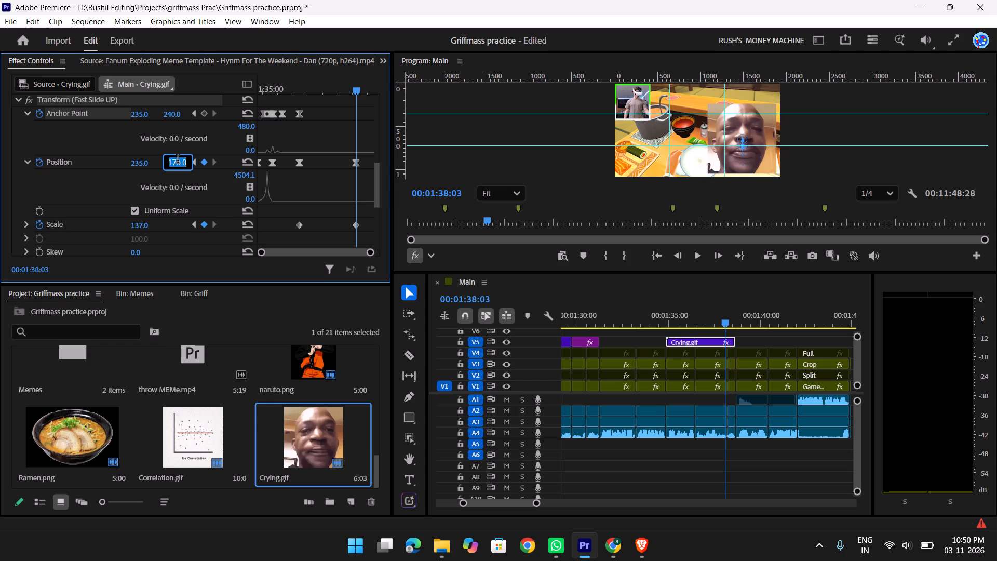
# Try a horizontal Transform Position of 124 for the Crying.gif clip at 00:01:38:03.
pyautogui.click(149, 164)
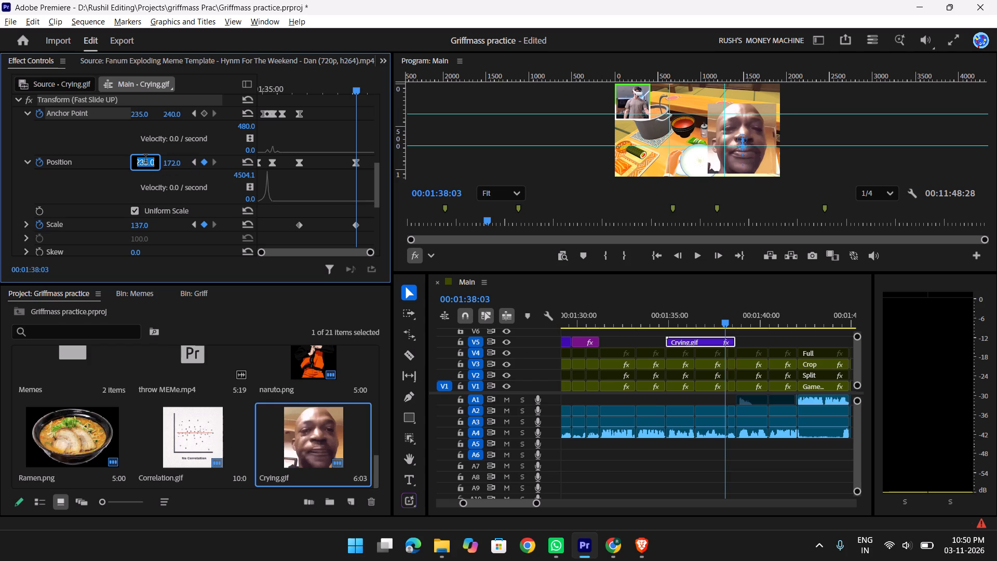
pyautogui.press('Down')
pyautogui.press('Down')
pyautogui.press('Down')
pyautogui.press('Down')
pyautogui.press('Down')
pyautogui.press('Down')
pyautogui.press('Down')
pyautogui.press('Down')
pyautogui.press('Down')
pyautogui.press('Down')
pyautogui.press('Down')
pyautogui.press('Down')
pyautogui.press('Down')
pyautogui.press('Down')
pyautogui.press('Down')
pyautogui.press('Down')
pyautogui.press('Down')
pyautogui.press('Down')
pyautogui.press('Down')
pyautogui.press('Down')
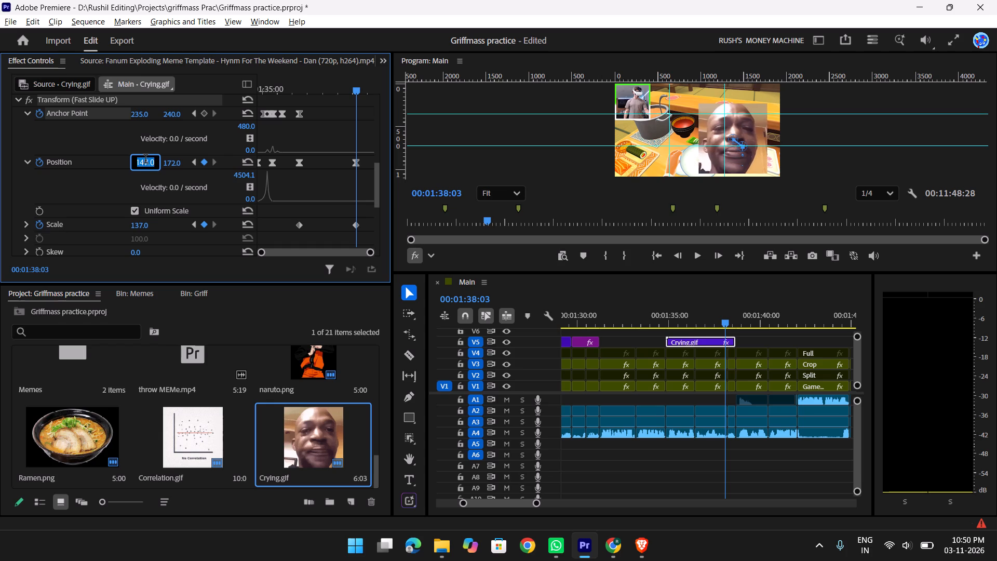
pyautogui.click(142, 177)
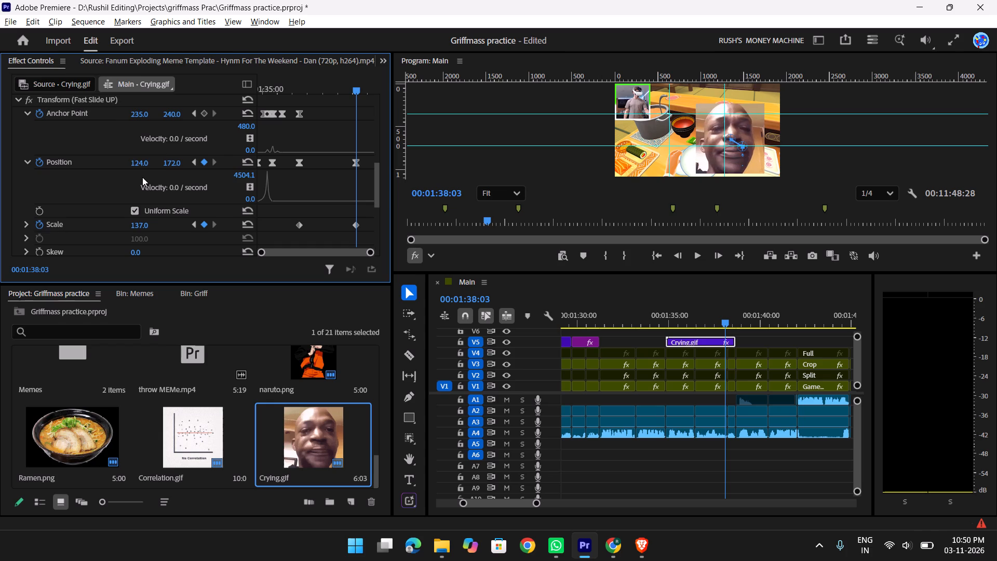
# Readjust the Crying.gif clip's horizontal Transform Position at 00:01:38:03 to 239.
pyautogui.moveTo(135, 164); pyautogui.dragTo(8, 164)
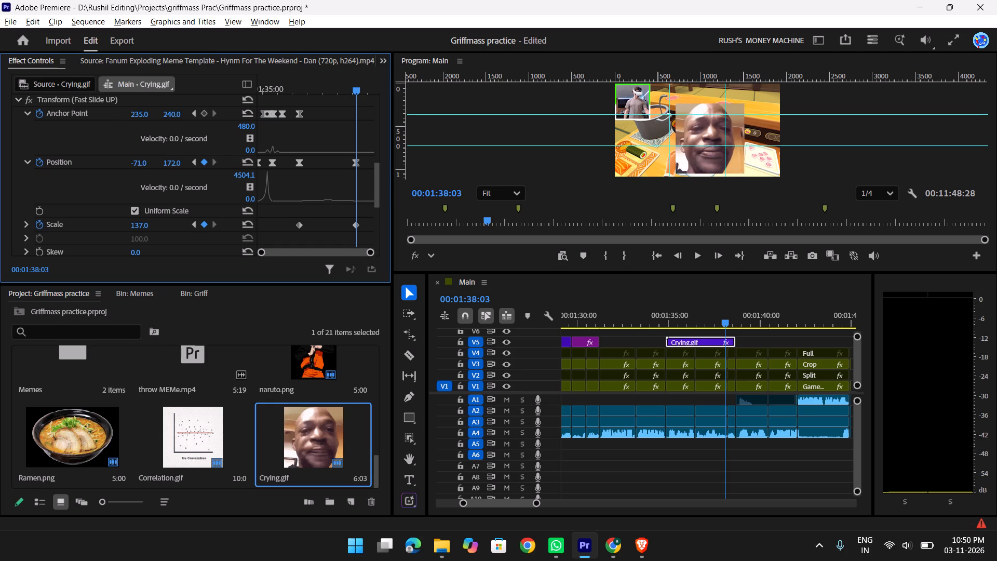
pyautogui.moveTo(8, 164); pyautogui.dragTo(125, 164)
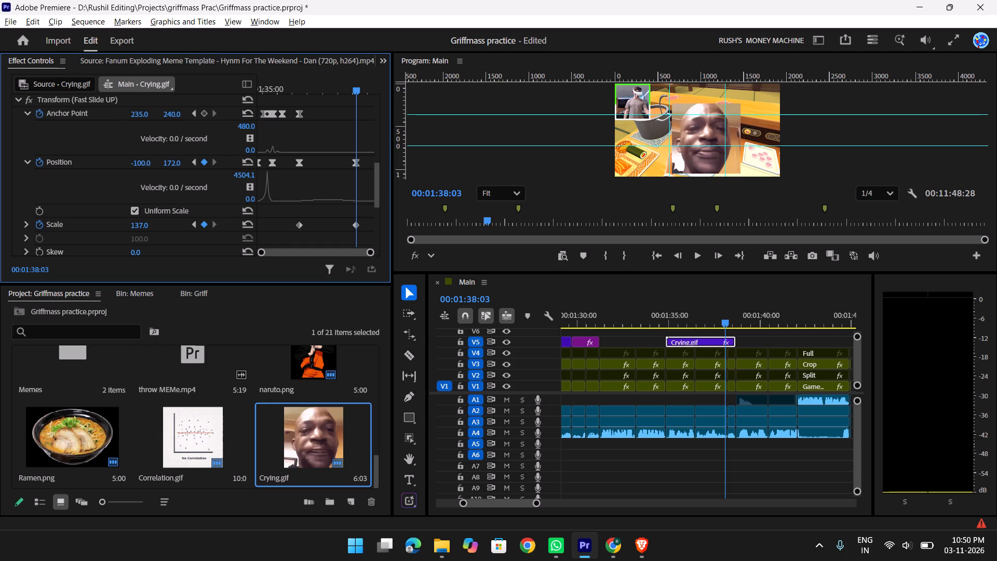
pyautogui.moveTo(125, 164); pyautogui.dragTo(158, 165)
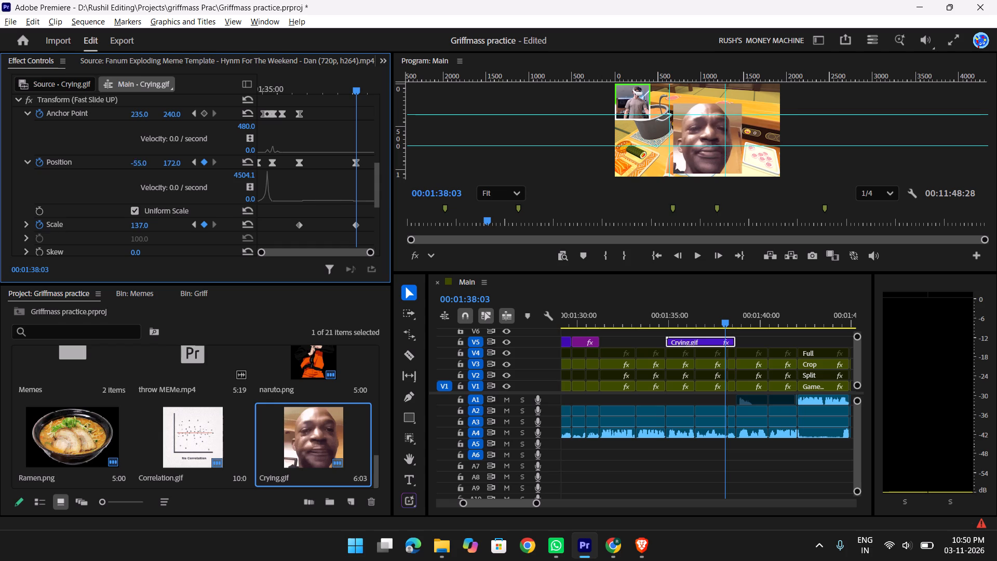
pyautogui.moveTo(158, 165); pyautogui.dragTo(267, 172)
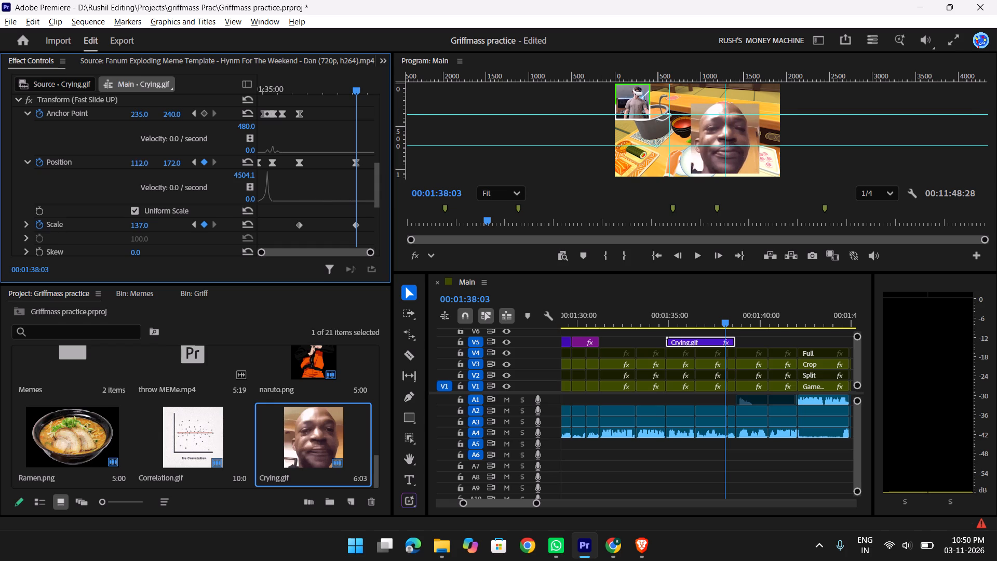
pyautogui.moveTo(267, 172); pyautogui.dragTo(359, 177)
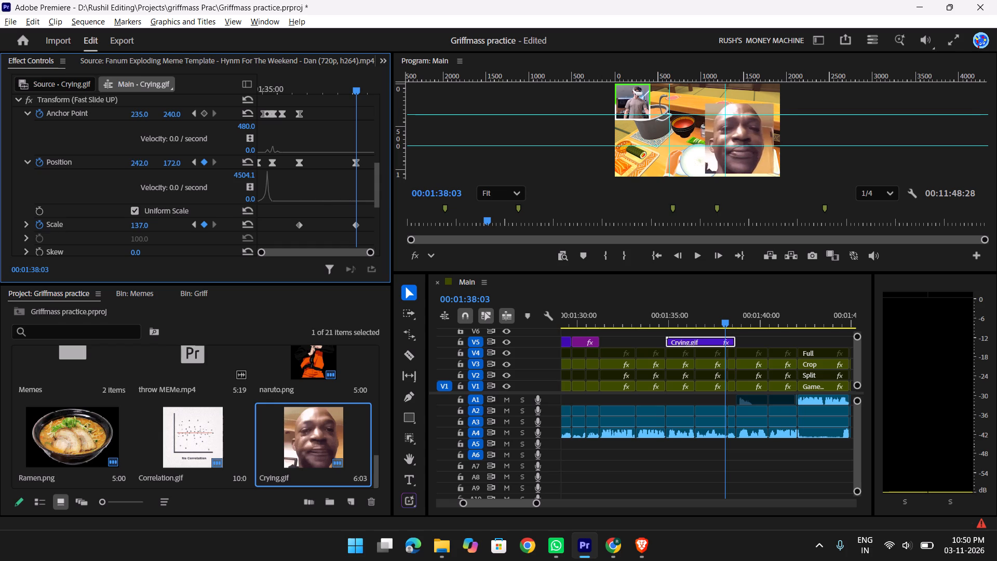
pyautogui.moveTo(359, 177); pyautogui.dragTo(357, 179)
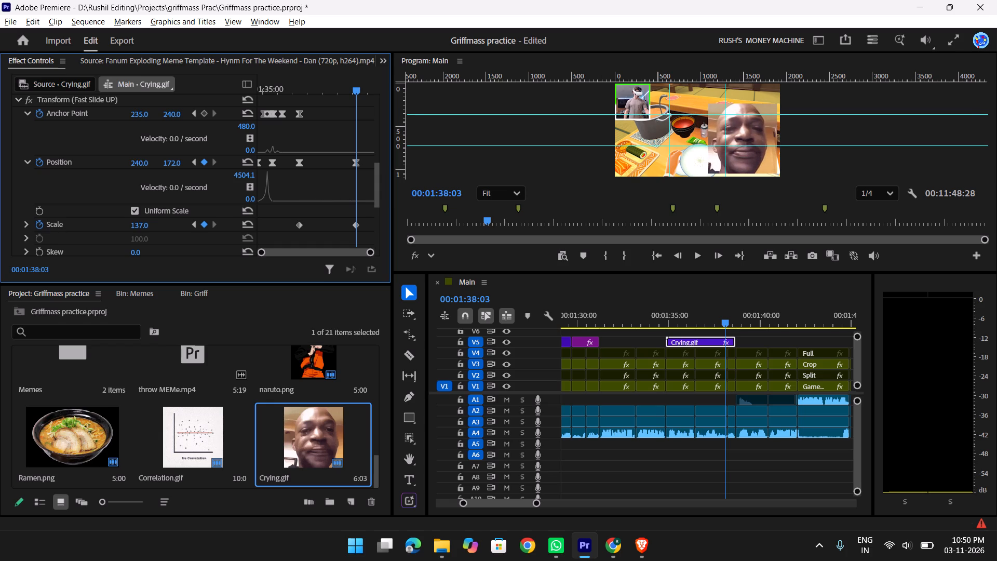
pyautogui.moveTo(357, 179); pyautogui.dragTo(357, 179)
# Play back and scrub through the Crying.gif clip to review its slide-in and the keyframed zoom.
pyautogui.moveTo(347, 86); pyautogui.dragTo(340, 87)
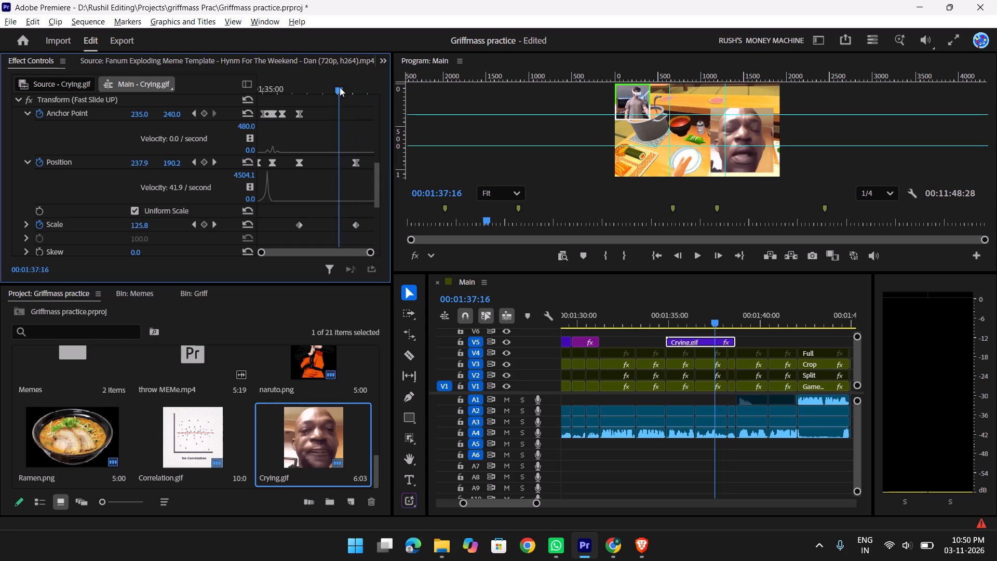
pyautogui.moveTo(340, 87); pyautogui.dragTo(287, 92)
pyautogui.press('space')
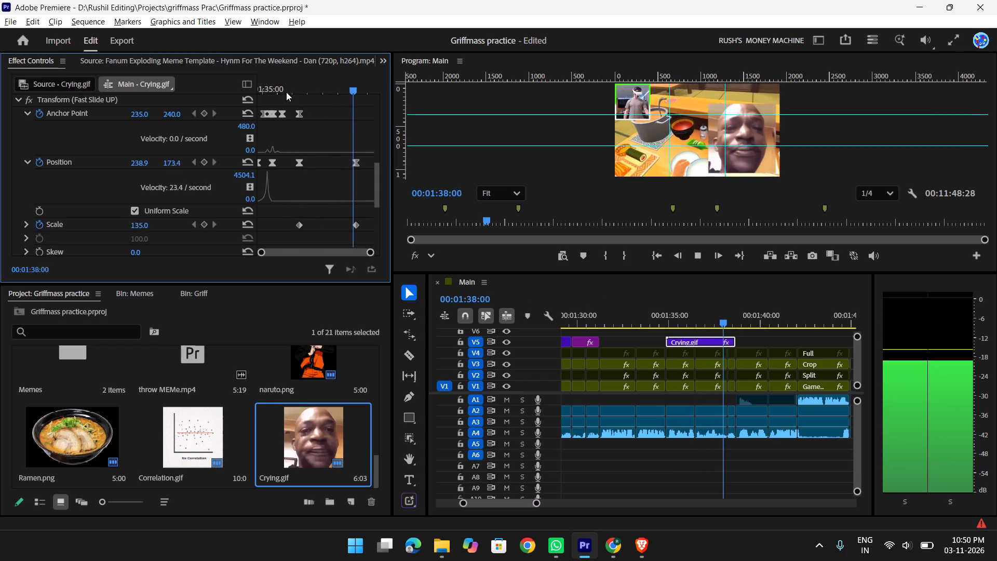
pyautogui.press('space')
pyautogui.press('space')
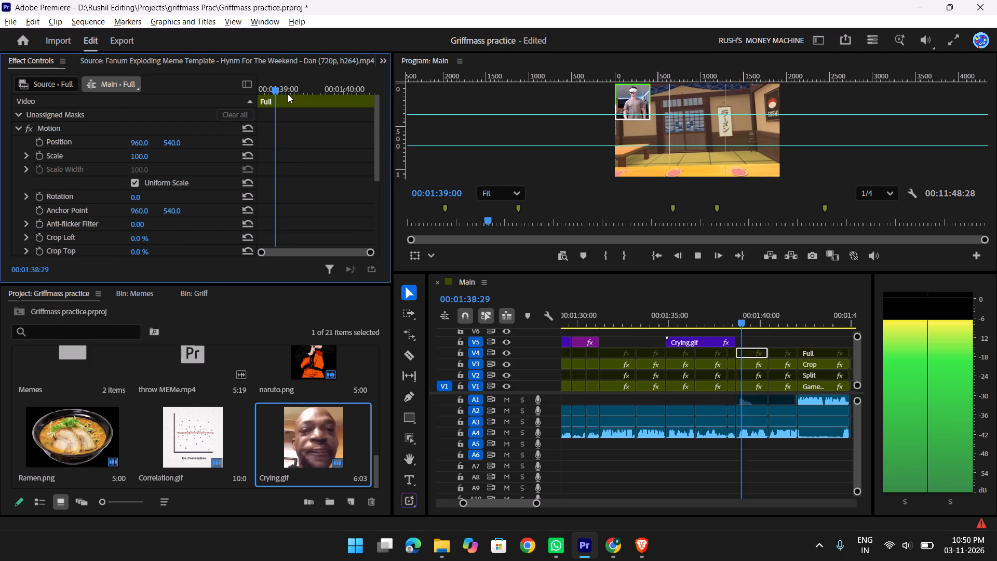
pyautogui.moveTo(761, 318); pyautogui.dragTo(640, 309)
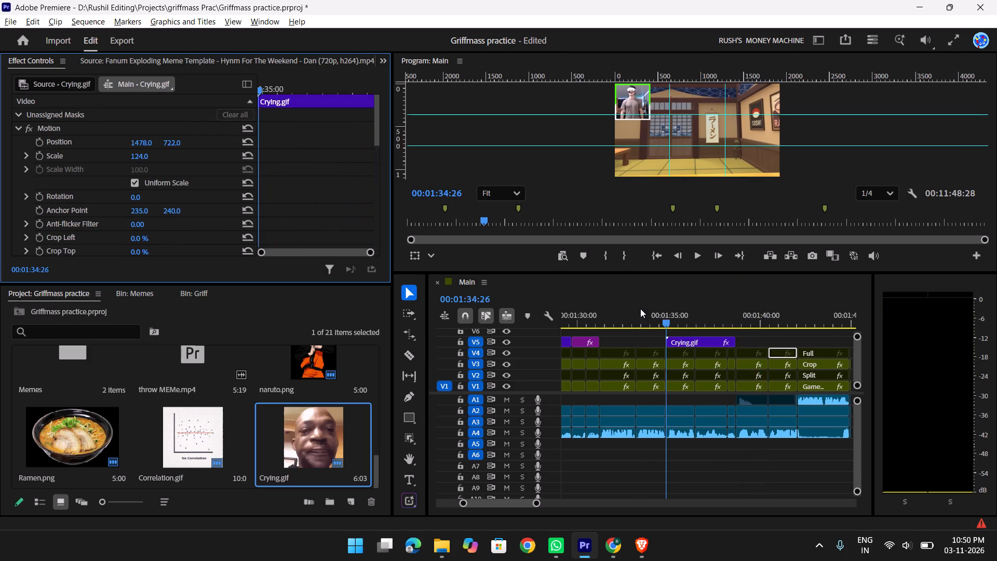
pyautogui.moveTo(640, 309); pyautogui.dragTo(636, 307)
pyautogui.press('space')
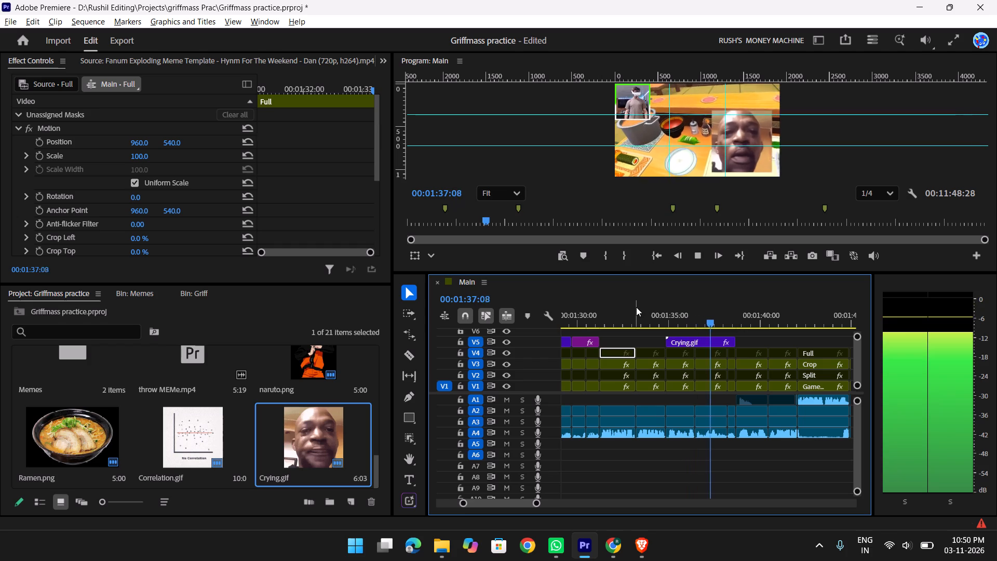
pyautogui.press('space')
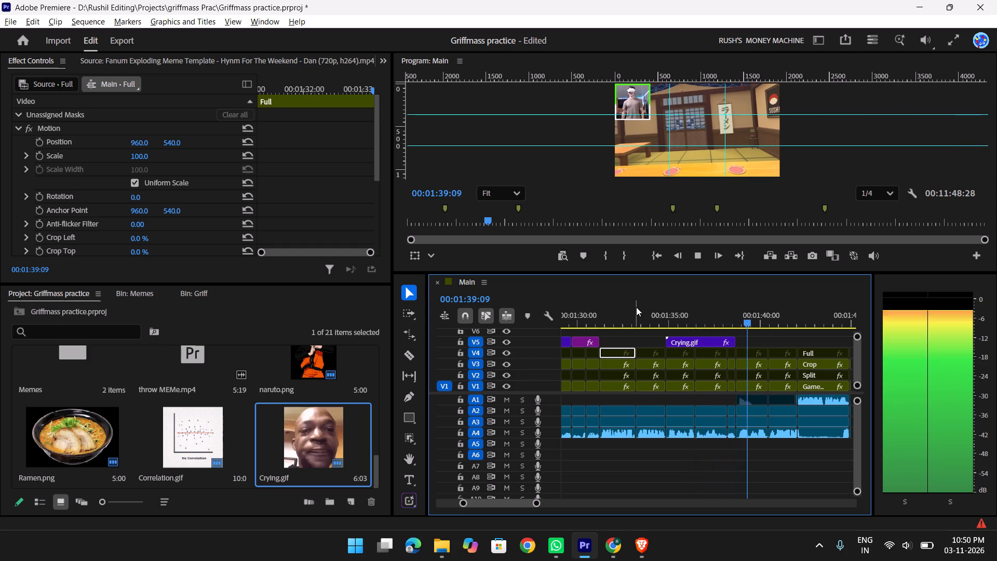
pyautogui.moveTo(730, 311); pyautogui.dragTo(700, 317)
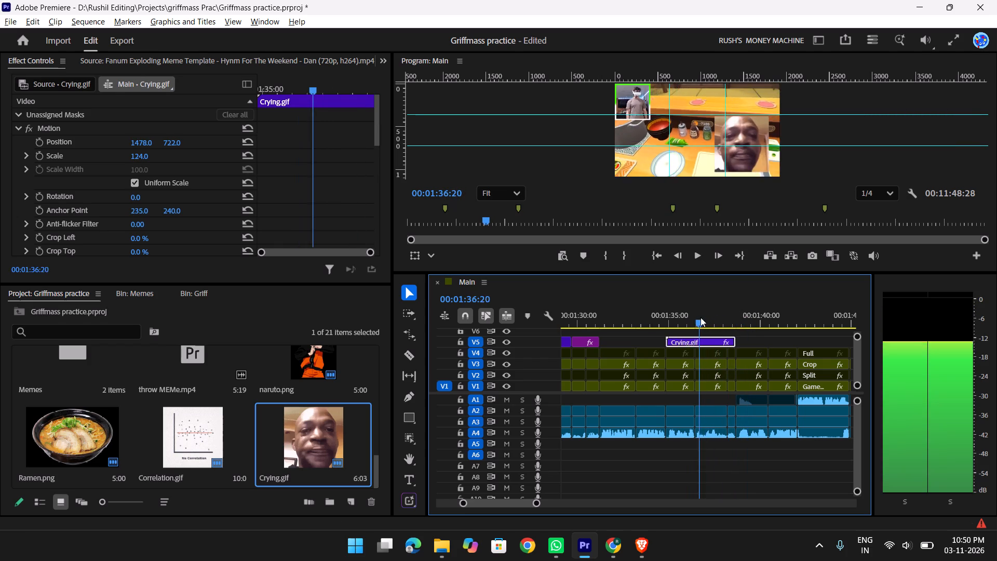
pyautogui.moveTo(700, 317); pyautogui.dragTo(726, 316)
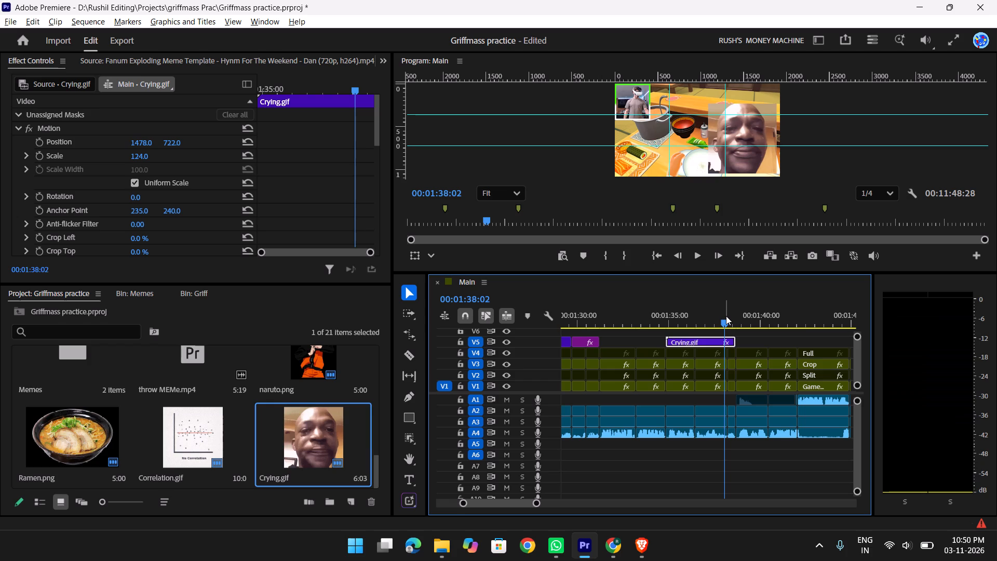
pyautogui.moveTo(727, 317); pyautogui.dragTo(703, 319)
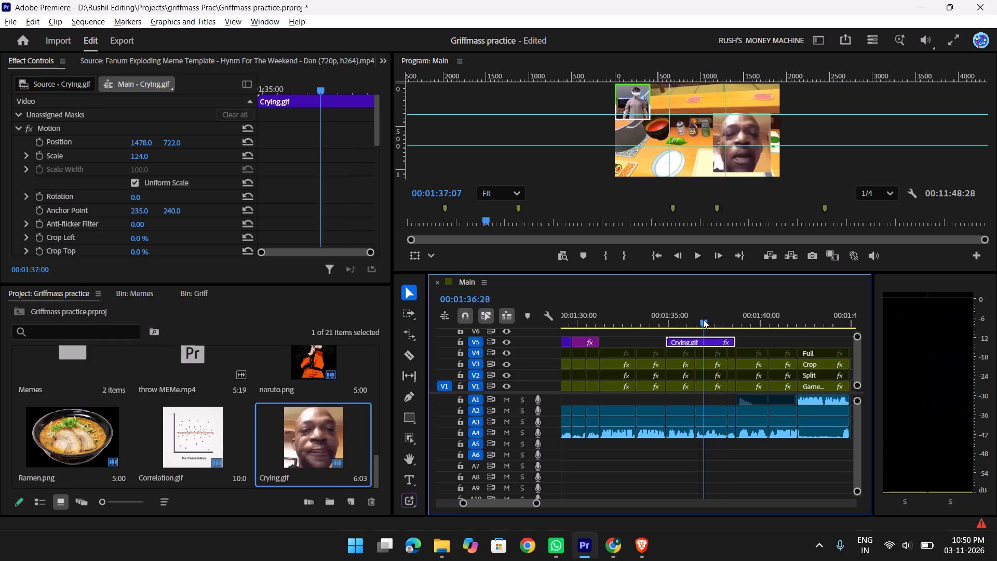
pyautogui.moveTo(703, 319); pyautogui.dragTo(717, 323)
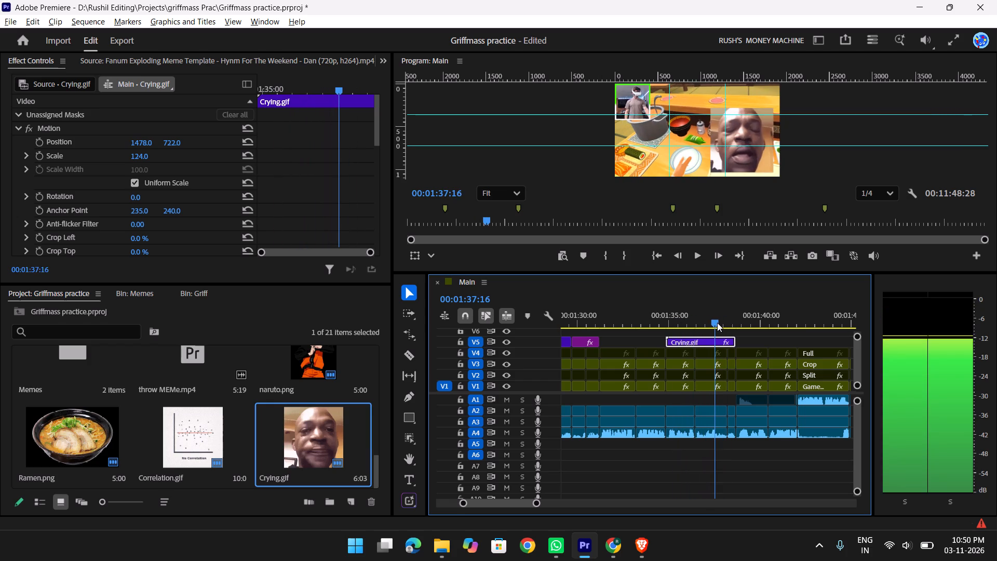
pyautogui.moveTo(717, 323); pyautogui.dragTo(730, 330)
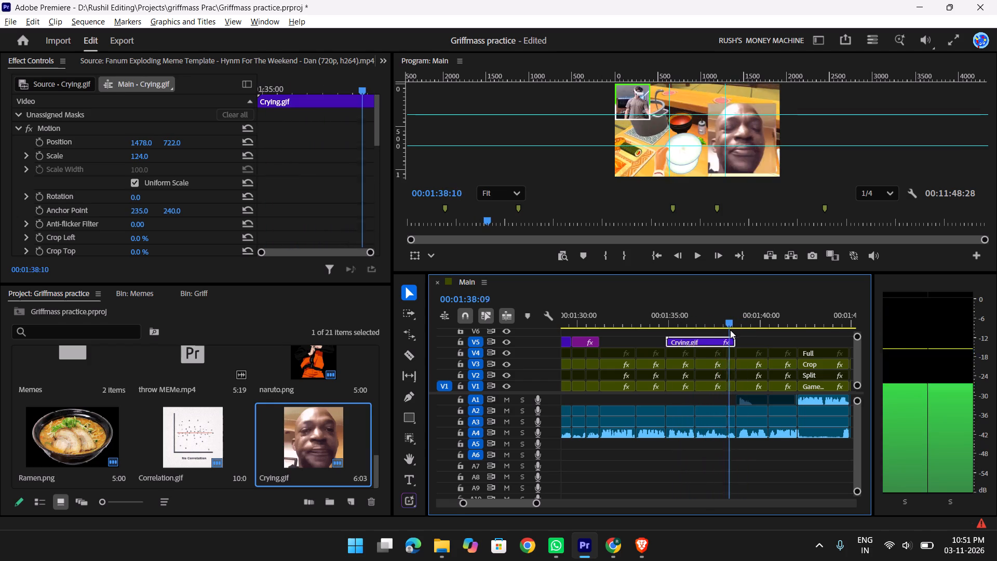
pyautogui.moveTo(730, 330); pyautogui.dragTo(701, 330)
pyautogui.click(710, 341)
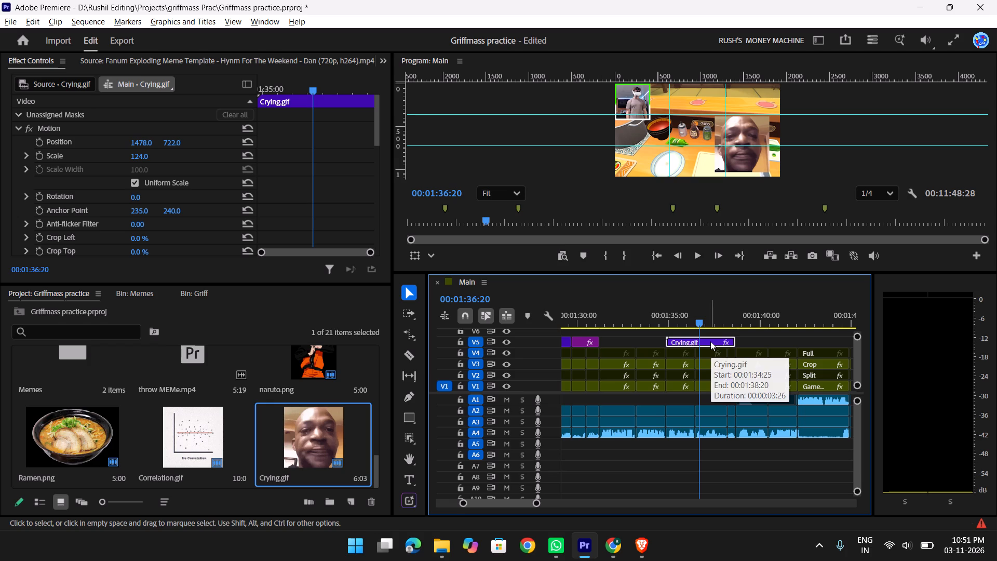
pyautogui.moveTo(702, 316); pyautogui.dragTo(666, 315)
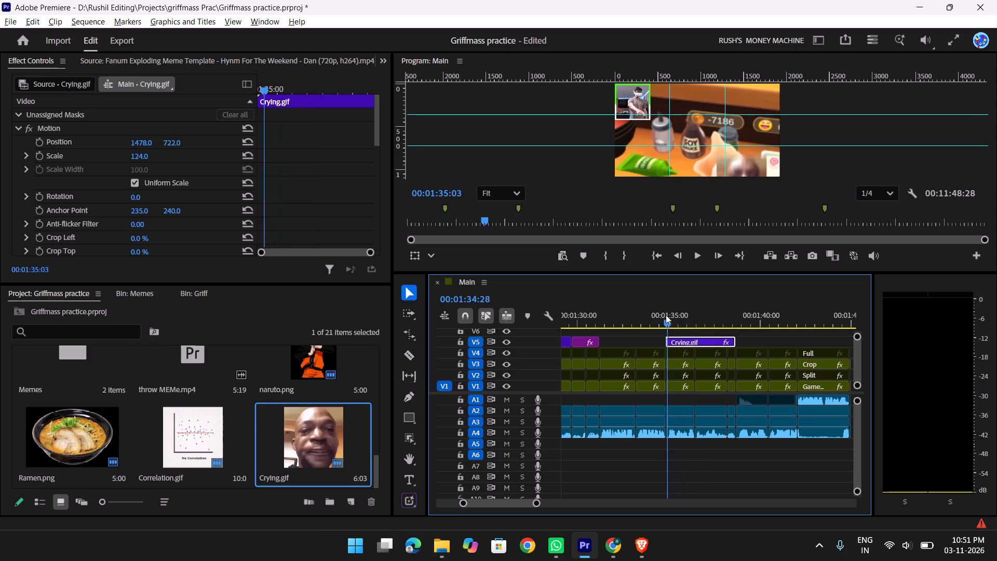
pyautogui.moveTo(666, 315); pyautogui.dragTo(664, 315)
pyautogui.press('space')
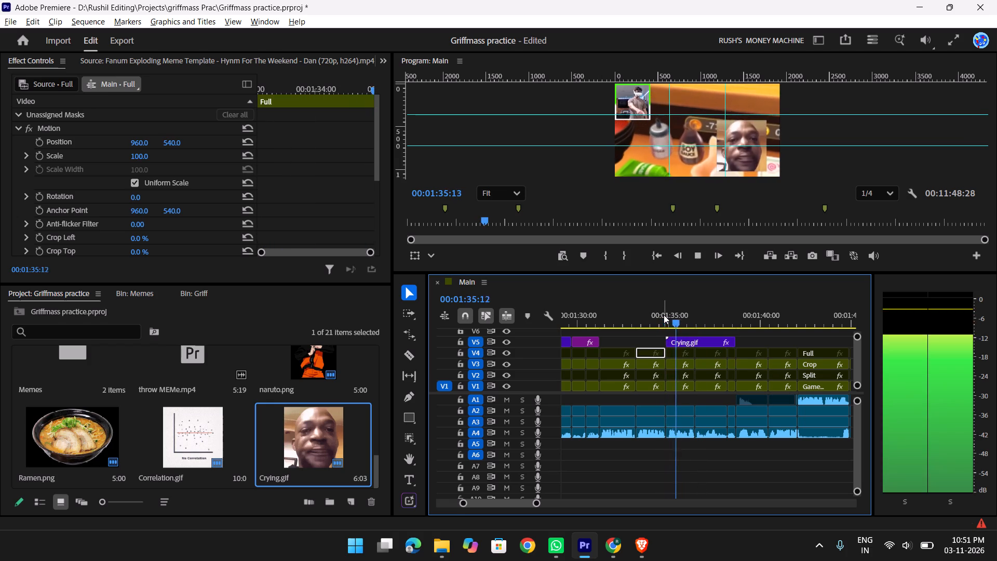
pyautogui.press('space')
# Set the vertical Position of the Crying.gif clip's Transform effect to 868 at its first keyframe, 00:01:34:25.
pyautogui.scroll(-8, 324, 166)
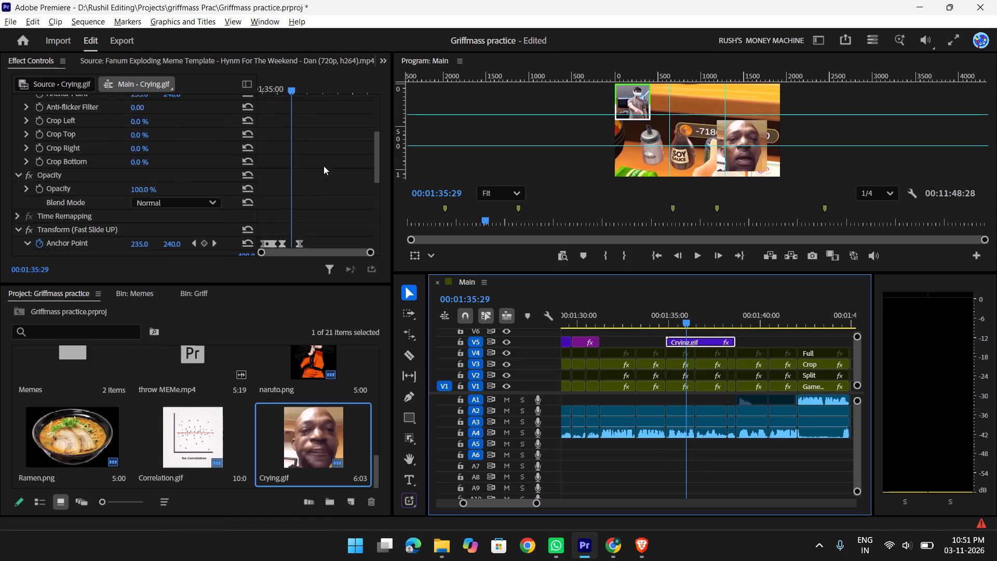
pyautogui.scroll(-8, 324, 166)
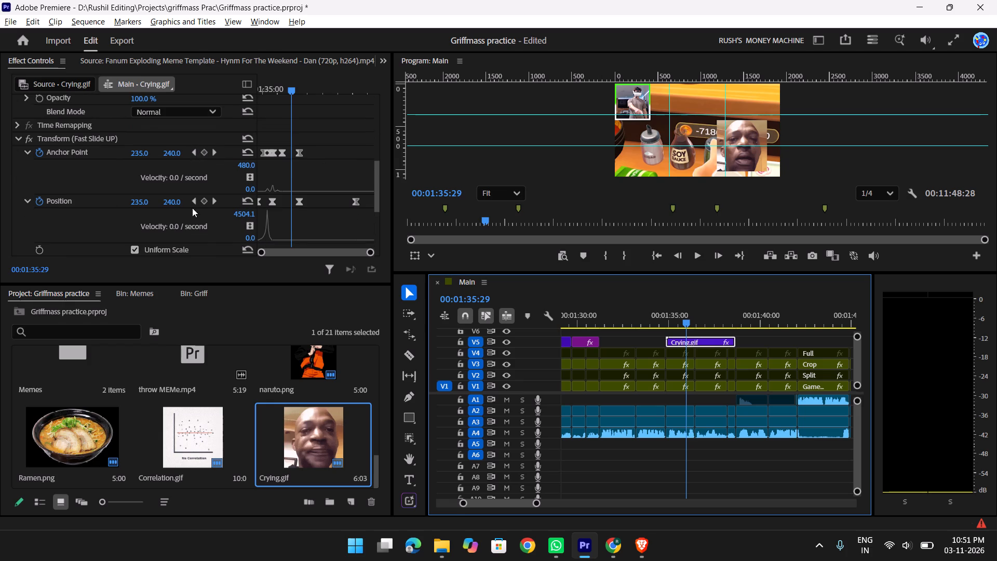
pyautogui.doubleClick(193, 203)
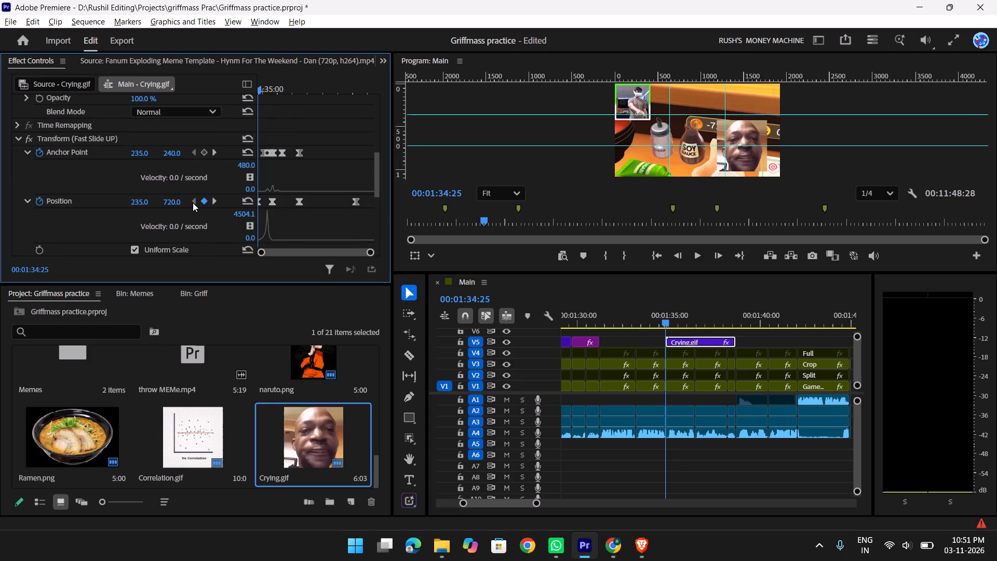
pyautogui.moveTo(174, 201); pyautogui.dragTo(176, 201)
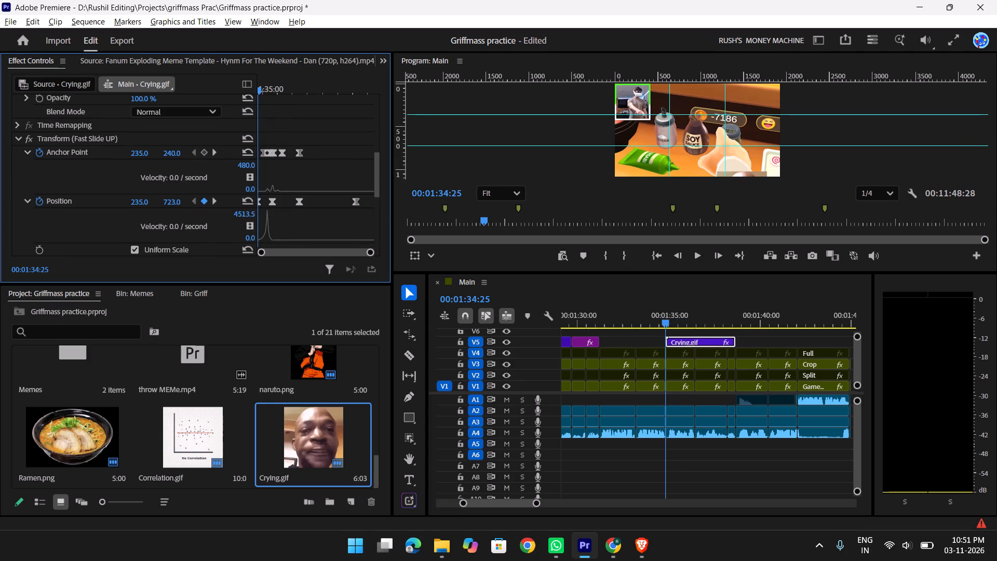
pyautogui.moveTo(176, 201); pyautogui.dragTo(270, 203)
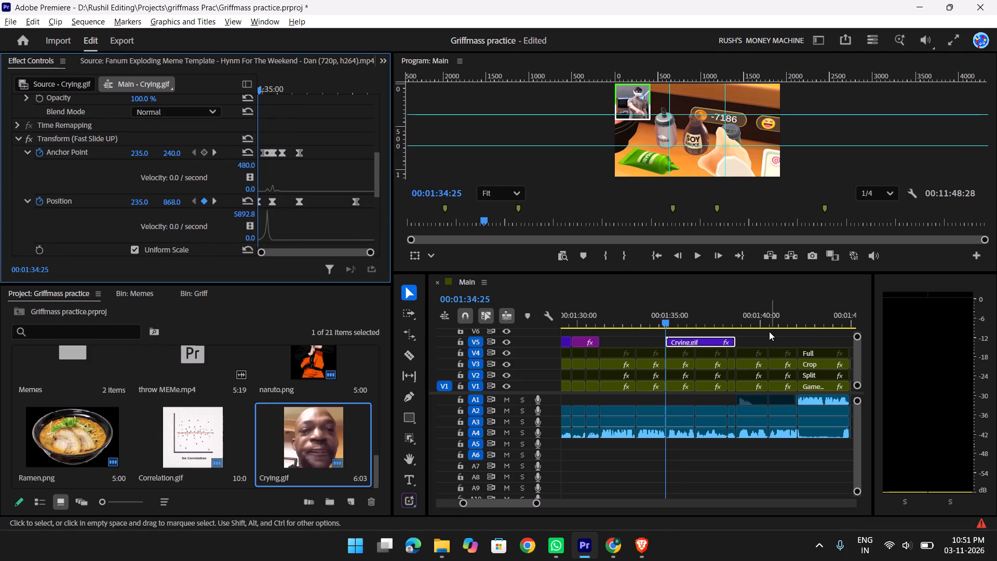
pyautogui.click(769, 331)
# Play back and scrub through the Crying.gif clip to review its slide-in and zoom.
pyautogui.moveTo(656, 315); pyautogui.dragTo(658, 320)
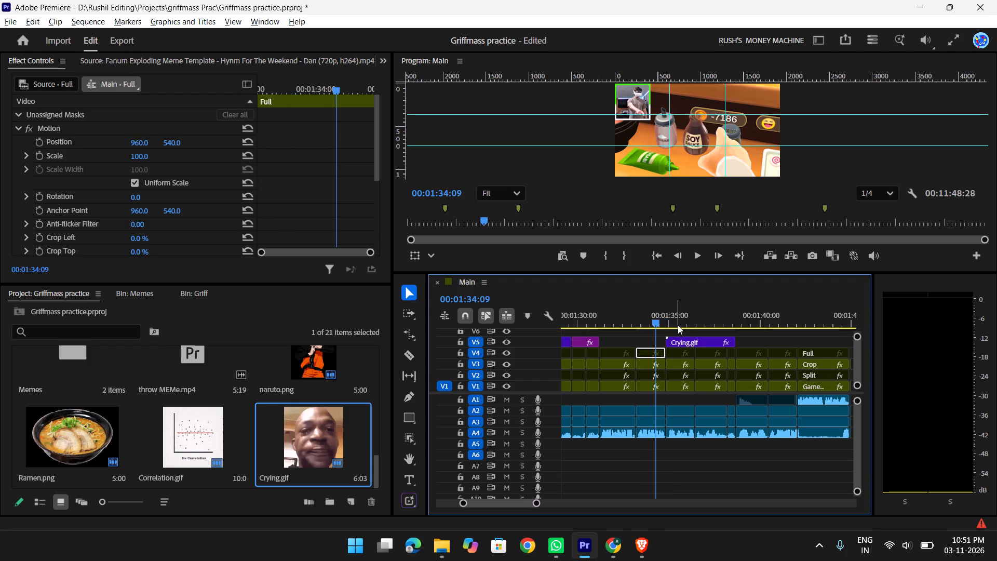
pyautogui.press('space')
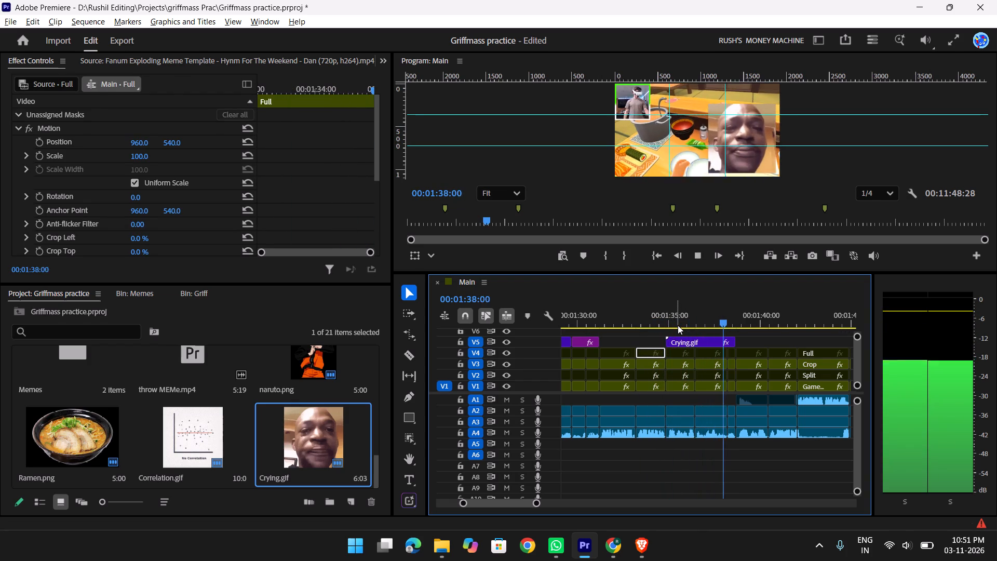
pyautogui.press('space')
pyautogui.press('space')
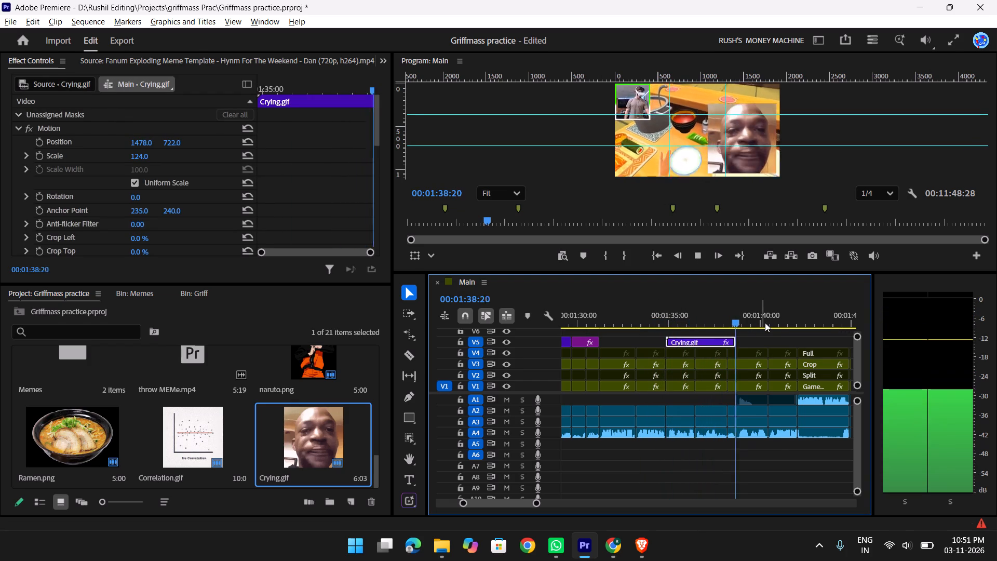
pyautogui.press('space')
pyautogui.moveTo(744, 316); pyautogui.dragTo(700, 316)
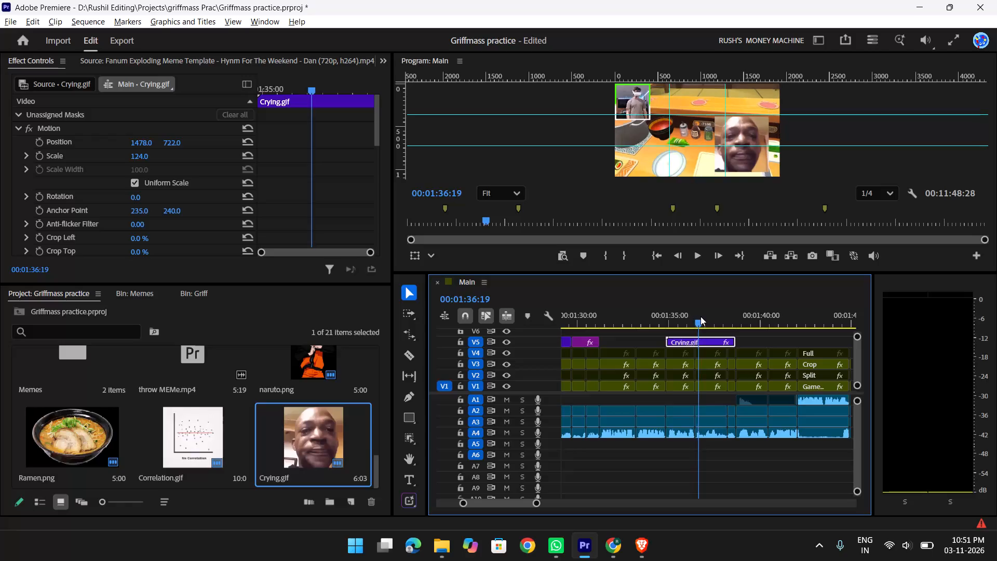
pyautogui.moveTo(700, 316); pyautogui.dragTo(696, 316)
# Save the project.
pyautogui.hotkey('ctrl', 's')
pyautogui.hotkey('ctrl', 's')
pyautogui.hotkey('ctrl', 's')
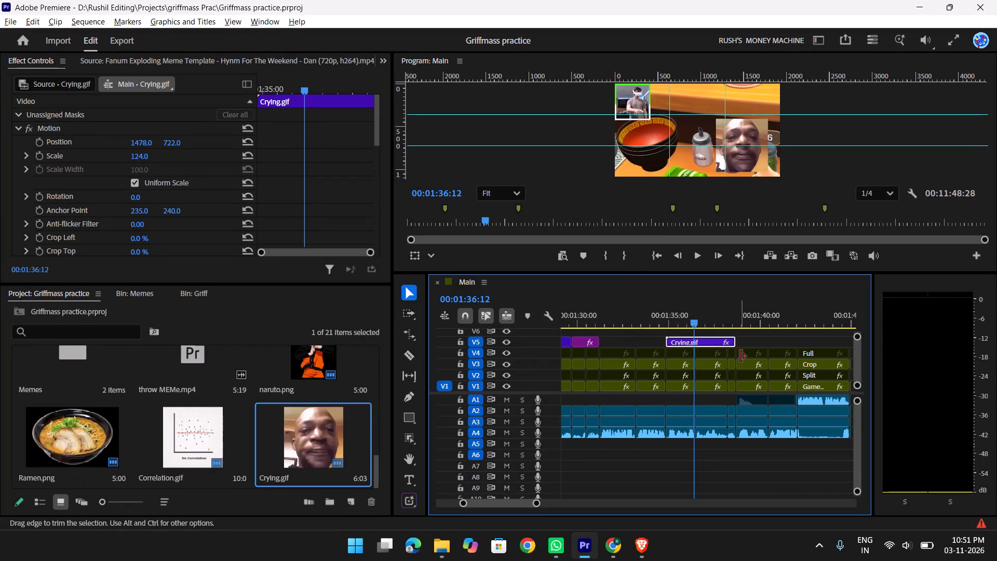
# Scrub through the Crying.gif clip to its end to check the zoom, and save the project again.
pyautogui.press('v')
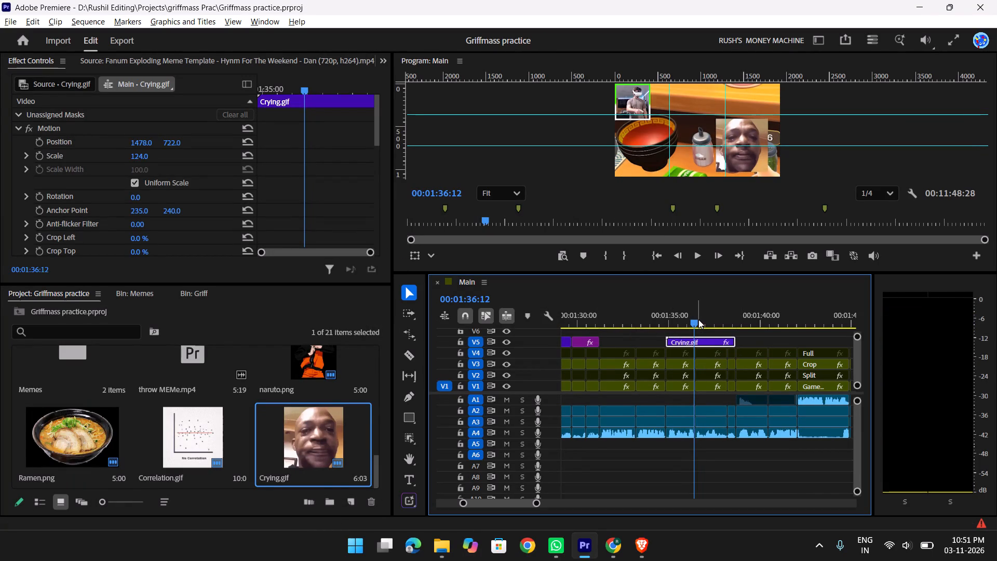
pyautogui.moveTo(698, 319); pyautogui.dragTo(695, 320)
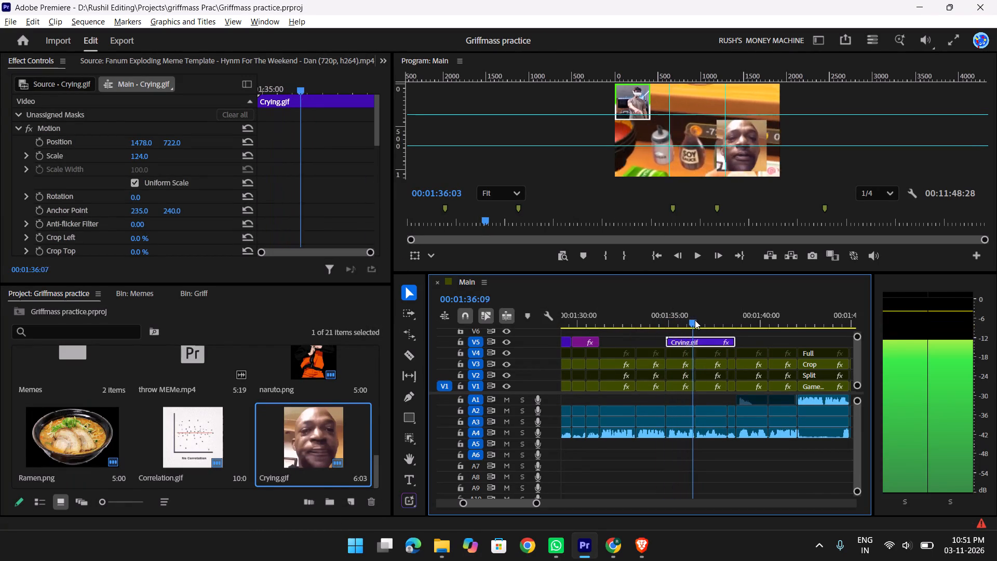
pyautogui.moveTo(695, 320); pyautogui.dragTo(722, 324)
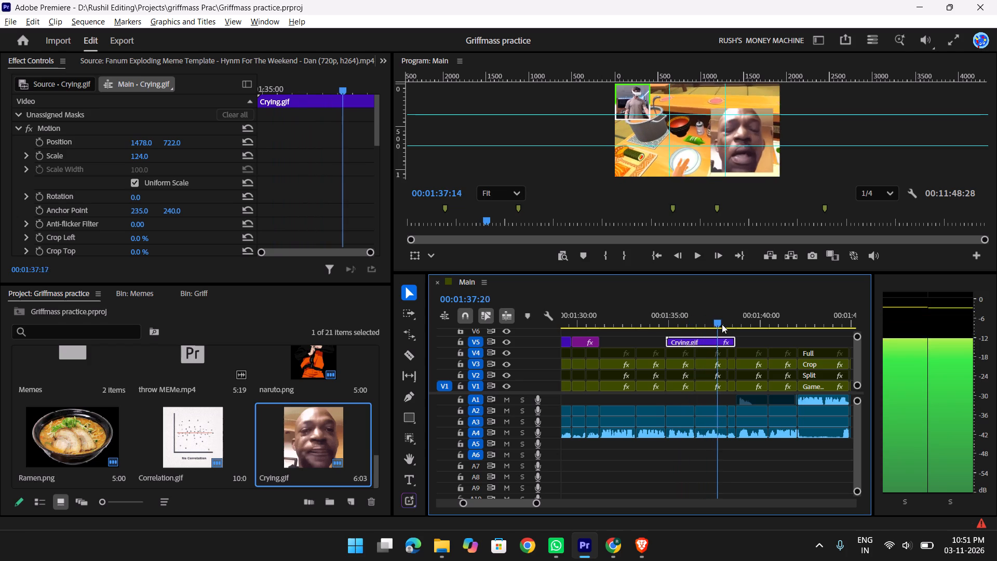
pyautogui.moveTo(722, 324); pyautogui.dragTo(737, 335)
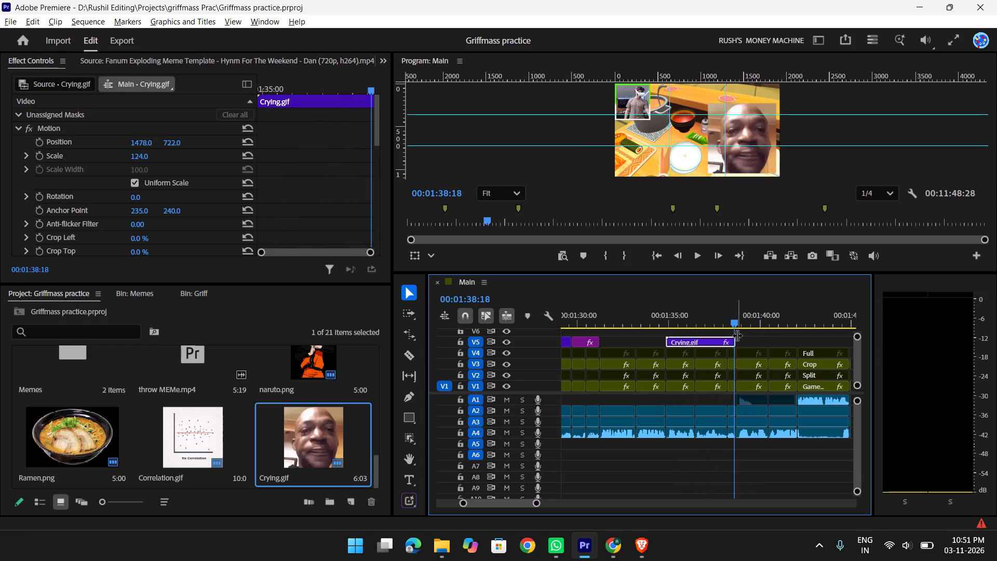
pyautogui.hotkey('ctrl', 's')
pyautogui.hotkey('ctrl', 's')
pyautogui.hotkey('ctrl', 's')
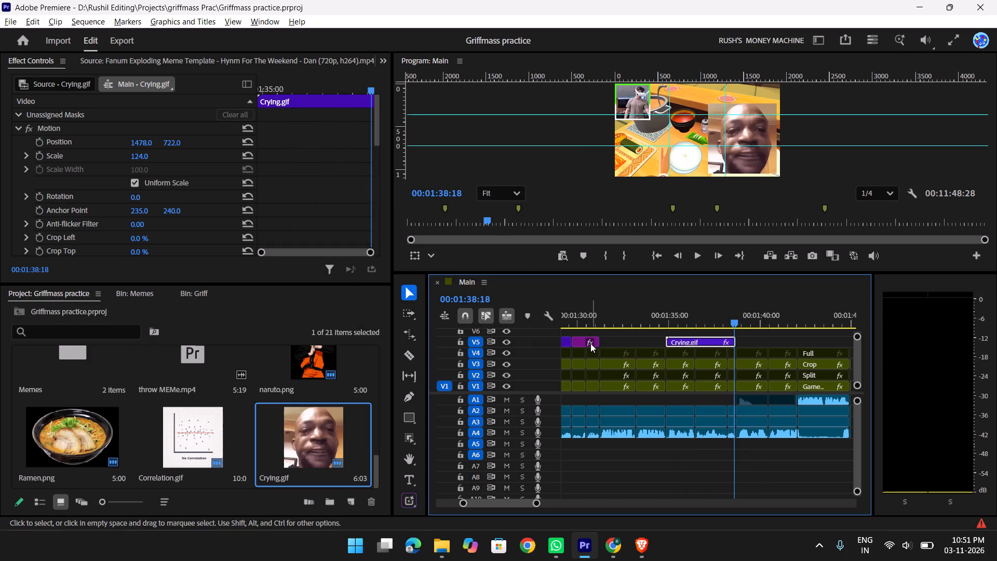
# Duplicate the black-and-white adjustment layer that follows the Correlation.gif clip onto V6, above the second half of the Crying.gif clip.
pyautogui.moveTo(610, 315); pyautogui.dragTo(584, 314)
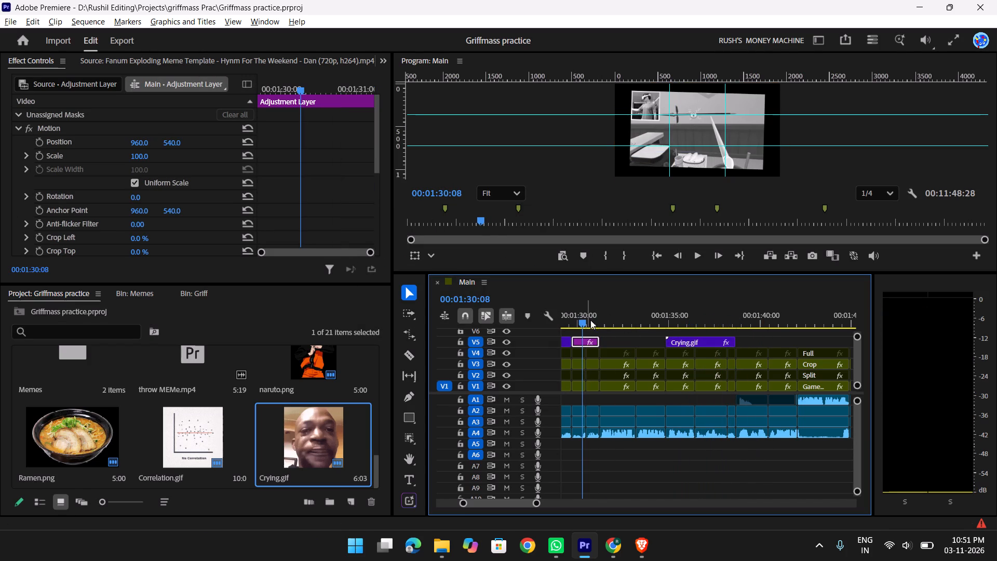
pyautogui.scroll(4, 605, 332)
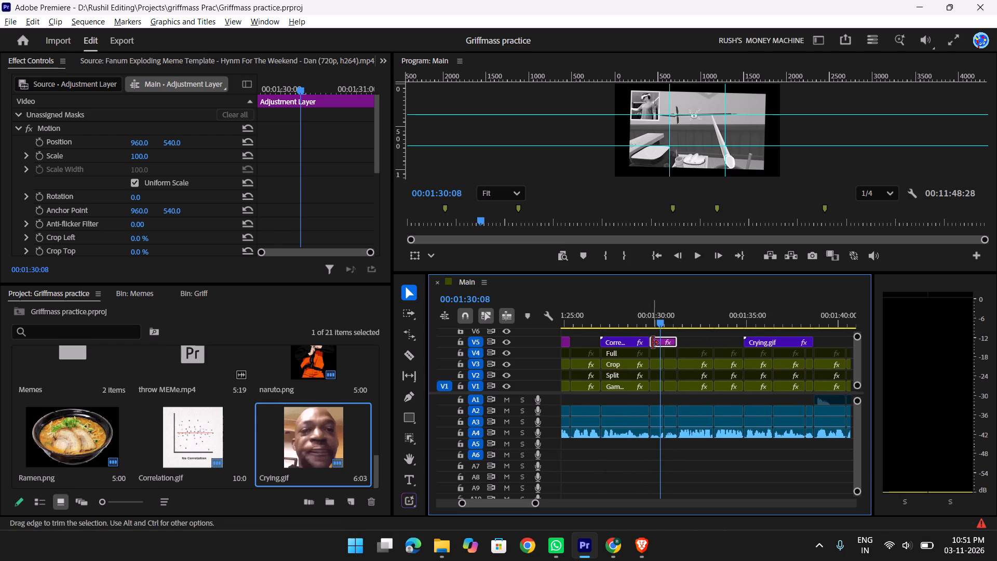
pyautogui.keyDown('alt'); pyautogui.moveTo(656, 342); pyautogui.dragTo(777, 333); pyautogui.keyUp('alt')
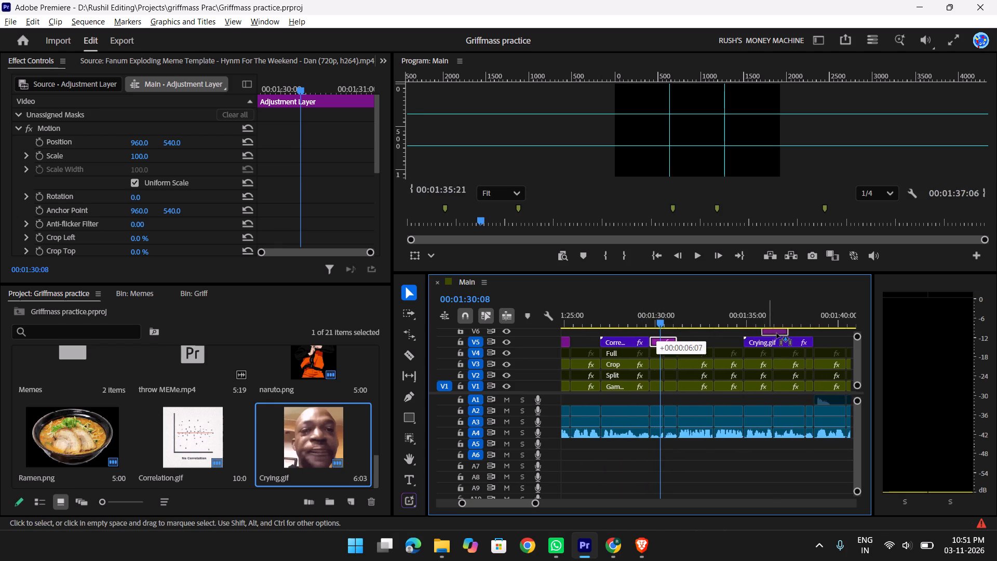
pyautogui.keyDown('alt'); pyautogui.moveTo(777, 333); pyautogui.dragTo(778, 336); pyautogui.keyUp('alt')
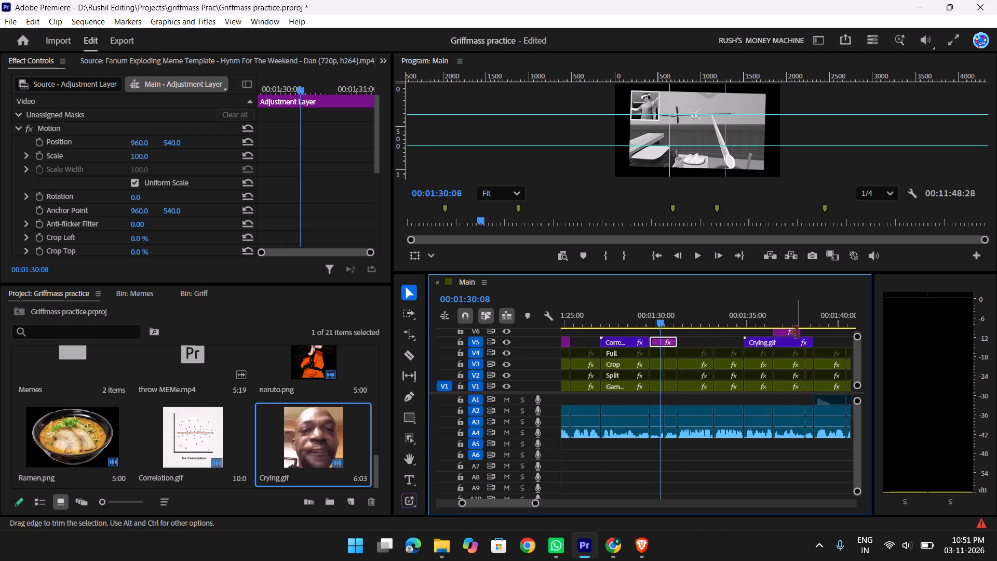
# Extend the end of the copied adjustment layer on V6 past the end of the Crying.gif clip.
pyautogui.moveTo(797, 332); pyautogui.dragTo(820, 341)
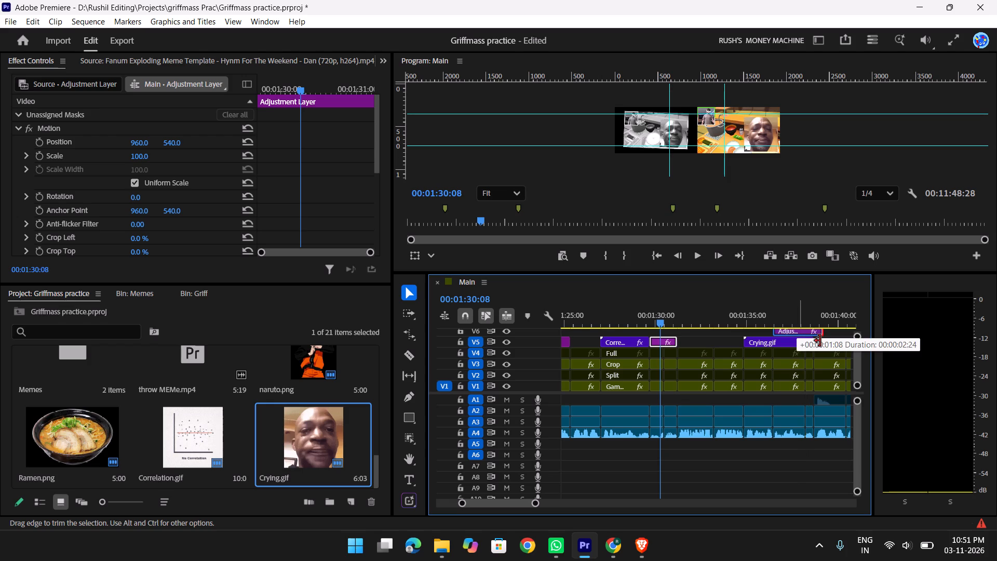
pyautogui.moveTo(820, 341); pyautogui.dragTo(817, 339)
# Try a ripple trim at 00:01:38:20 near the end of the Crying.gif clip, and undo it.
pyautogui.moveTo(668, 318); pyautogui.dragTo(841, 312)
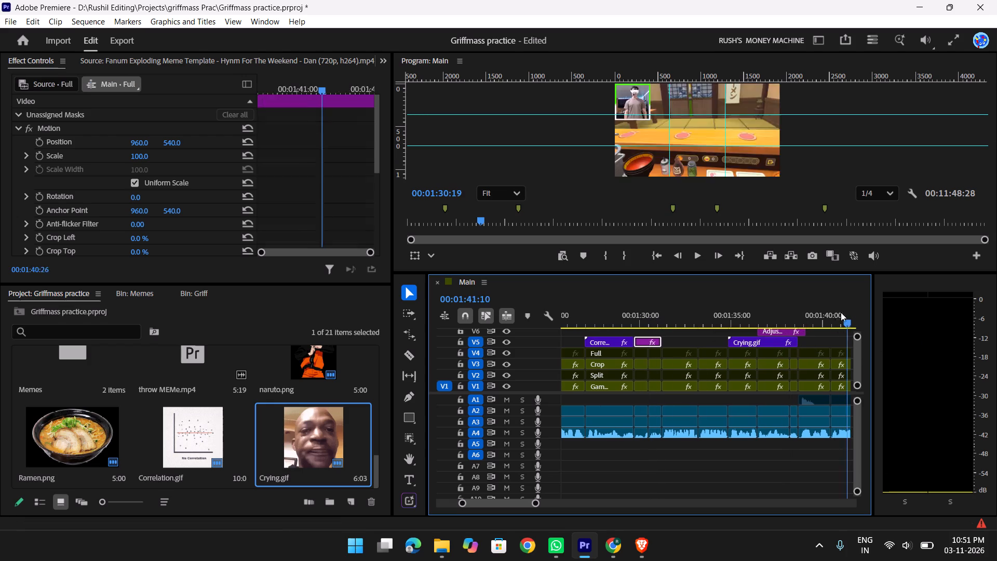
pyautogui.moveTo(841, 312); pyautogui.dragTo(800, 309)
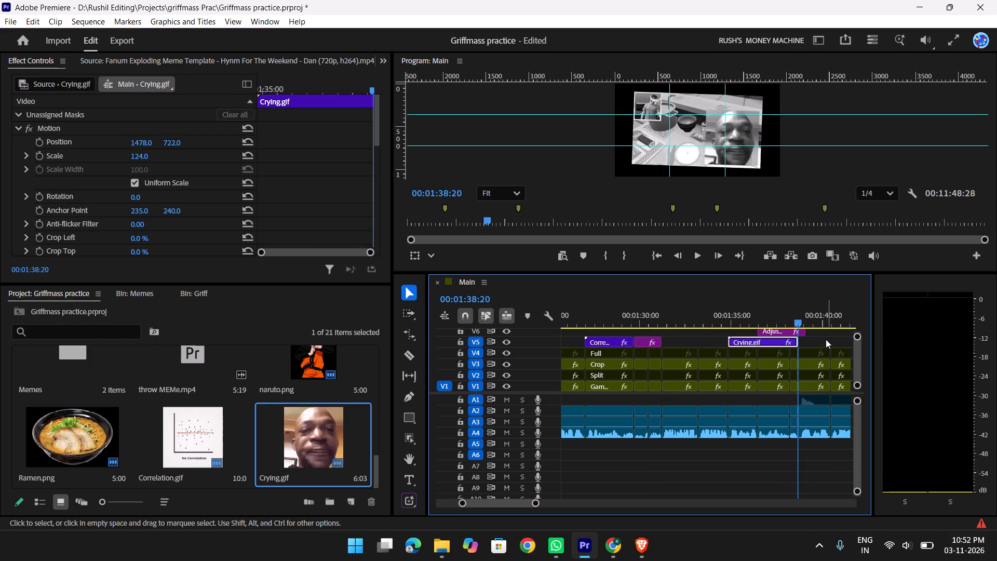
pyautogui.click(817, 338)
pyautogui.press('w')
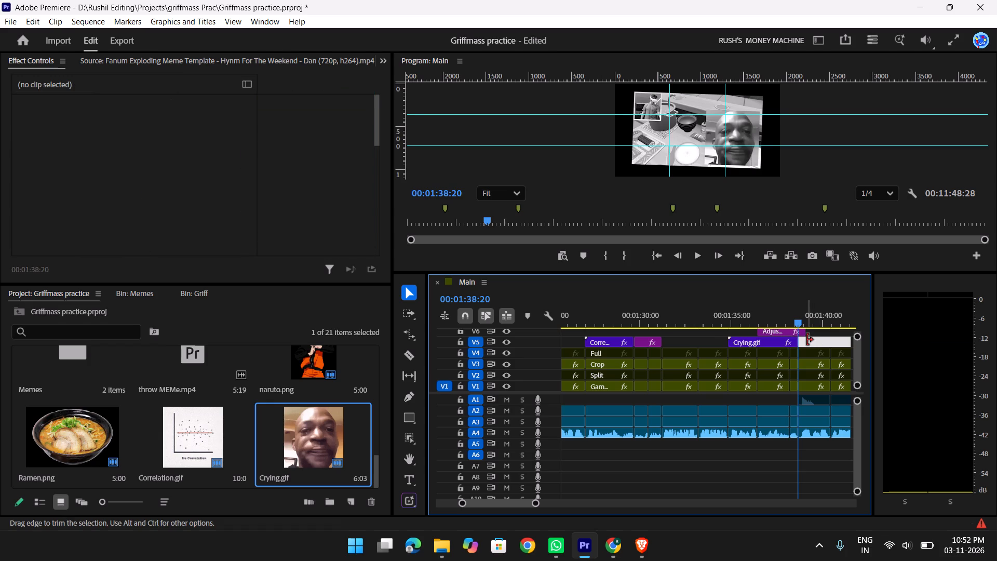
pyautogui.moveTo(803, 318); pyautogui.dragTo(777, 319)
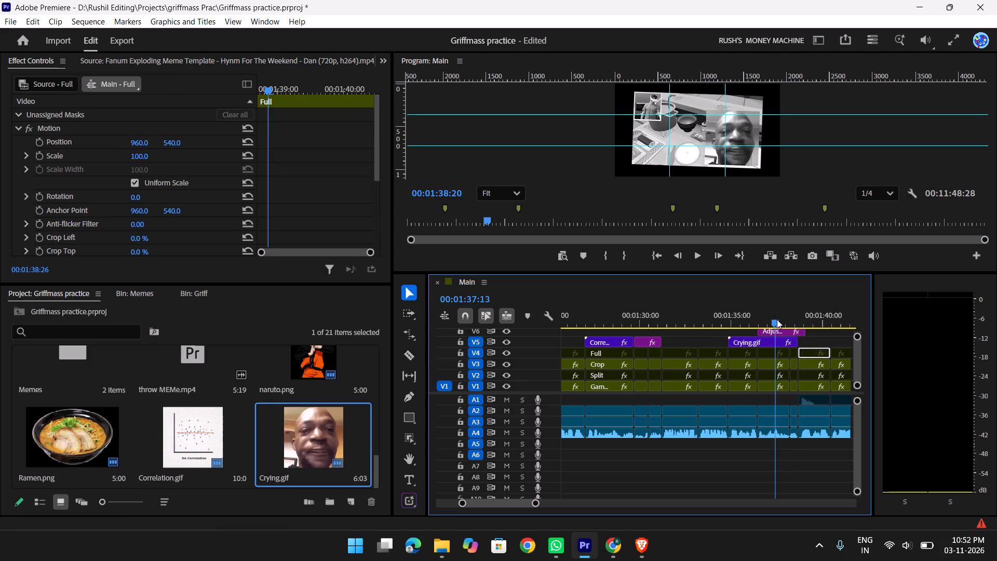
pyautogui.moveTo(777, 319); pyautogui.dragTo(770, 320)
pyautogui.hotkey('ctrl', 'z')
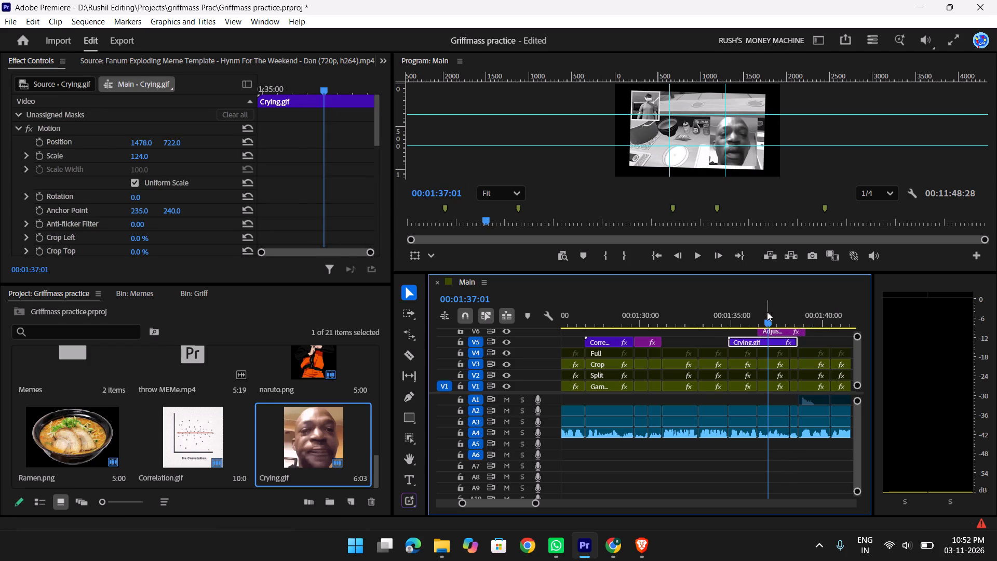
# Split the V6 adjustment layer at 00:01:38:22, where the Crying.gif clip ends, and delete the leftover piece after the cut.
pyautogui.moveTo(767, 312); pyautogui.dragTo(801, 316)
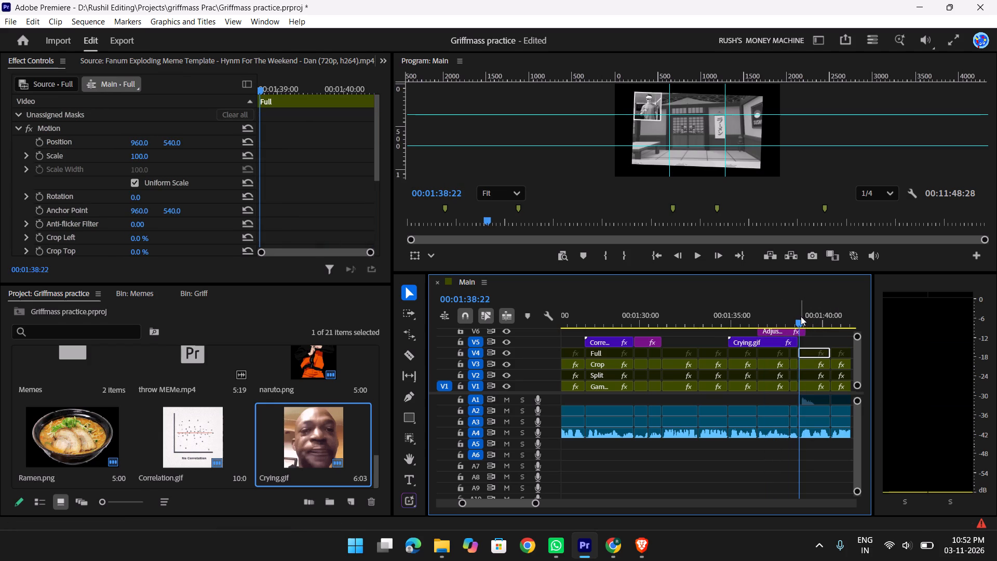
pyautogui.press('x')
pyautogui.press('c')
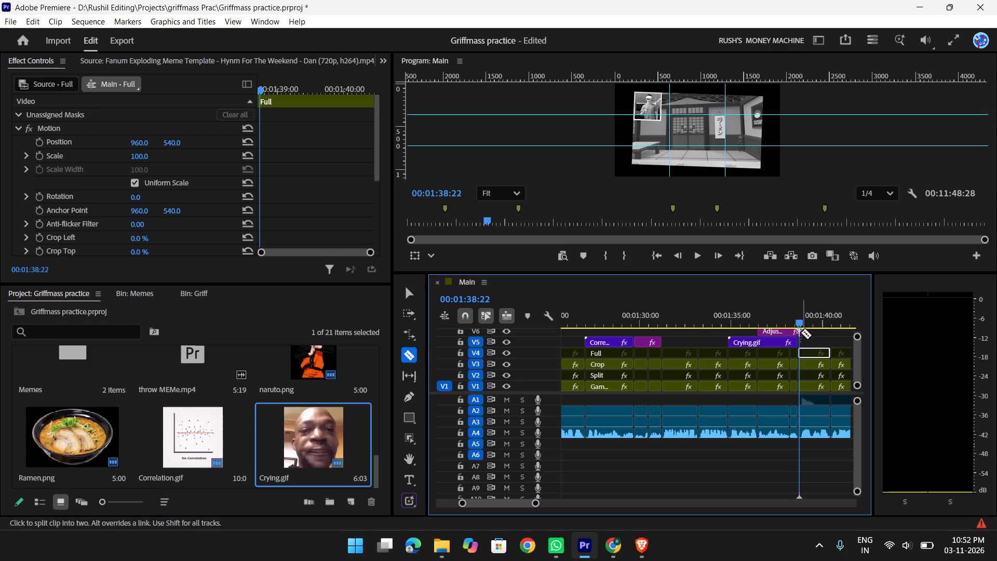
pyautogui.click(799, 331)
pyautogui.press('v')
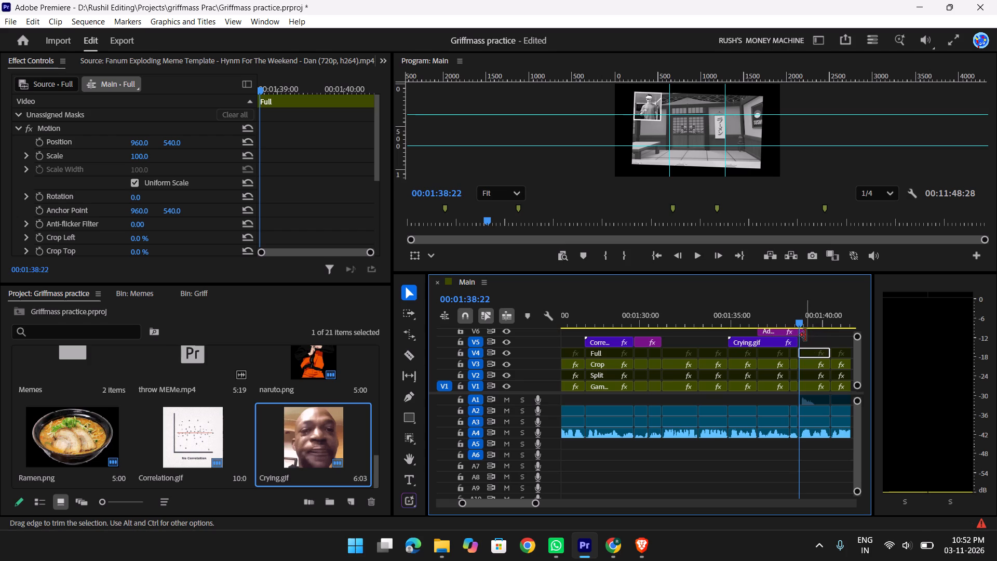
pyautogui.click(804, 335)
pyautogui.press('Delete')
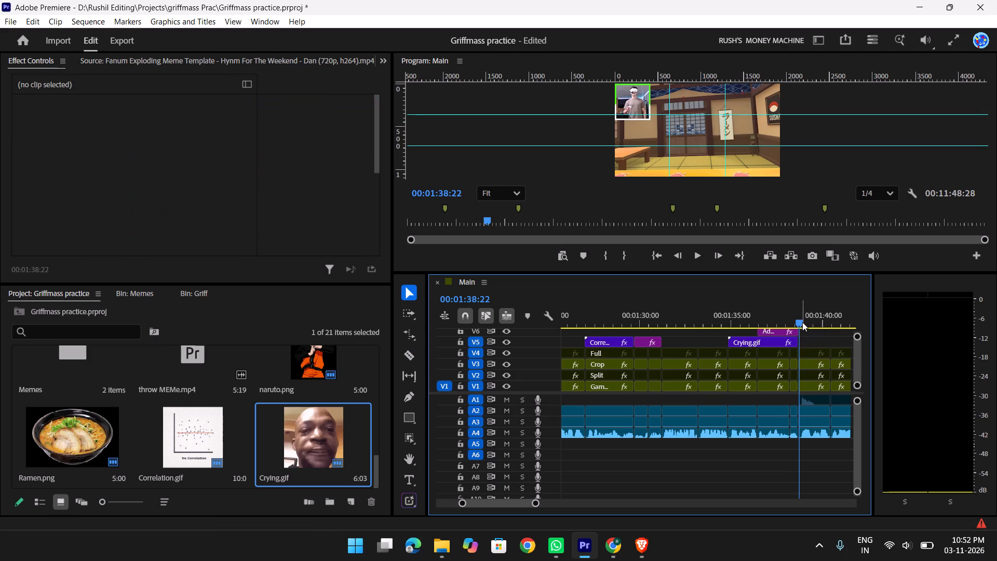
# Play back and scrub through the Crying.gif section to review the black-and-white adjustment layer over the zoom.
pyautogui.moveTo(799, 318); pyautogui.dragTo(743, 316)
pyautogui.press('space')
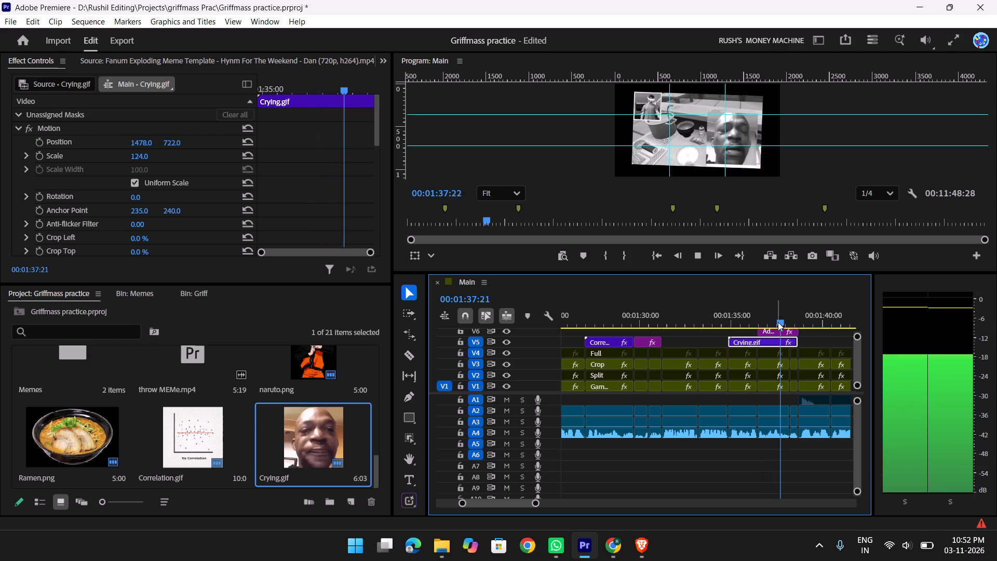
pyautogui.press('space')
pyautogui.moveTo(799, 316); pyautogui.dragTo(761, 315)
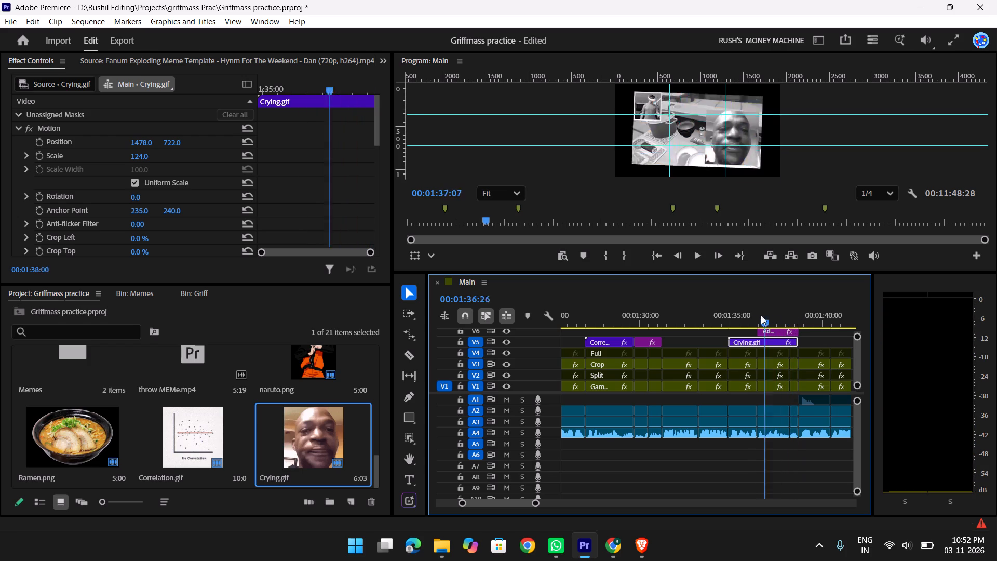
pyautogui.moveTo(761, 315); pyautogui.dragTo(780, 316)
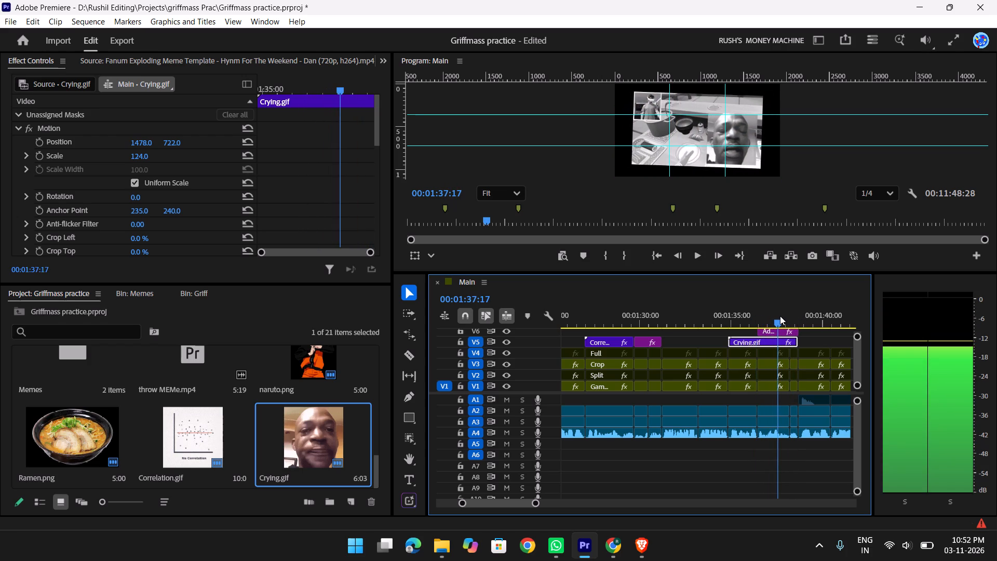
pyautogui.moveTo(780, 316); pyautogui.dragTo(729, 313)
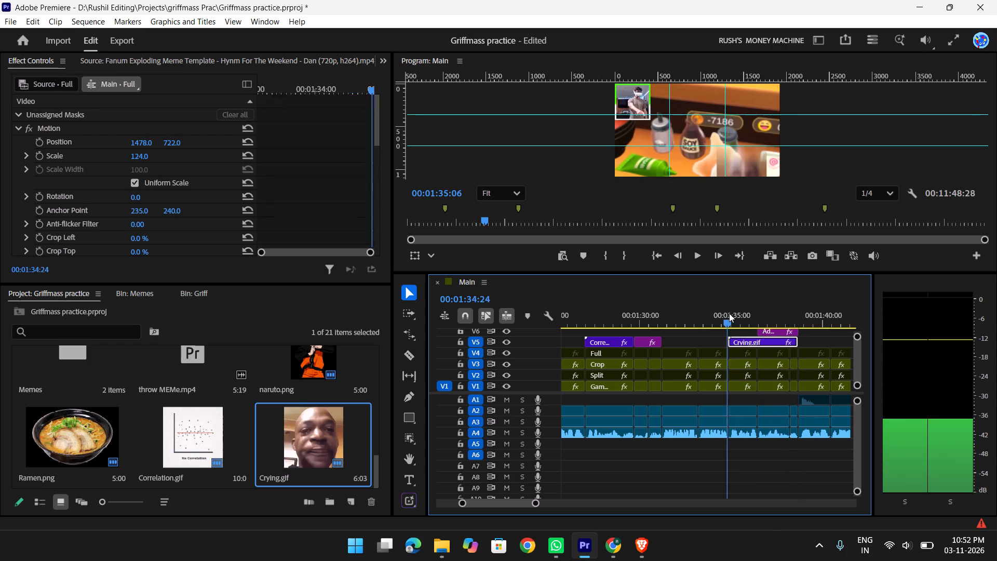
pyautogui.moveTo(729, 313); pyautogui.dragTo(728, 313)
pyautogui.press('space')
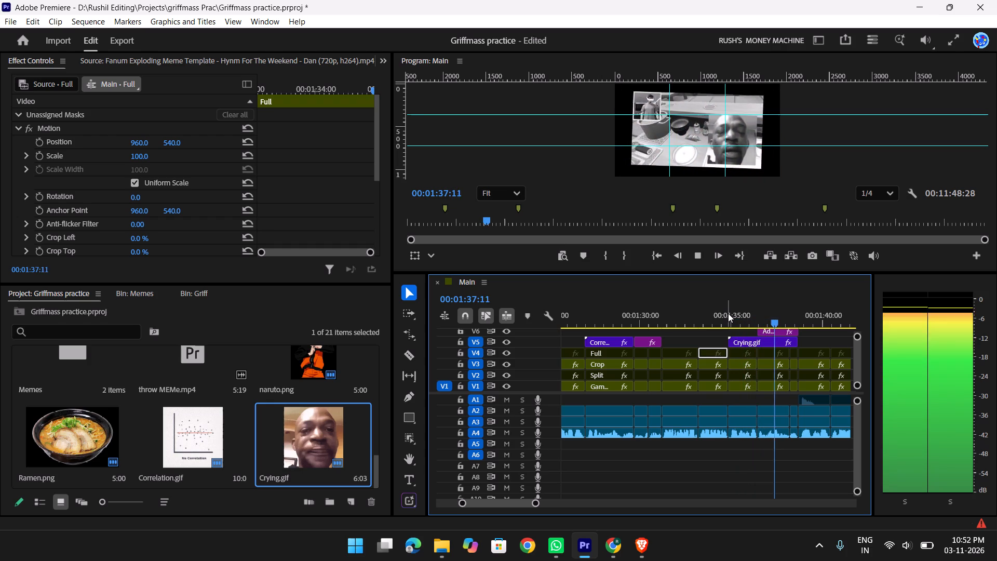
pyautogui.press('space')
pyautogui.moveTo(777, 314); pyautogui.dragTo(735, 314)
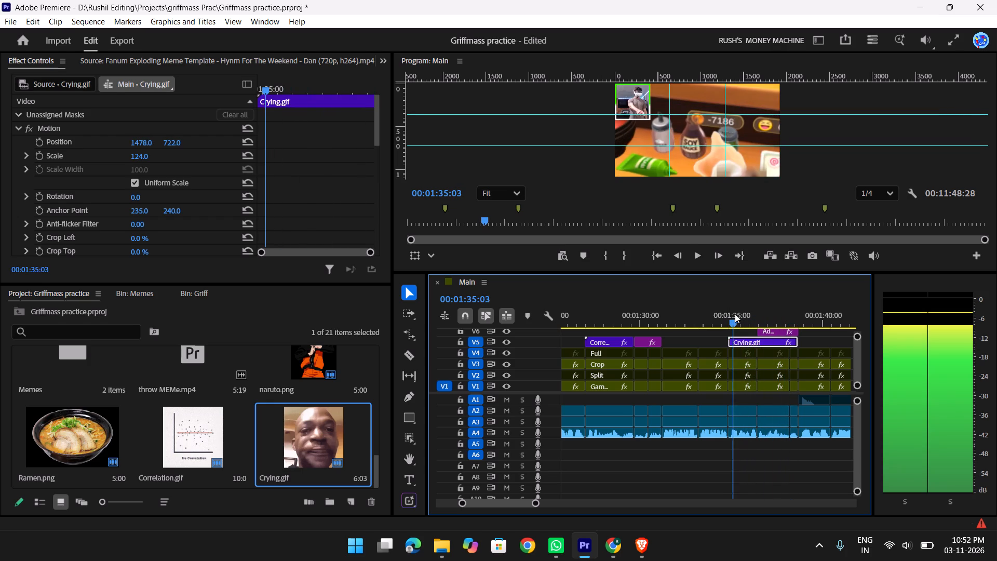
# Move the playhead to 00:01:35:20 over the Crying.gif clip and save the Griffmass practice project.
pyautogui.moveTo(735, 314); pyautogui.dragTo(754, 312)
pyautogui.click(749, 314)
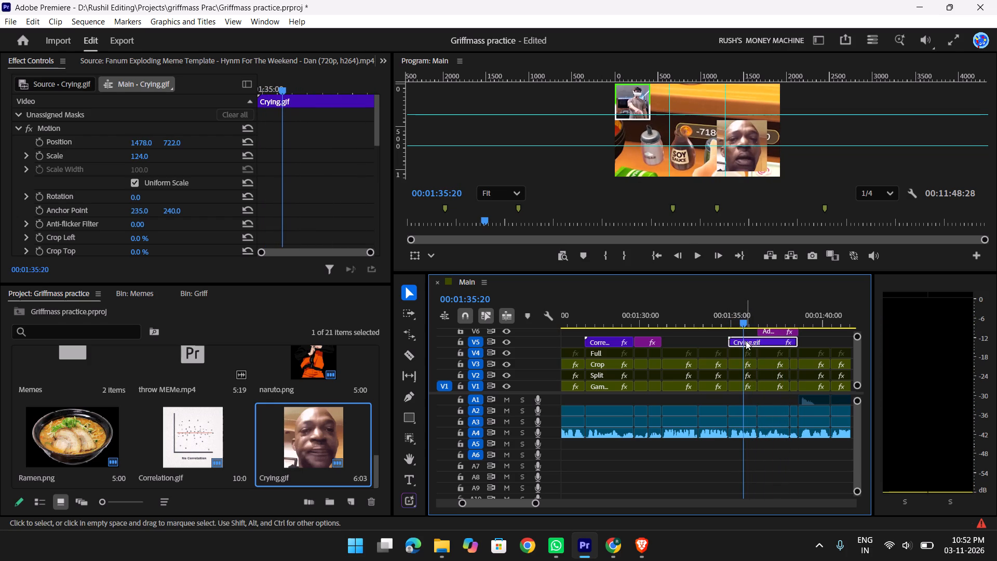
pyautogui.click(746, 341)
pyautogui.hotkey('ctrl', 's')
pyautogui.hotkey('ctrl', 's')
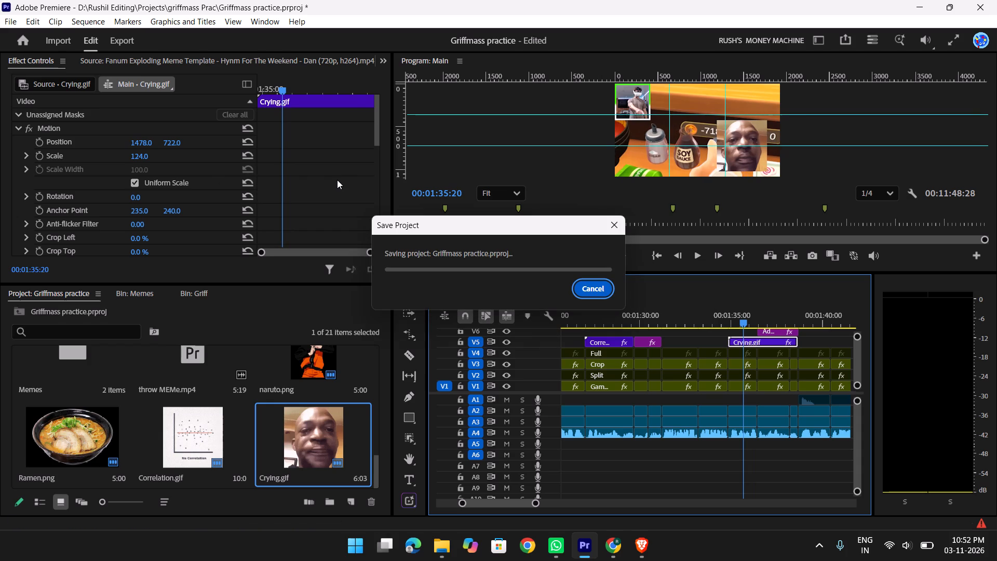
# Play the edit full screen from 00:01:32:18 and scrub through the Crying.gif clip to review the overlay and black-and-white zoom.
pyautogui.moveTo(731, 316); pyautogui.dragTo(689, 316)
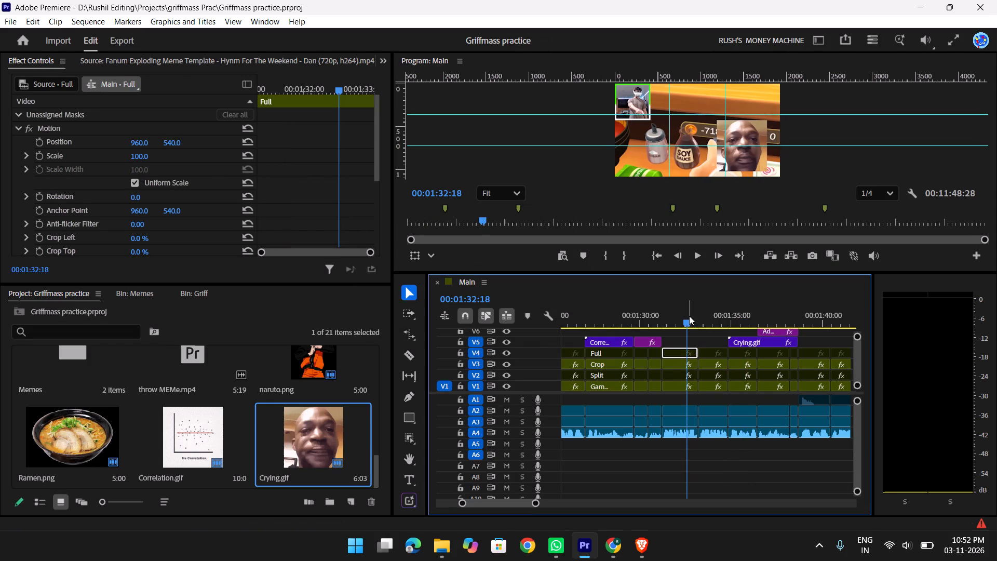
pyautogui.press('f')
pyautogui.press('space')
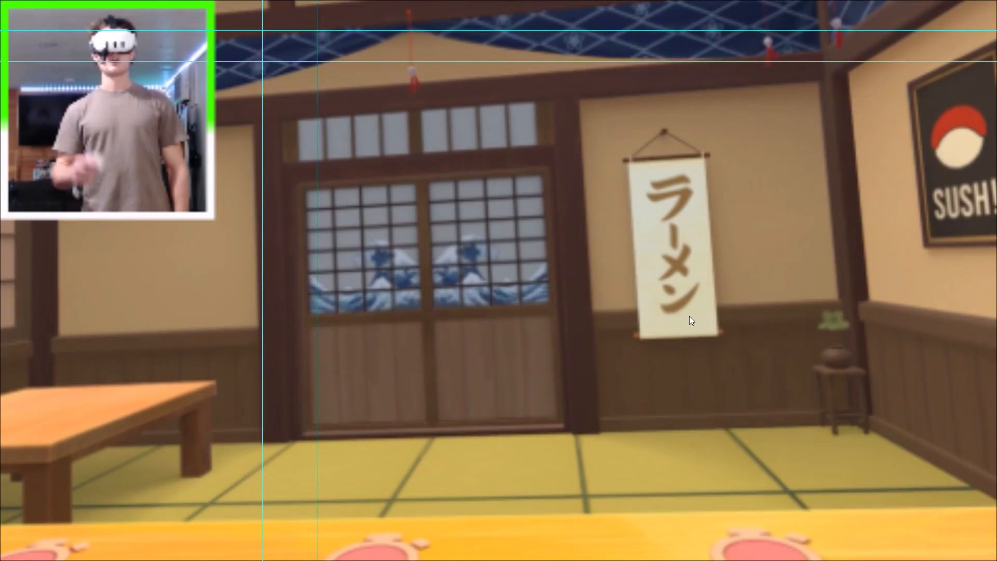
pyautogui.press('f')
pyautogui.press('space')
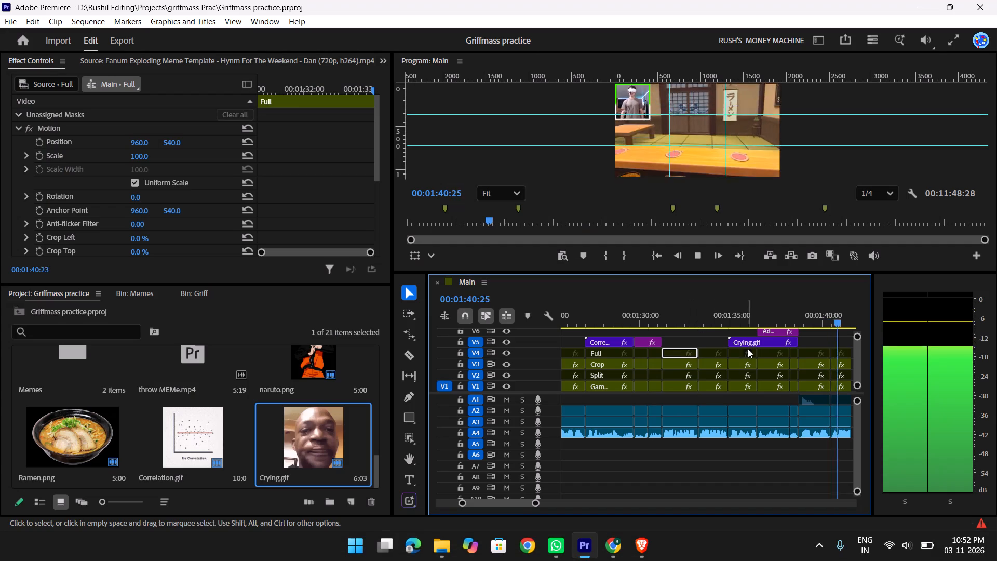
pyautogui.moveTo(730, 323); pyautogui.dragTo(748, 314)
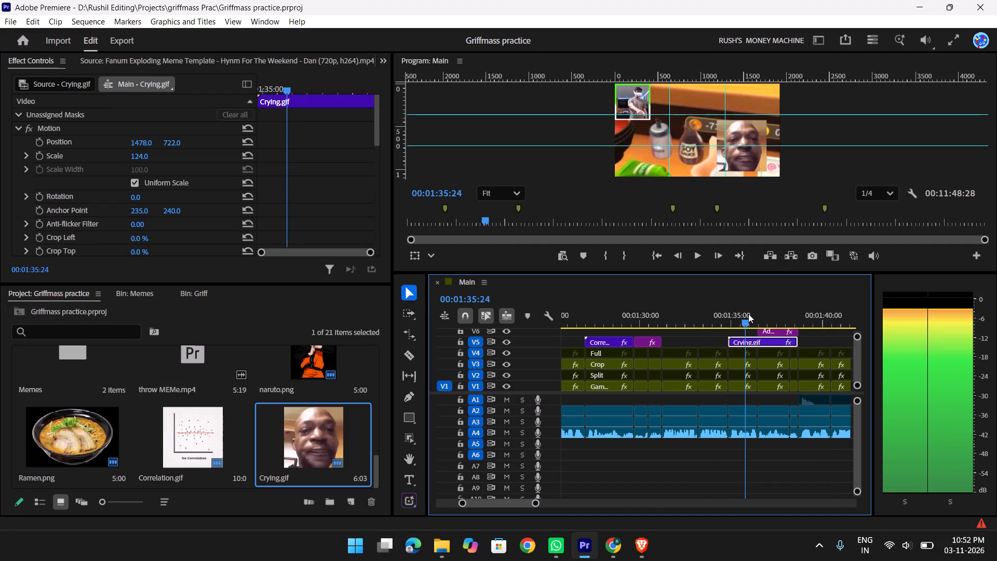
pyautogui.moveTo(748, 314); pyautogui.dragTo(779, 306)
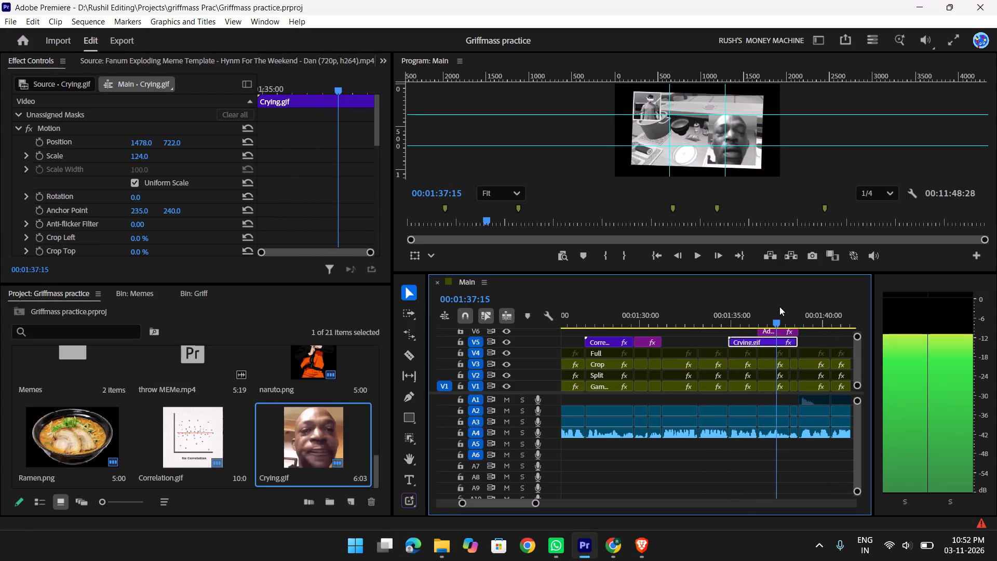
pyautogui.moveTo(779, 306); pyautogui.dragTo(790, 306)
# Save the Griffmass practice project again with the reviewed Crying.gif section in place.
pyautogui.hotkey('ctrl', 's')
pyautogui.hotkey('ctrl', 's')
pyautogui.hotkey('ctrl', 's')
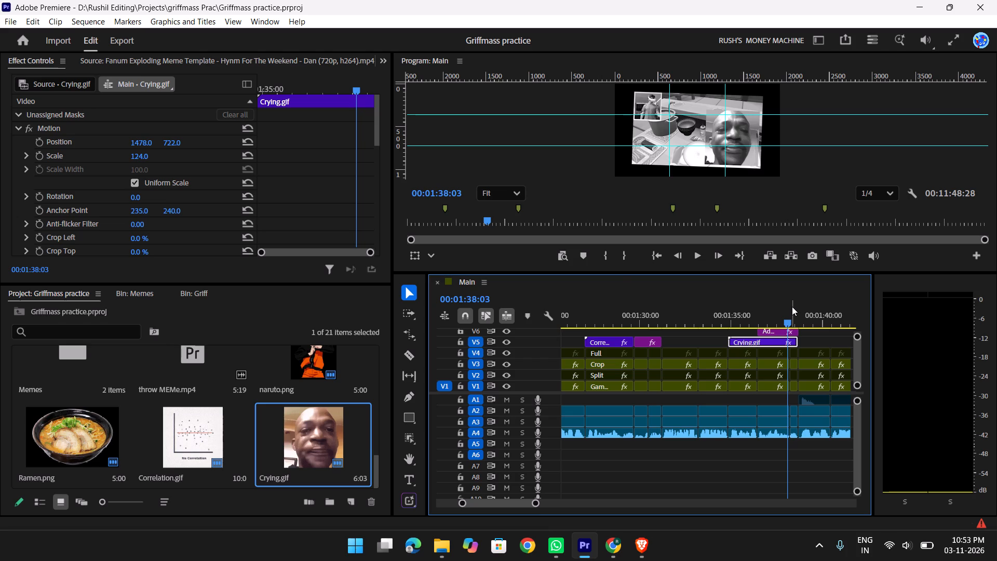
pyautogui.hotkey('ctrl', 's')
pyautogui.hotkey('ctrl', 's')
pyautogui.hotkey('ctrl', 's')
pyautogui.hotkey('ctrl', 's')
pyautogui.hotkey('ctrl', 's')
pyautogui.hotkey('ctrl', 's')
pyautogui.hotkey('ctrl', 's')
pyautogui.hotkey('ctrl', 's')
pyautogui.hotkey('ctrl', 's')
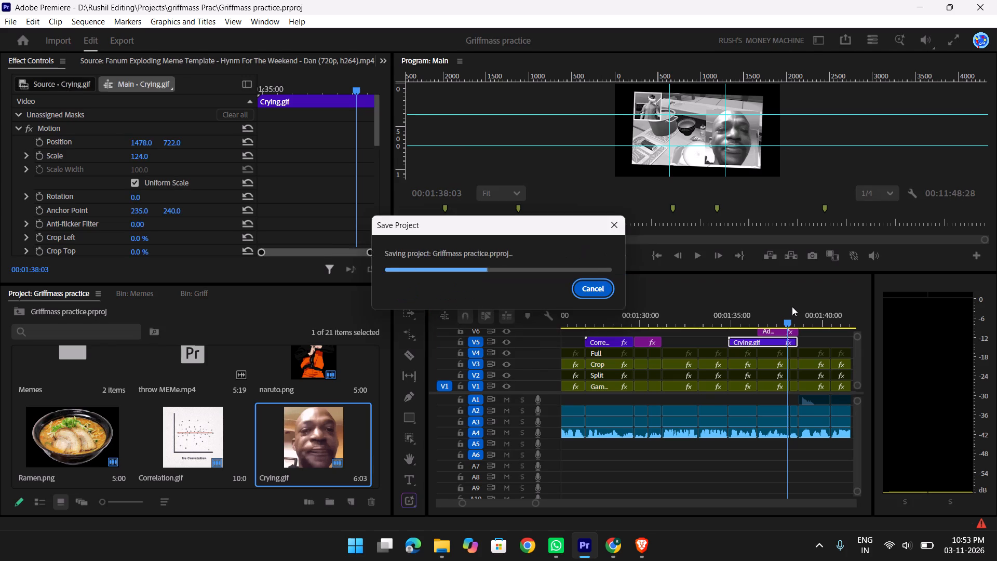
pyautogui.hotkey('ctrl', 's')
pyautogui.hotkey('ctrl', 's')
pyautogui.hotkey('ctrl', 's')
pyautogui.hotkey('ctrl', 's')
pyautogui.hotkey('ctrl', 's')
pyautogui.hotkey('ctrl', 's')
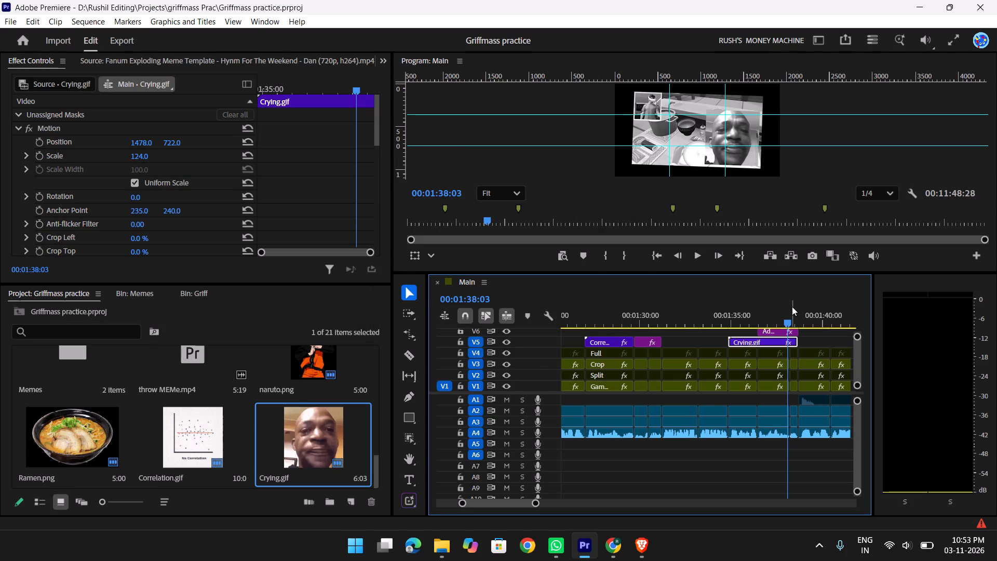
# Close Premiere, the assets folder window, the Chrome window and the Brave window with the GIPHY page.
pyautogui.hotkey('alt', 'F4')
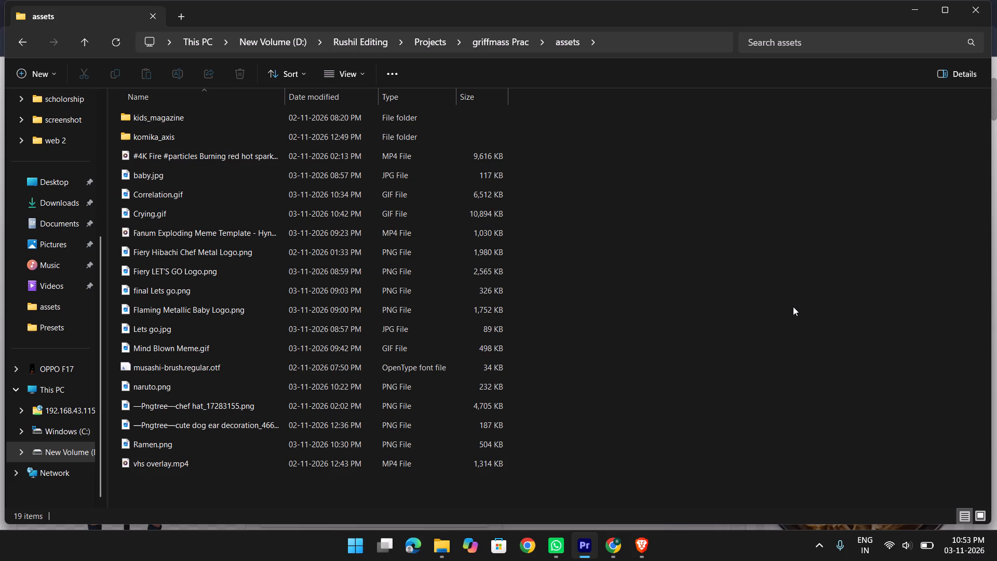
pyautogui.hotkey('alt', 'F4')
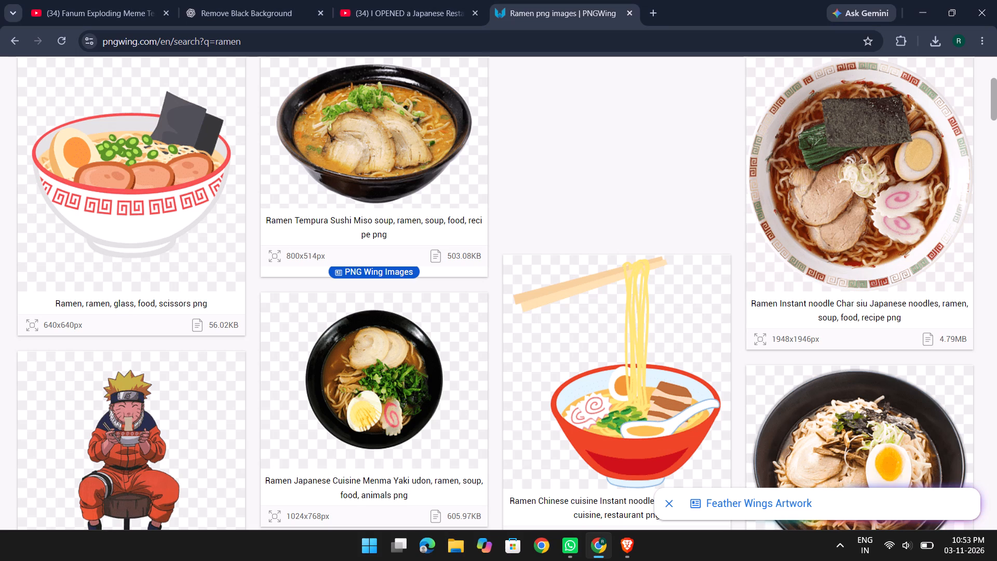
pyautogui.hotkey('alt', 'F4')
pyautogui.hotkey('alt', 'F4')
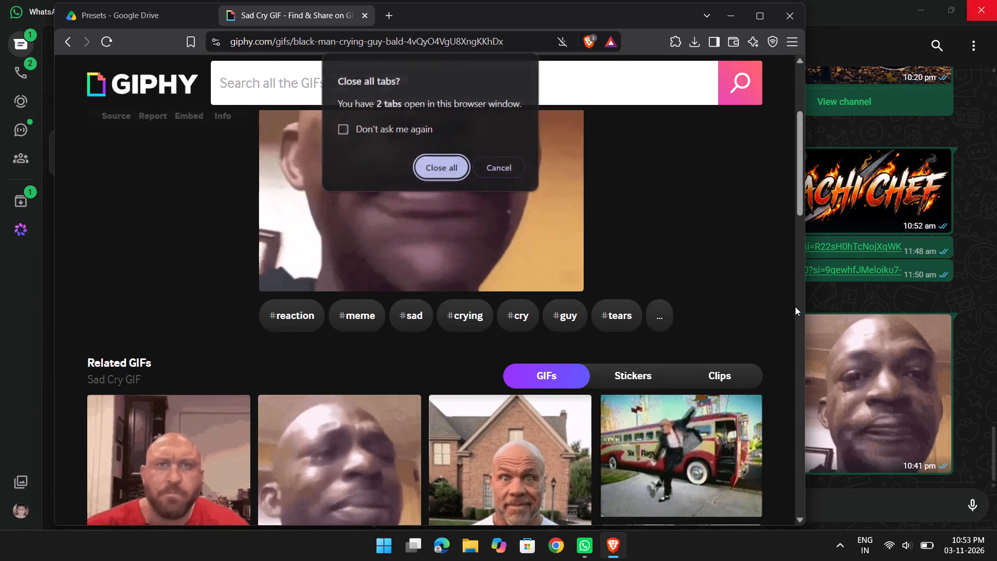
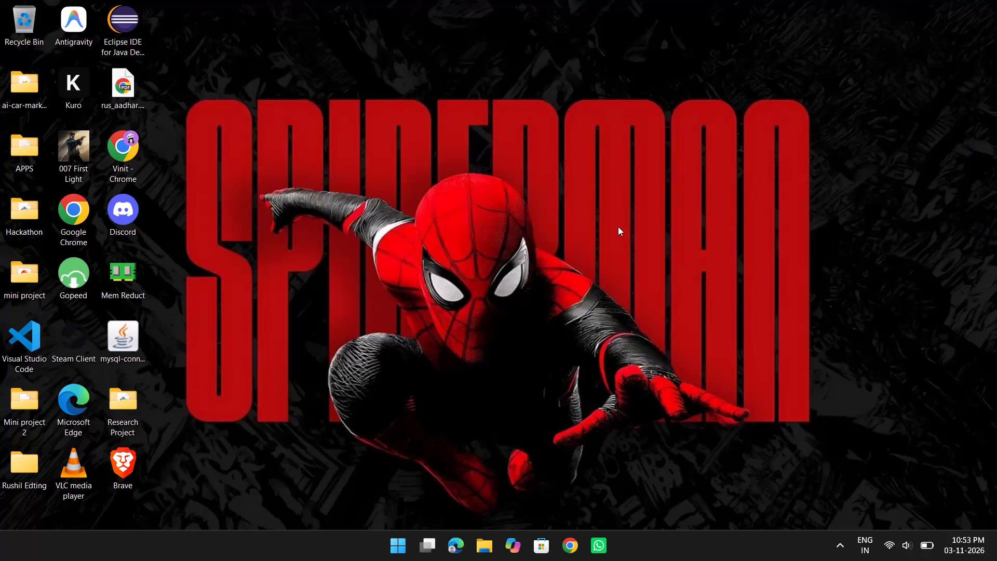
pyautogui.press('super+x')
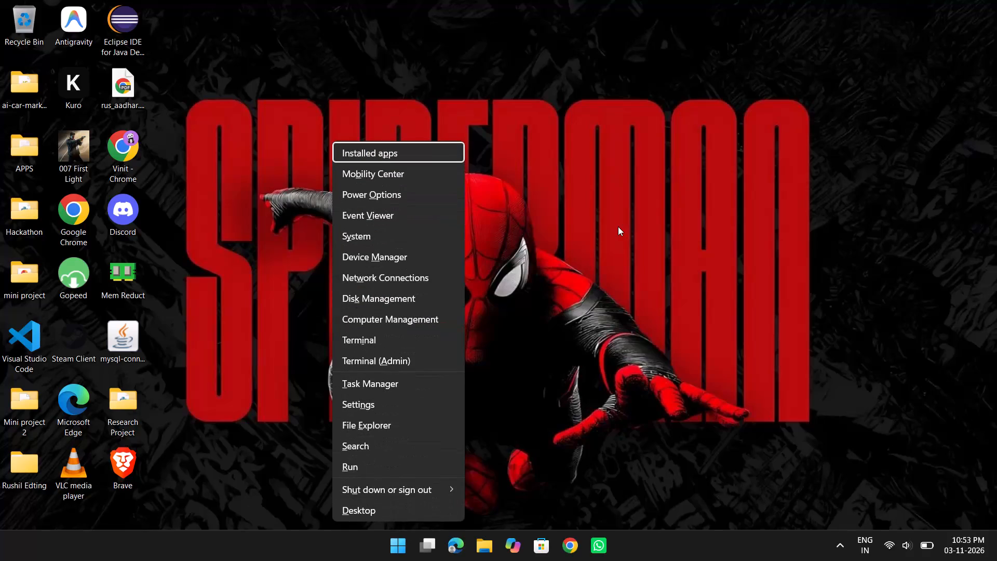